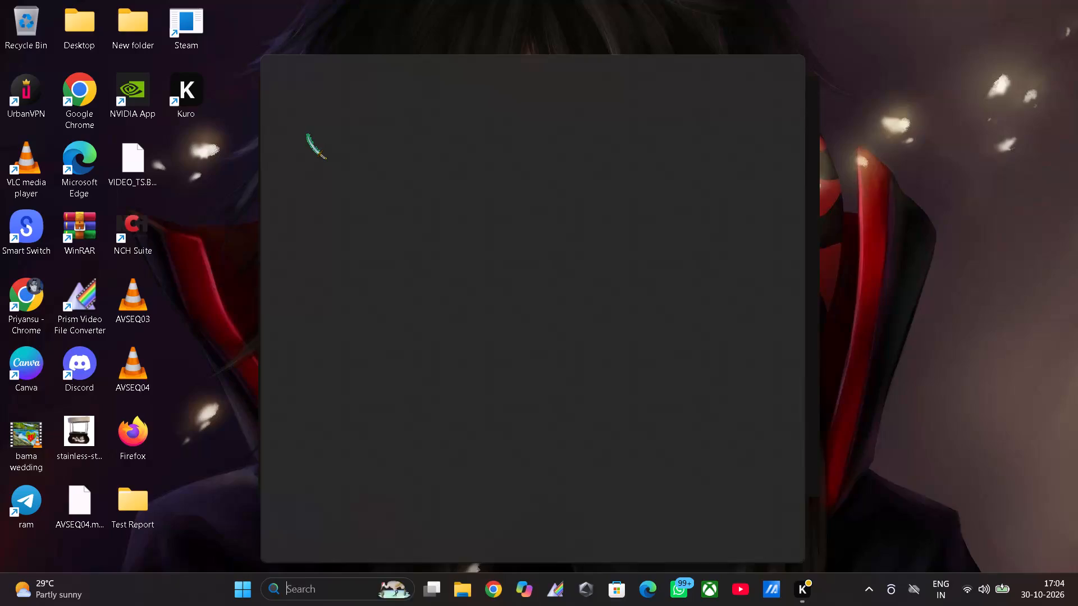
Search the computer for Photoshop and launch it.
type("hotoshop")
key("Return")
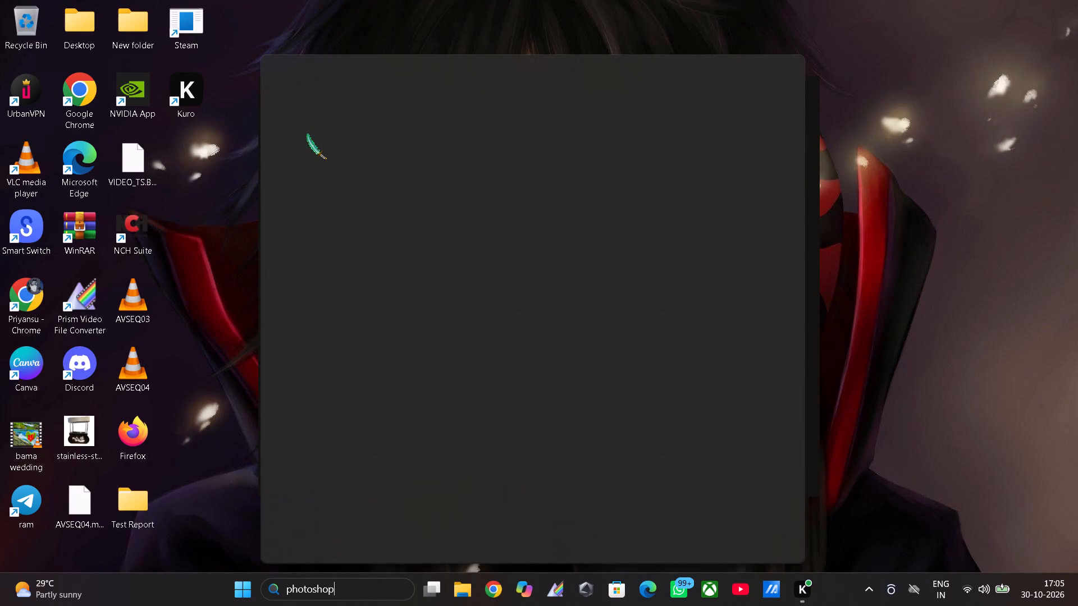
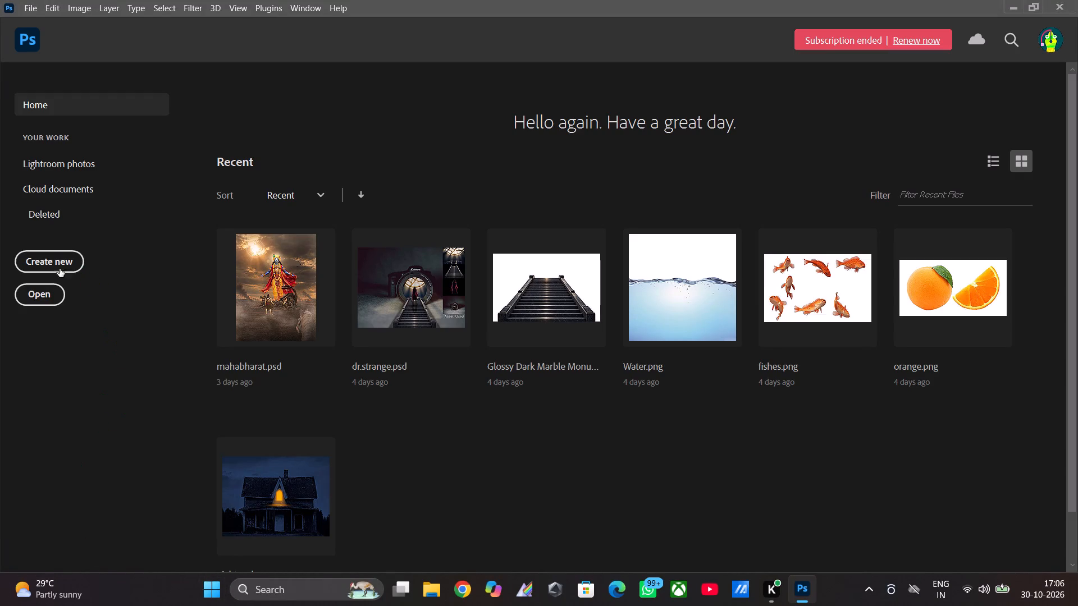
Create a new blank document from the recent custom 1500 x 1890 px preset at 118.11 ppcm.
left_click(37, 261)
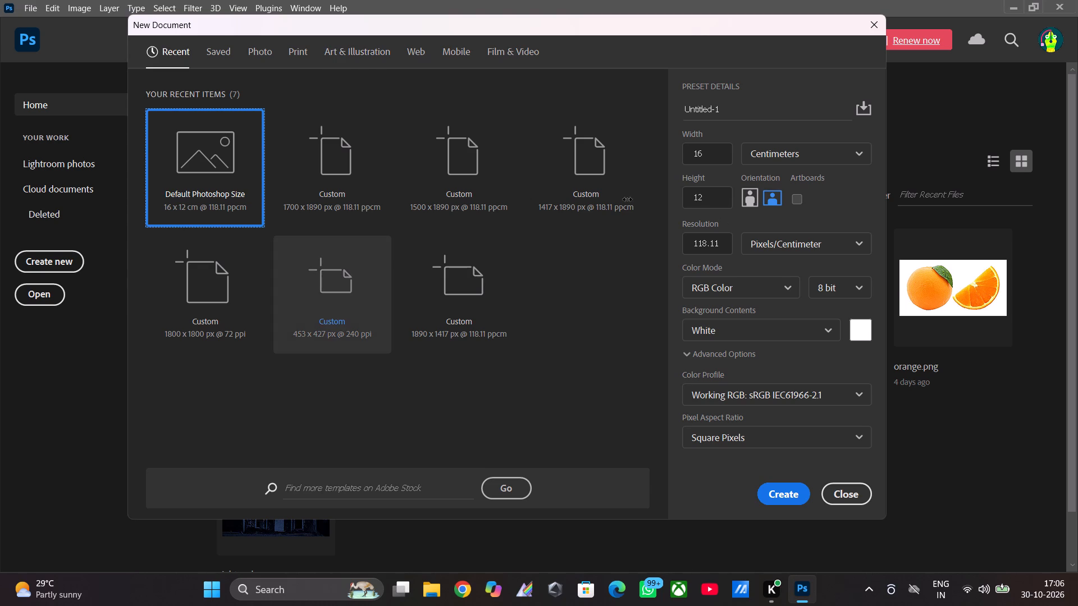
left_click(444, 172)
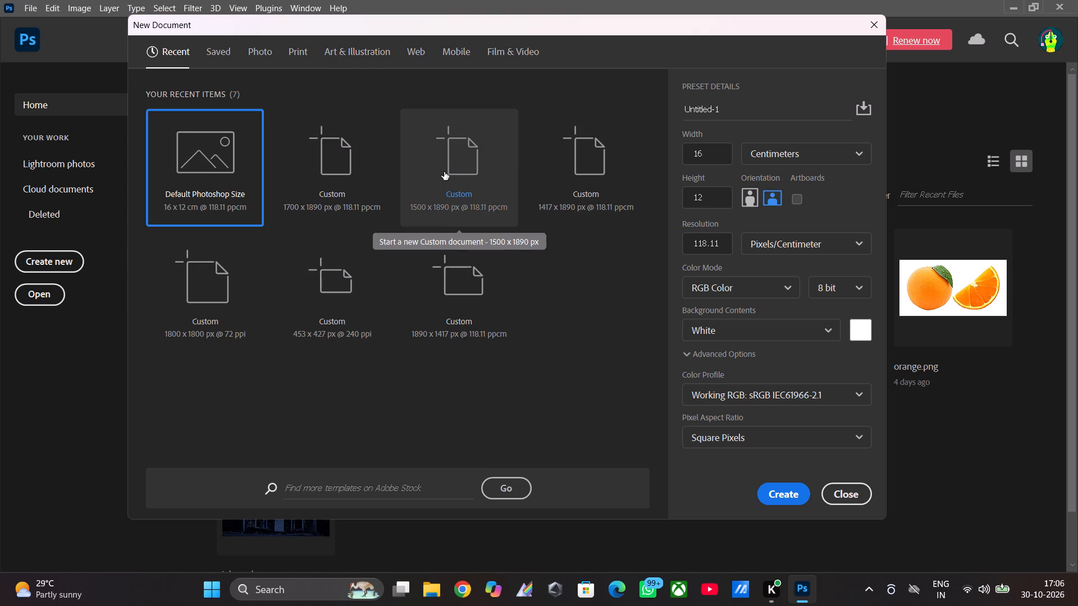
left_click(784, 496)
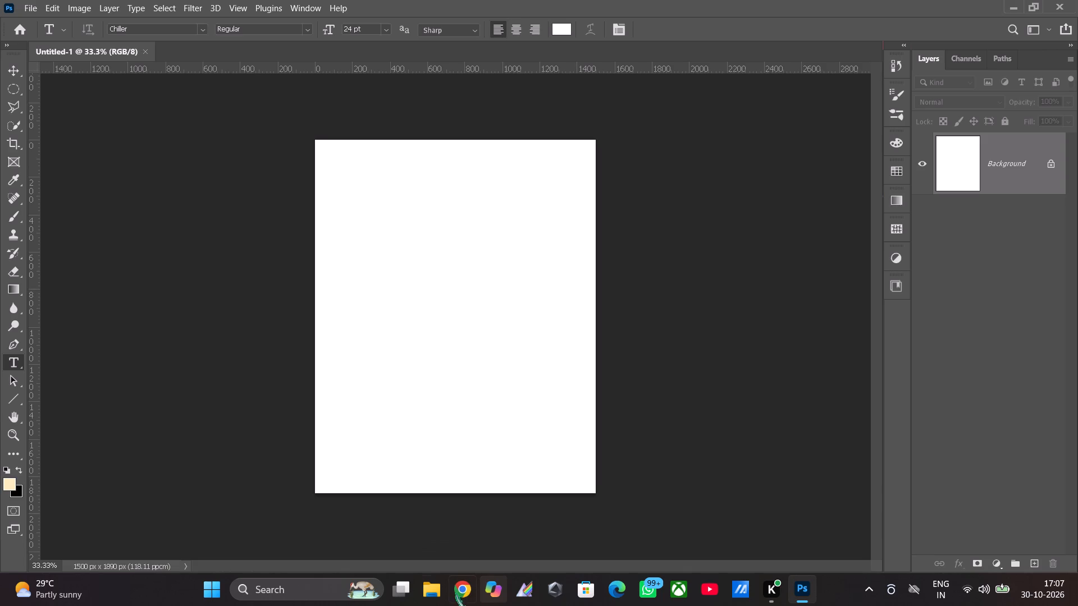
Switch to File Explorer and bring the Forest image from the Downloads folder into the blank Photoshop document.
double_click(438, 588)
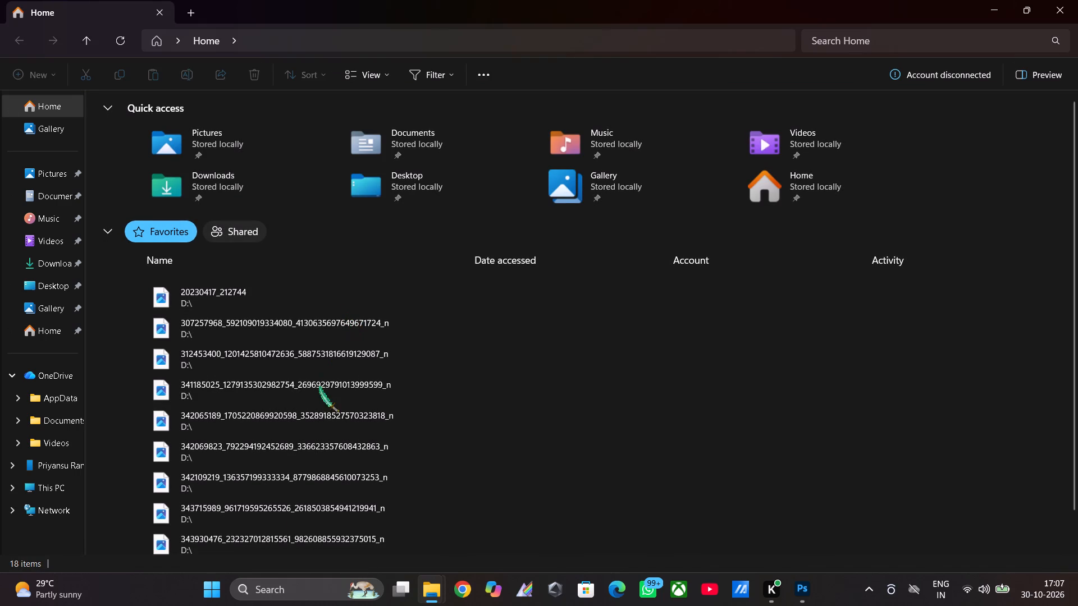
double_click(54, 268)
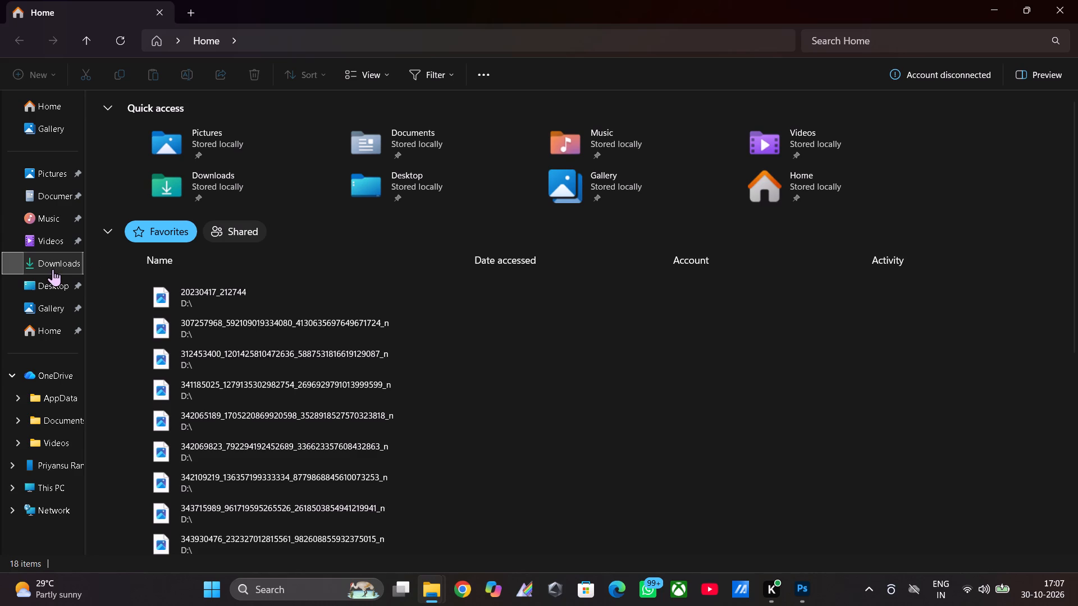
double_click(52, 269)
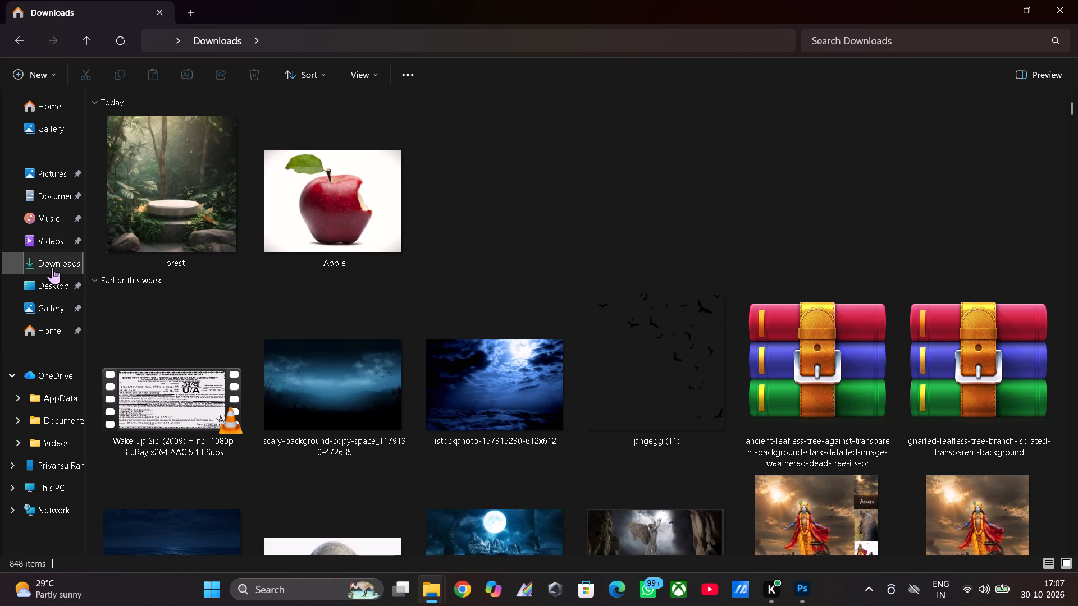
left_click(220, 221)
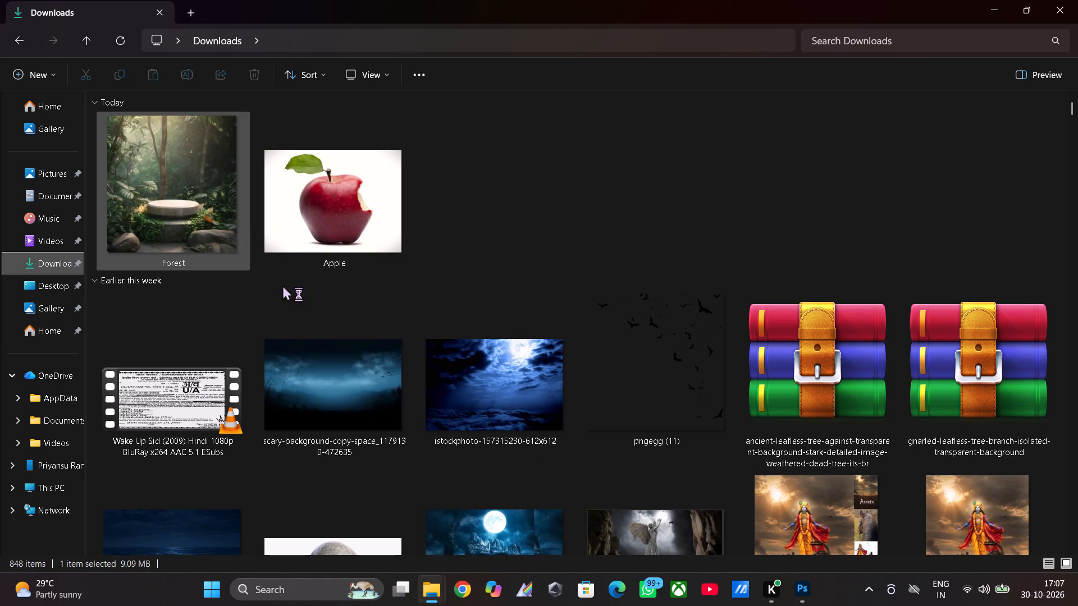
left_click(172, 193)
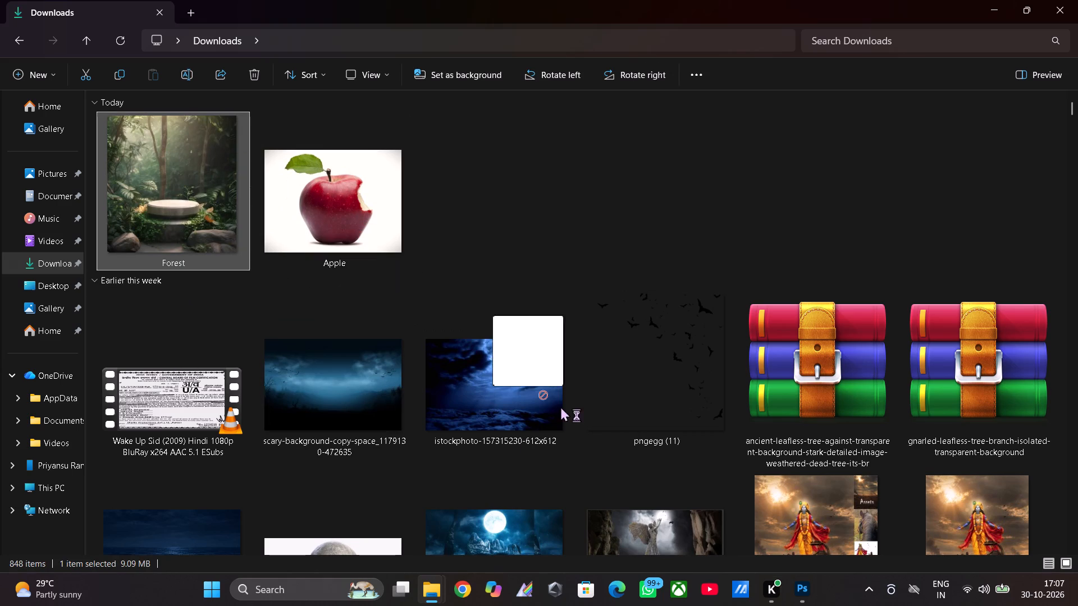
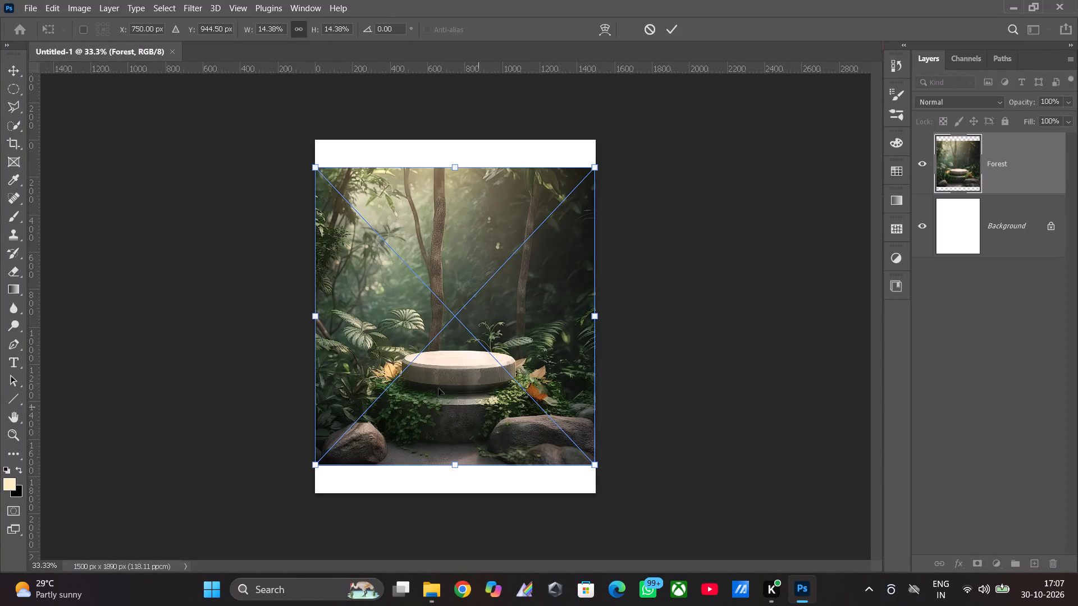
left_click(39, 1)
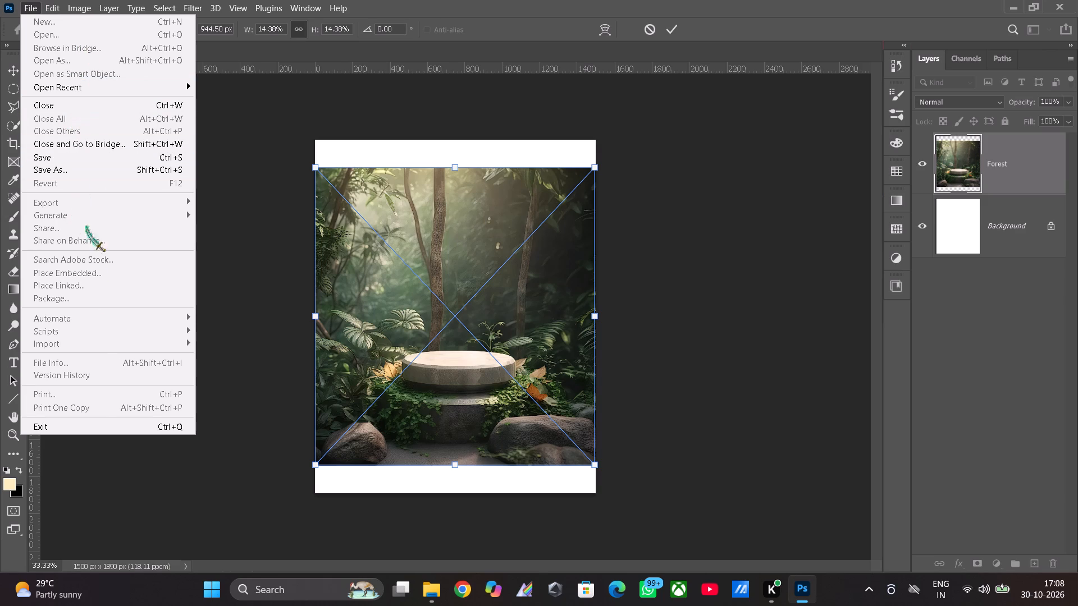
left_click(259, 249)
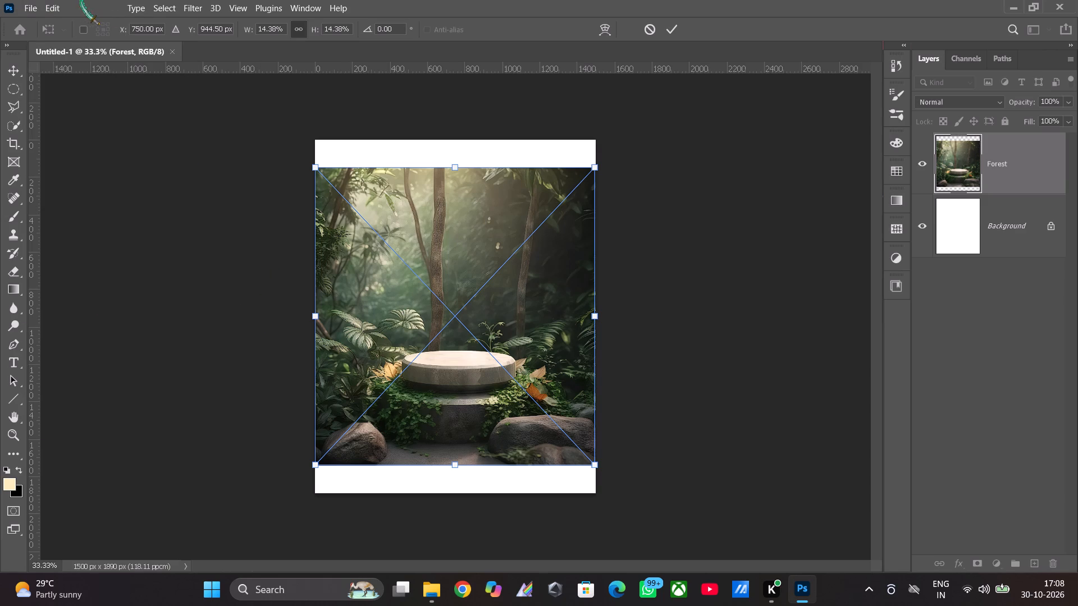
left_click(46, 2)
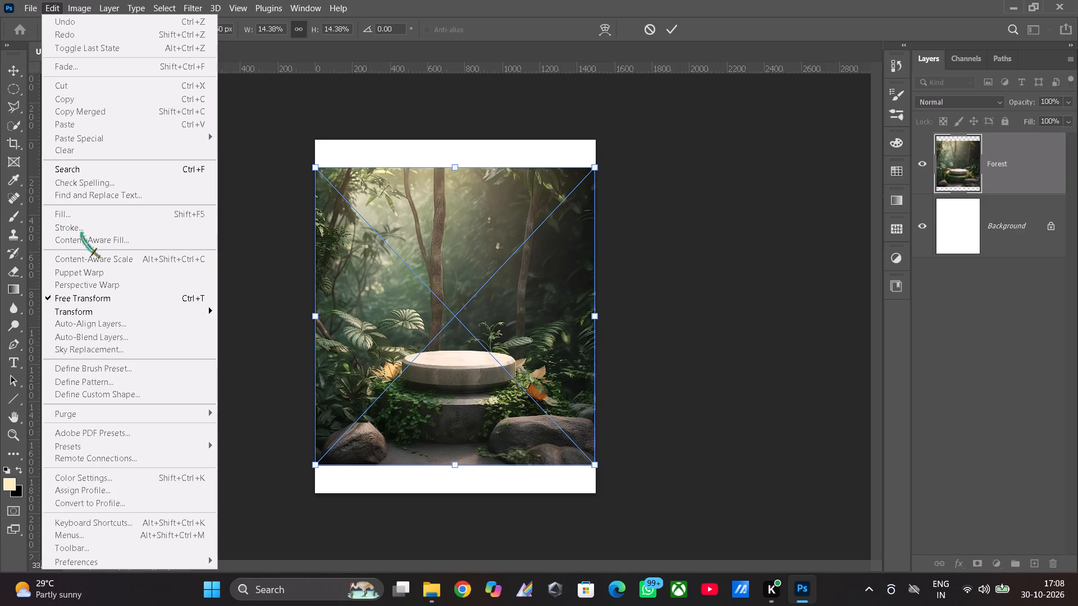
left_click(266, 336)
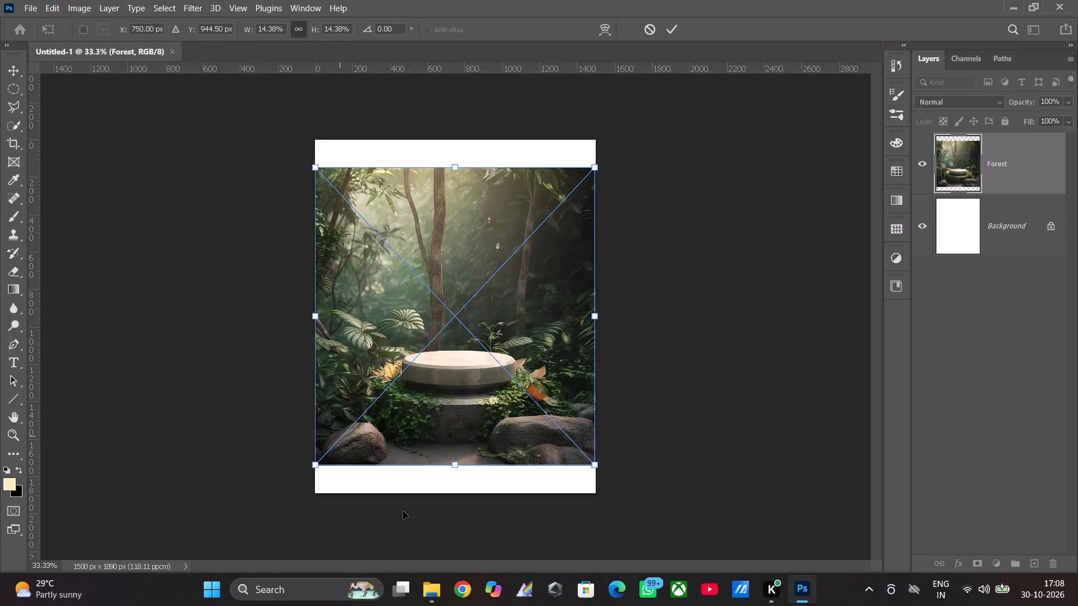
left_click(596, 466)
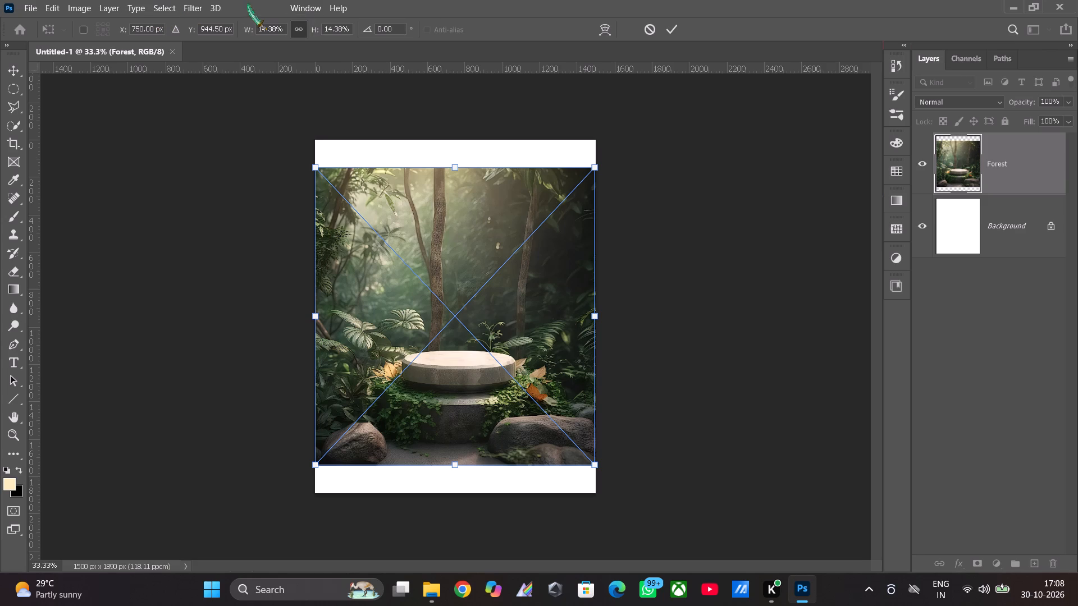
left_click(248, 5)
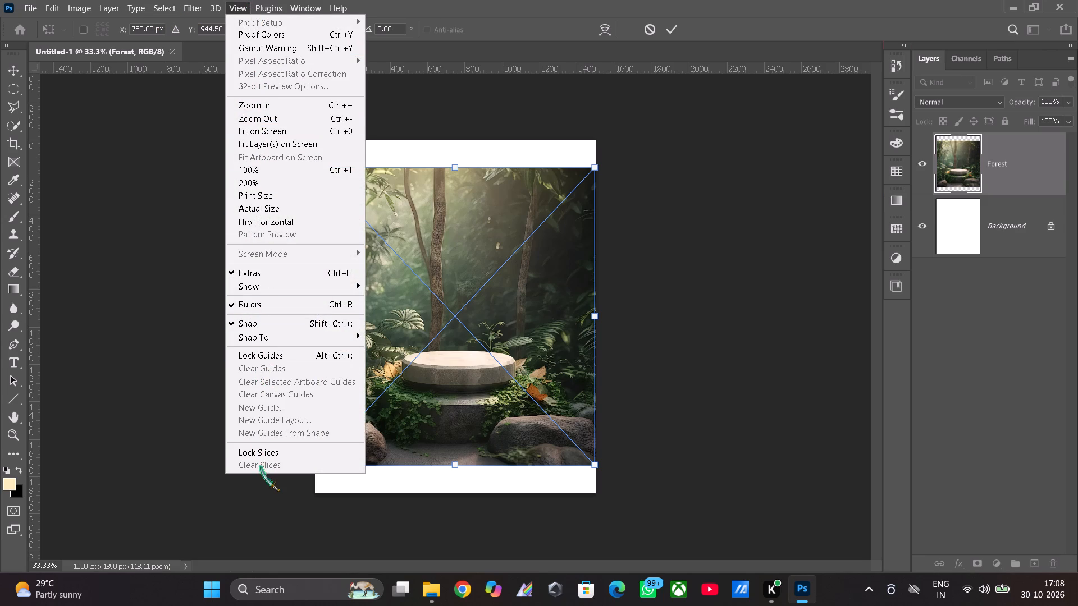
Commit the placement of the Forest image at its current size and position.
left_click(165, 359)
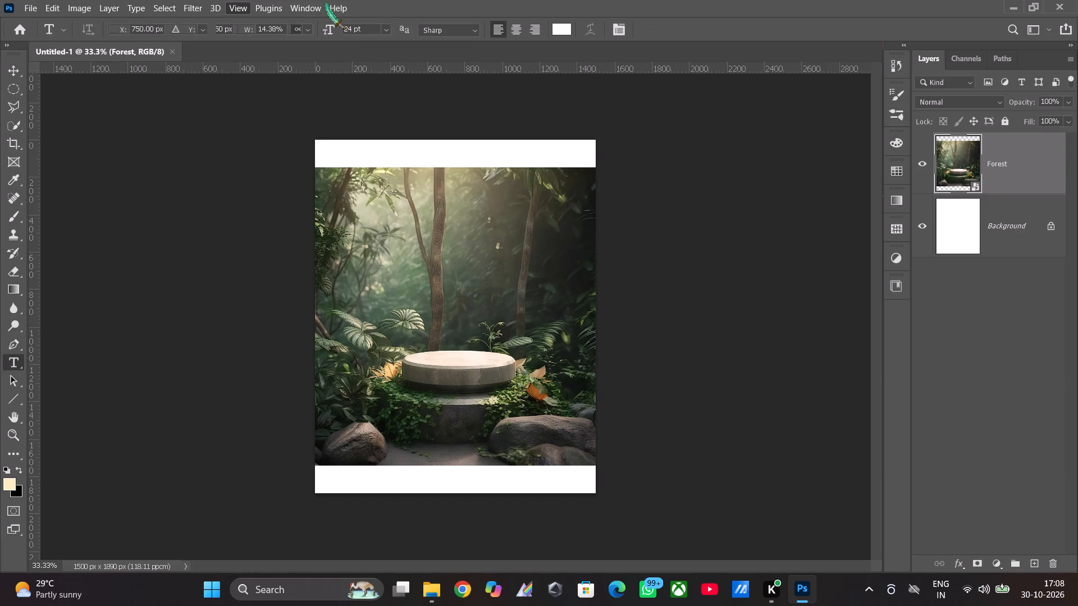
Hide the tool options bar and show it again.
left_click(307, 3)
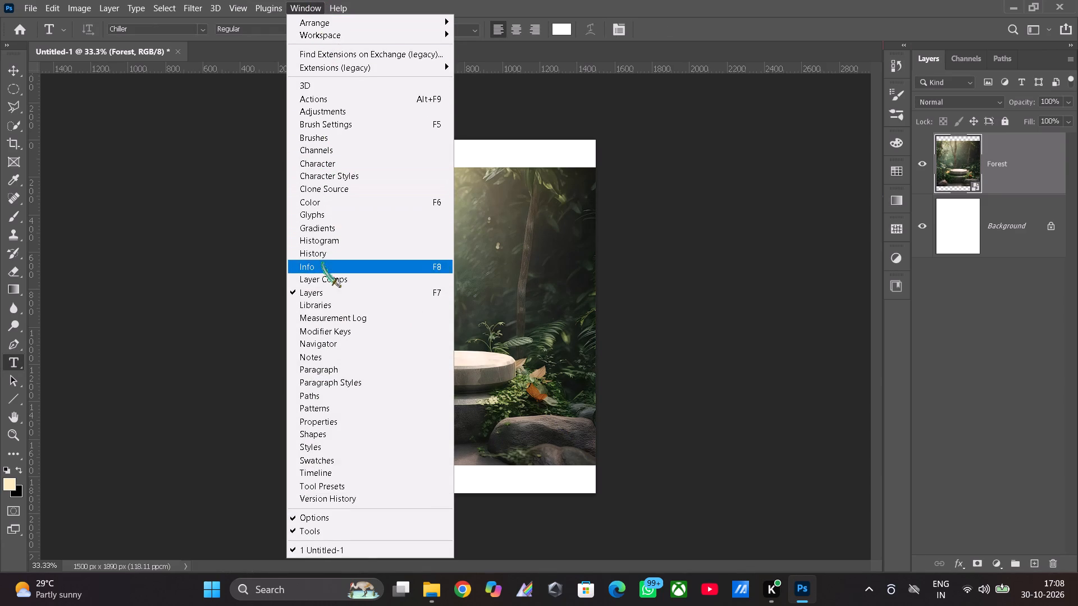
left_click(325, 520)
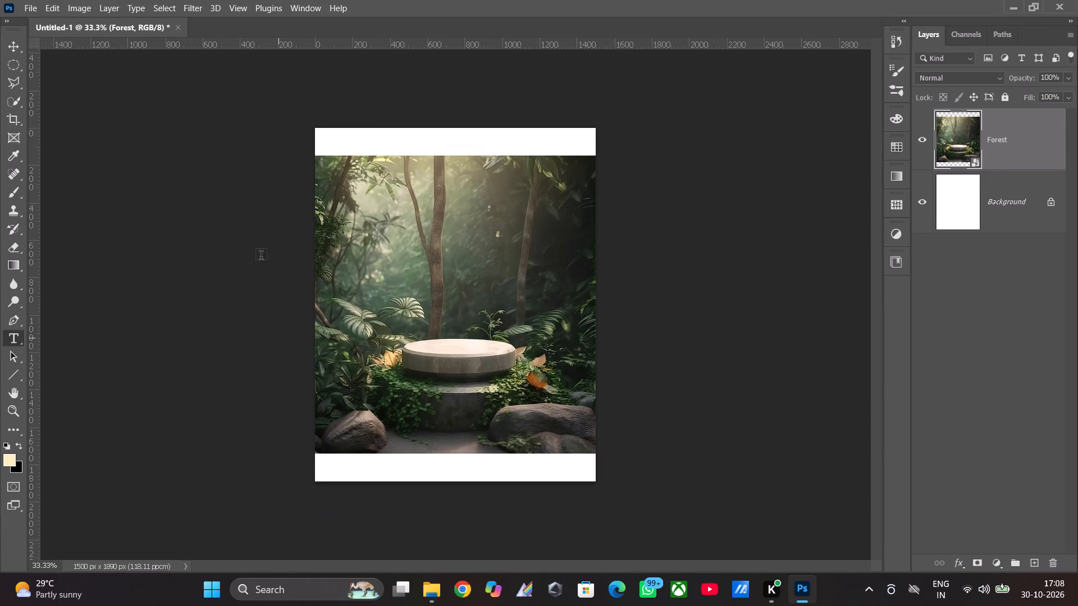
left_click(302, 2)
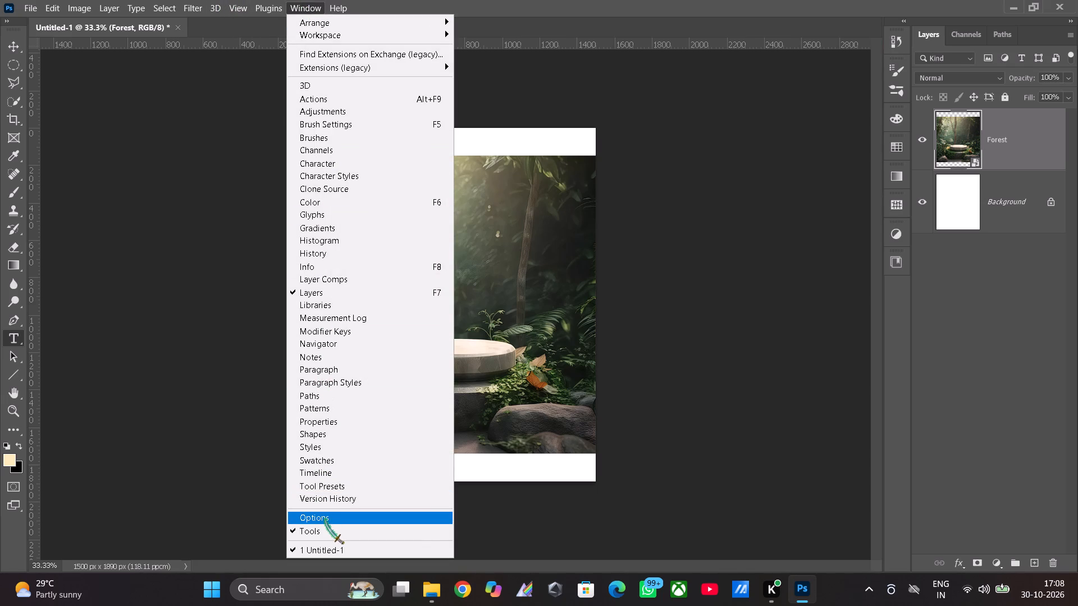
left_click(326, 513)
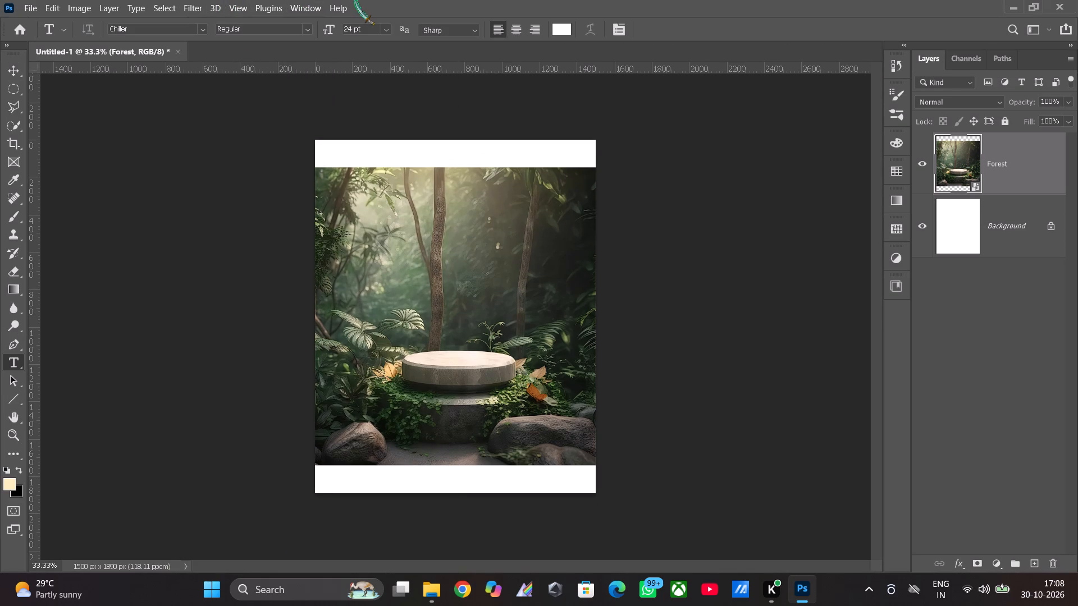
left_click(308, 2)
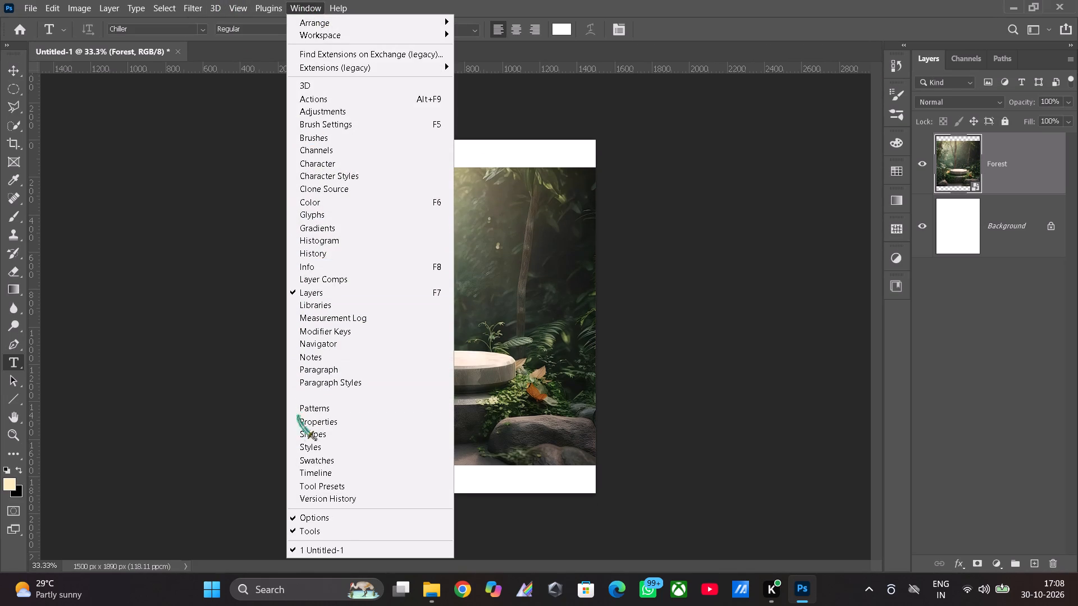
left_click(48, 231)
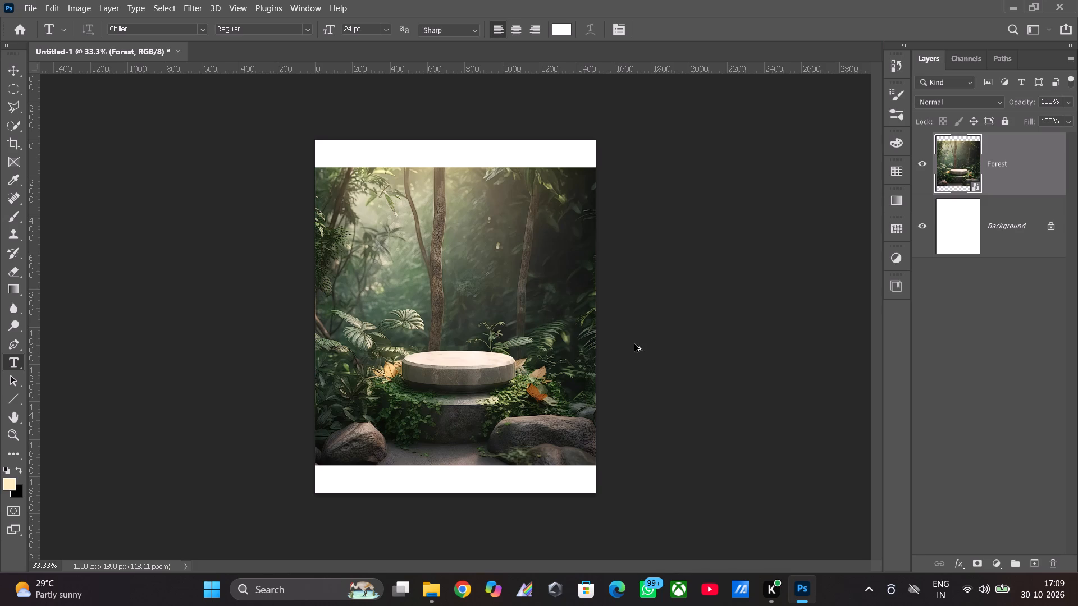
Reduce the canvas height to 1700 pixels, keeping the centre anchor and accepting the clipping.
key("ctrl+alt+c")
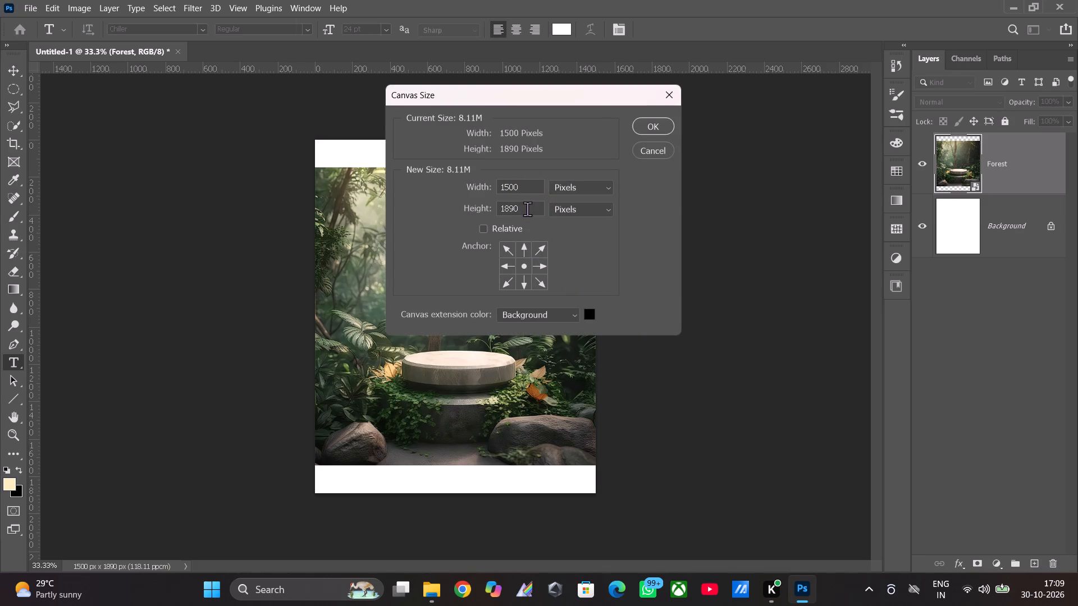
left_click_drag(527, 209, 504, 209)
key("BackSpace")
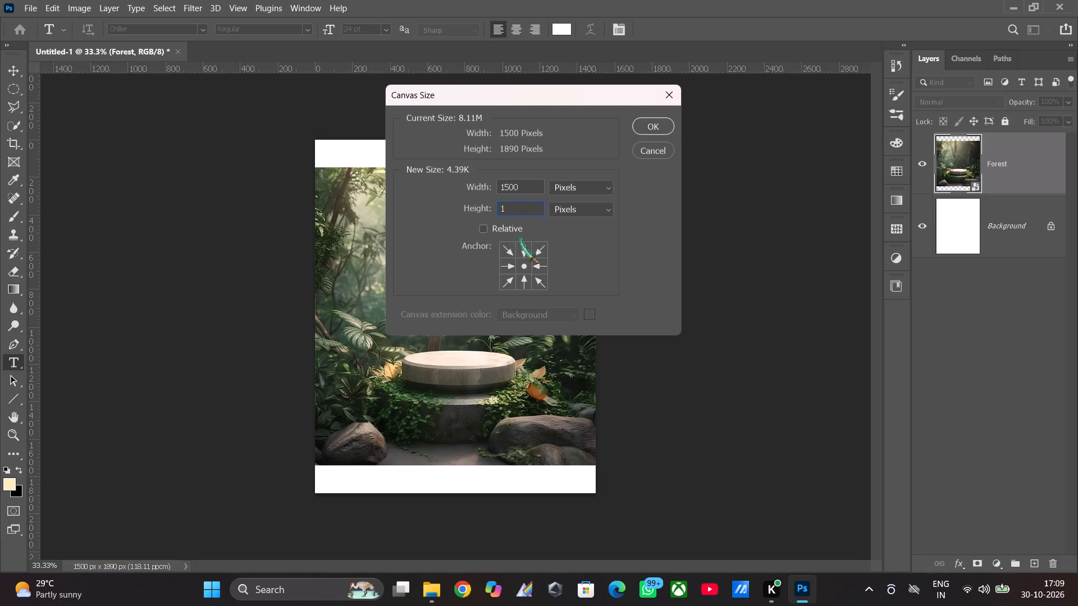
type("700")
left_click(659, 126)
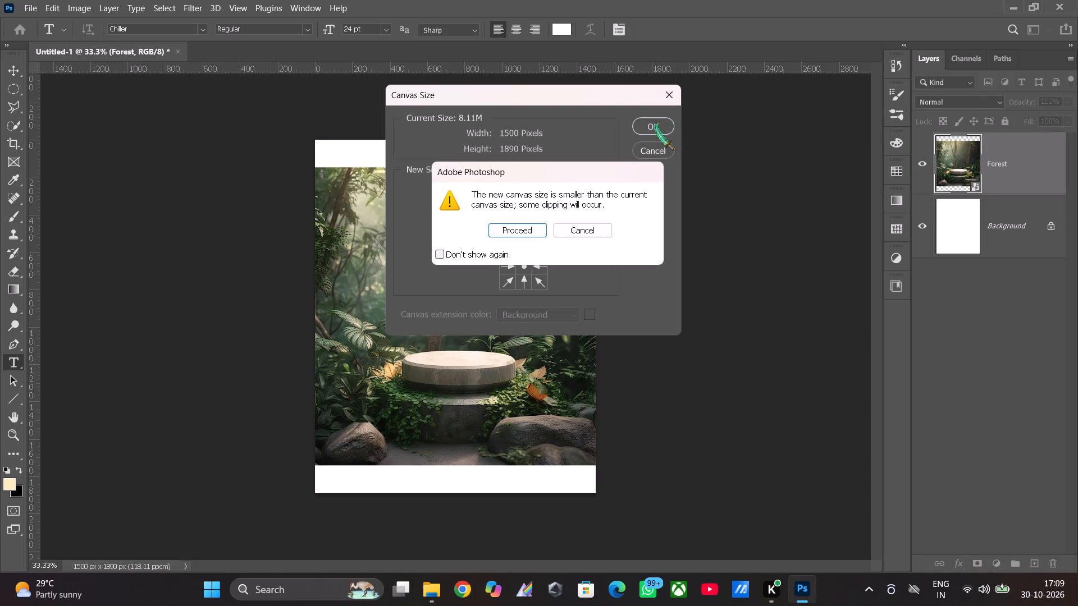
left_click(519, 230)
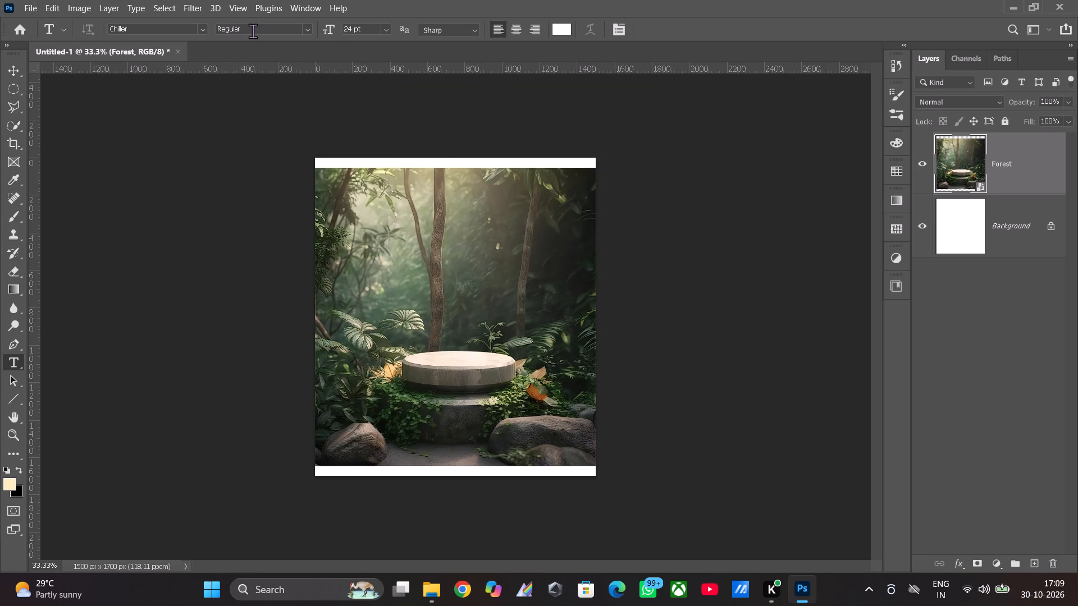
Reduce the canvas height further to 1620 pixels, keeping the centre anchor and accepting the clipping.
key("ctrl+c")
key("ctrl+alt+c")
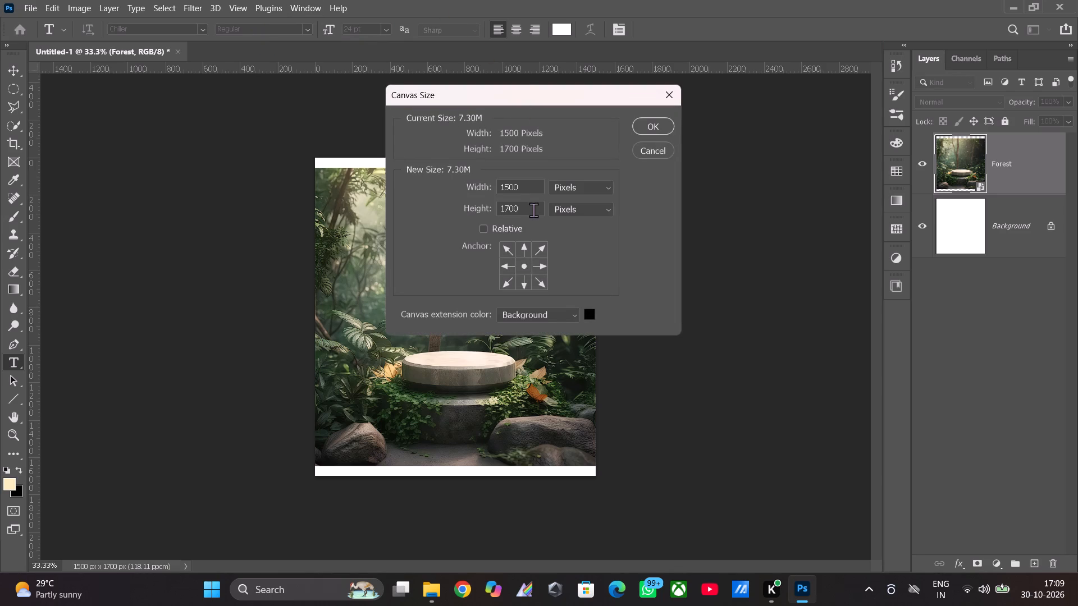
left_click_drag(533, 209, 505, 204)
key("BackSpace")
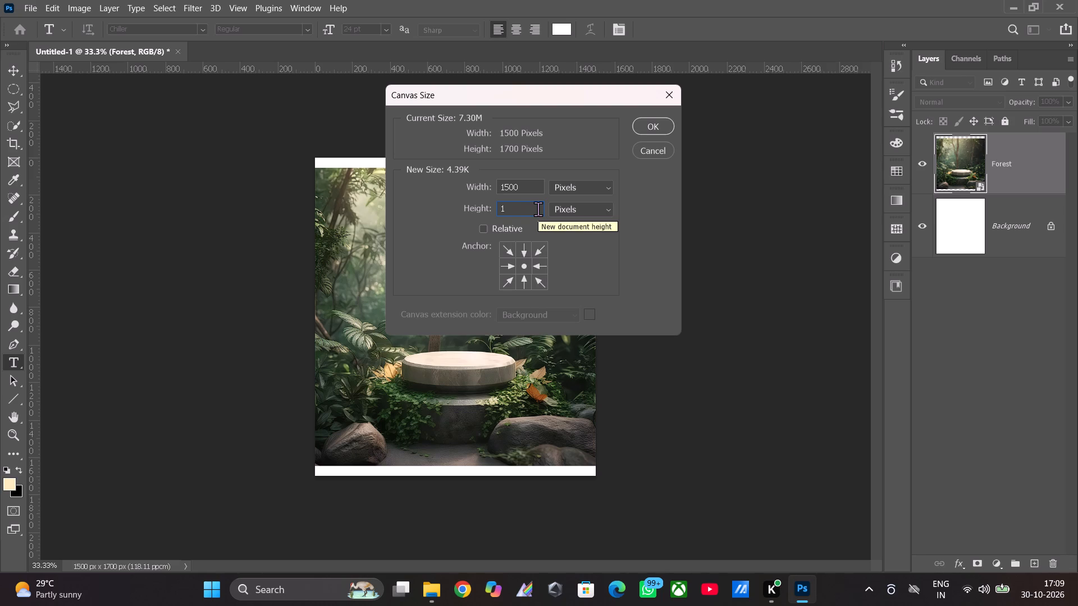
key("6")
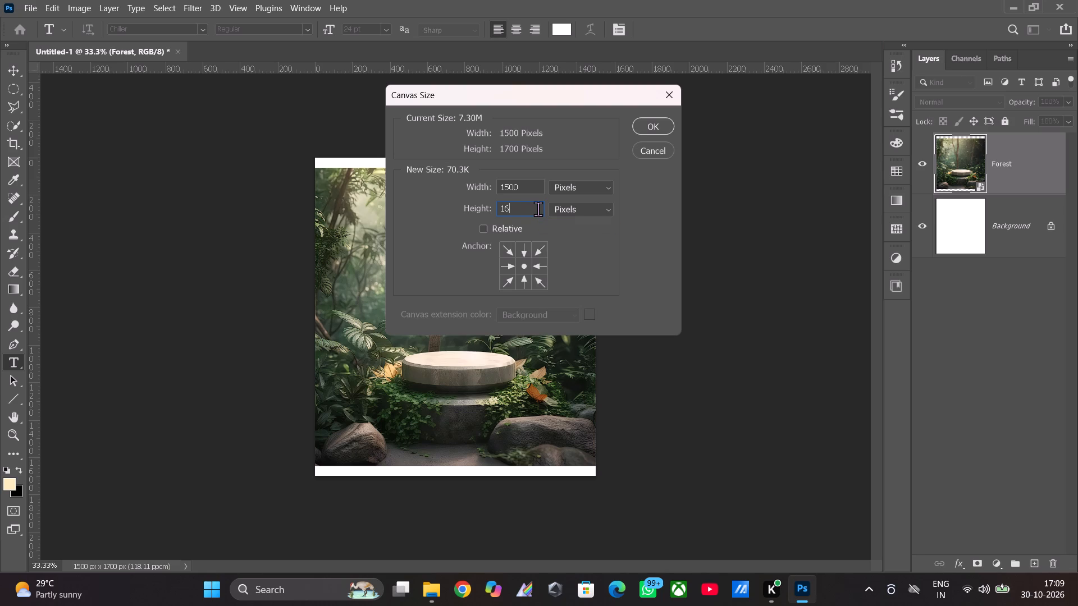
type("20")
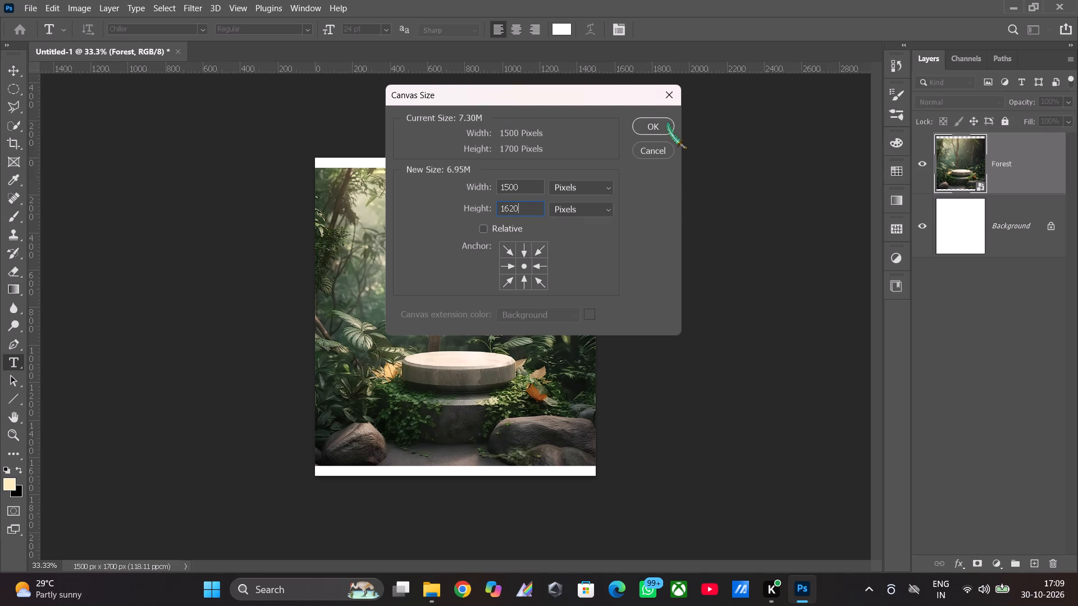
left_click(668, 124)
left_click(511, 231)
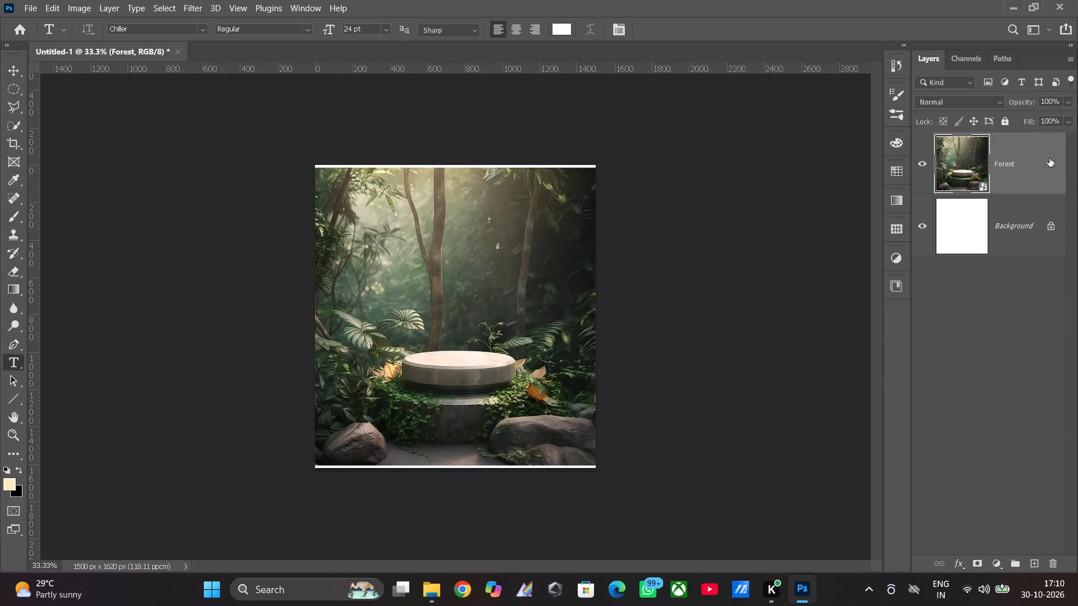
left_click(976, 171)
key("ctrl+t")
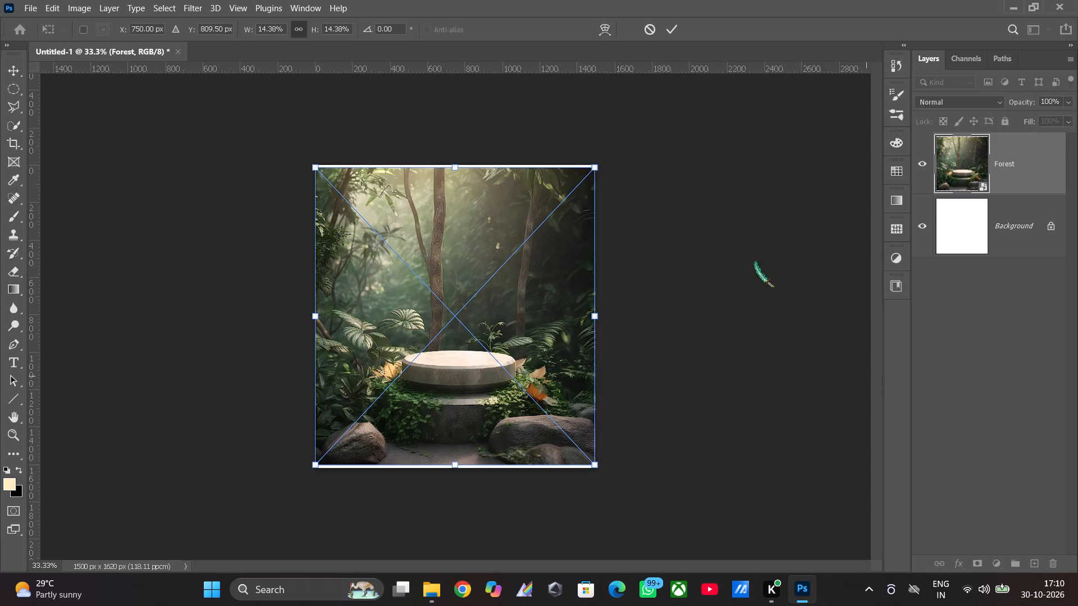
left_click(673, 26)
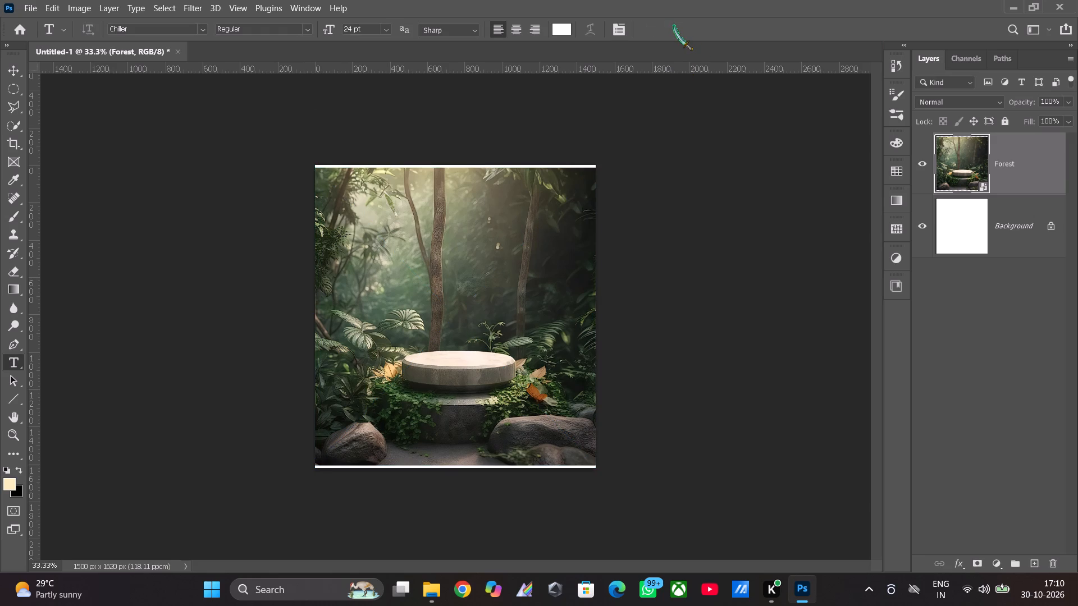
Set the canvas height to 1600 pixels from the centre anchor, accepting the clipping and suppressing that warning for the future.
key("ctrl+alt+c")
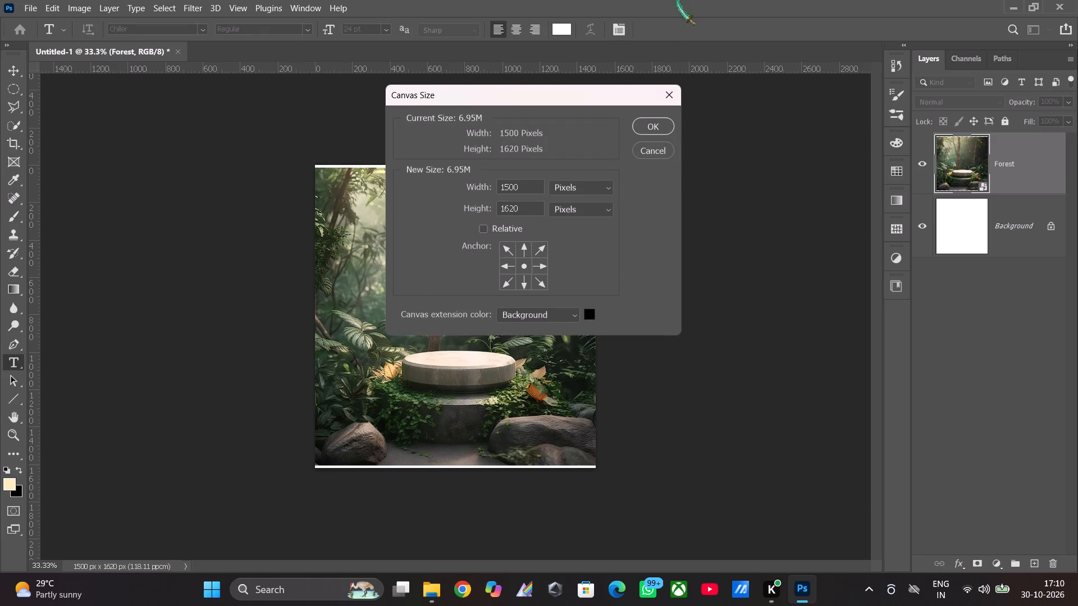
left_click(527, 206)
key("BackSpace")
key("BackSpace")
type("00")
left_click(643, 127)
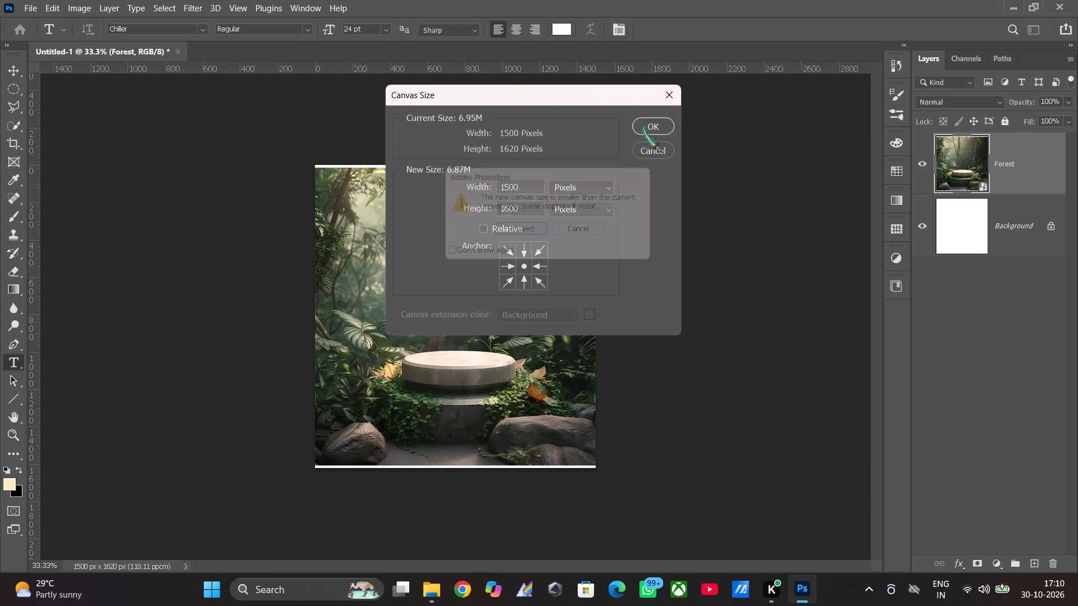
left_click(440, 252)
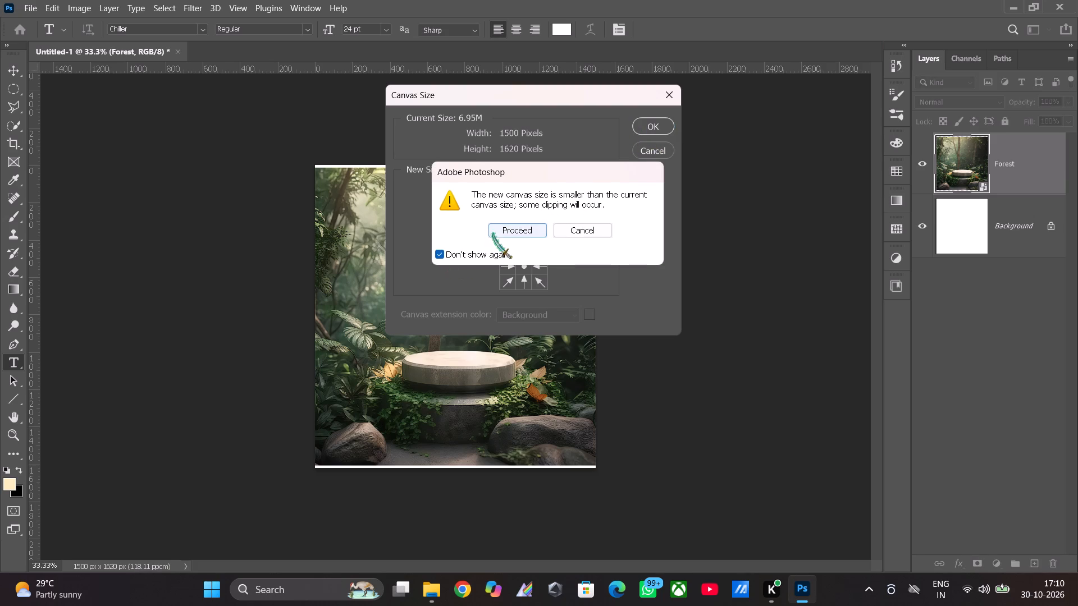
left_click(523, 232)
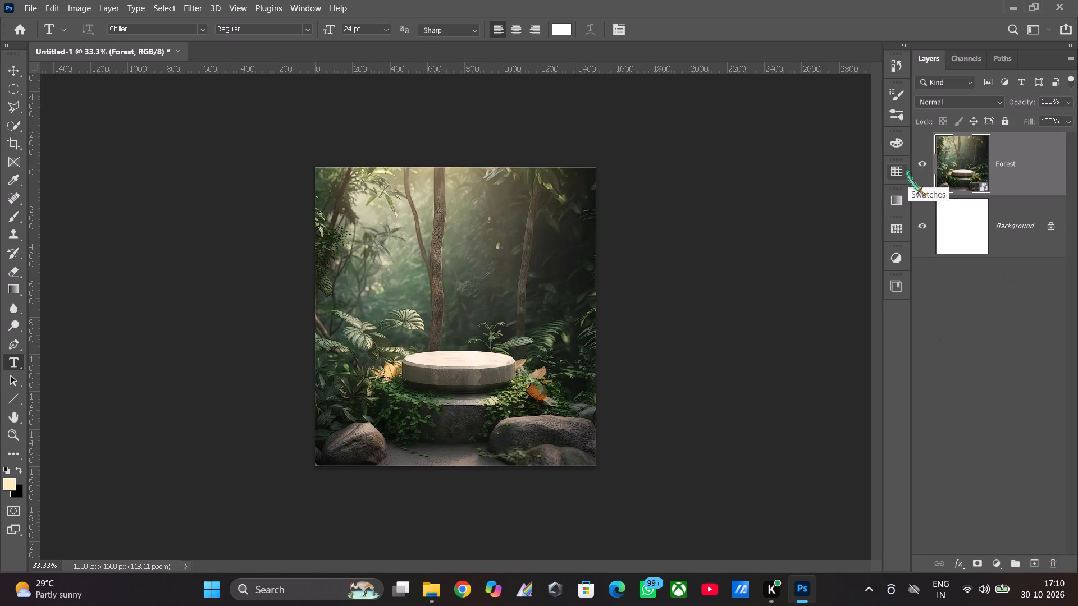
Enlarge the Forest layer proportionally to about 14.63% and centre it so it covers the whole canvas.
key("ctrl+t")
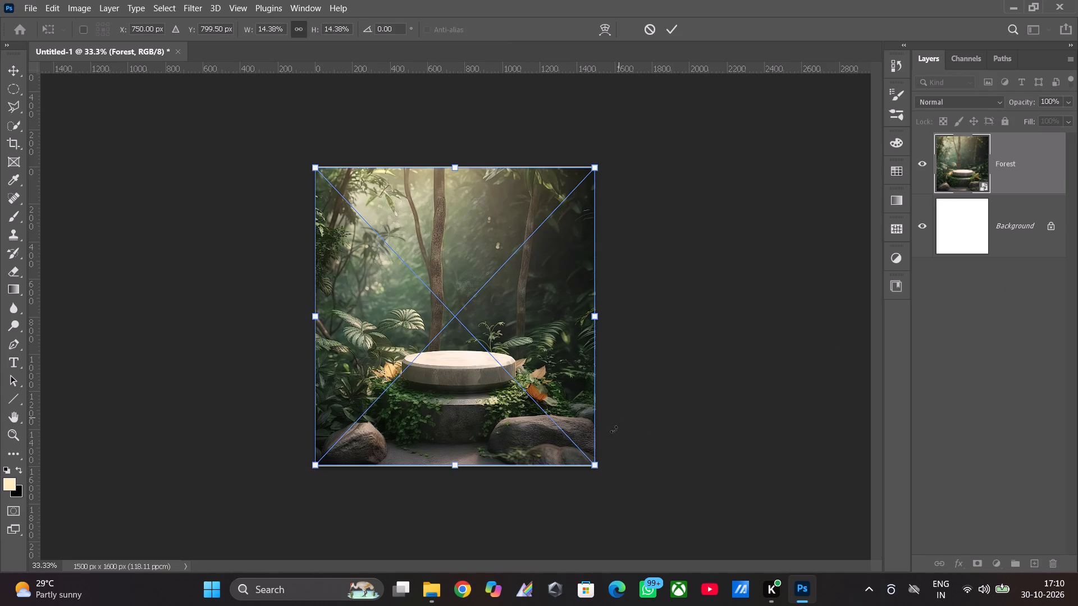
left_click_drag(593, 466, 596, 470)
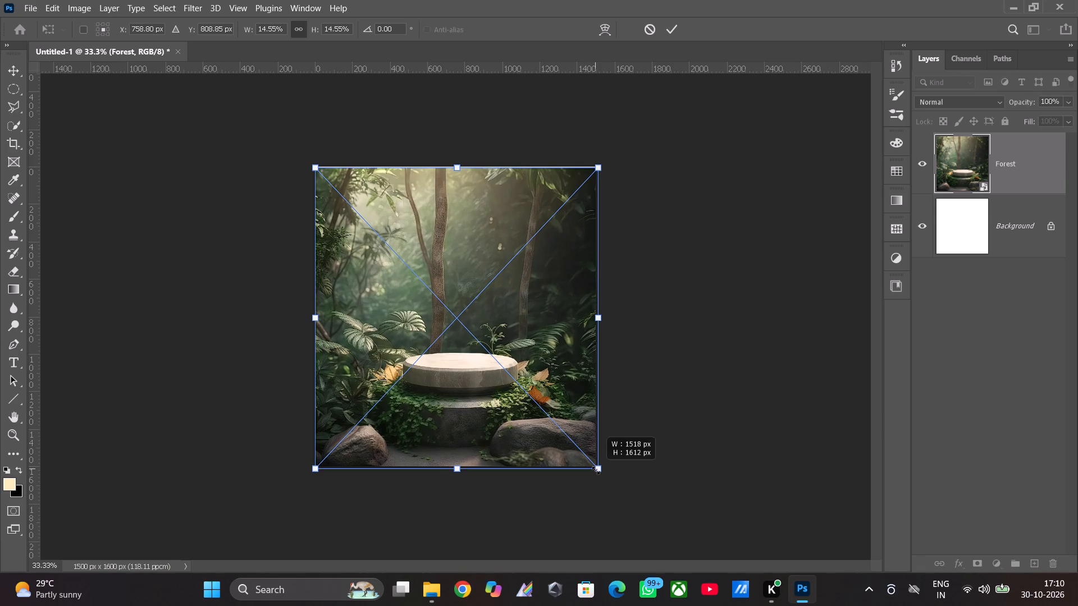
left_click_drag(596, 470, 597, 472)
left_click(482, 418)
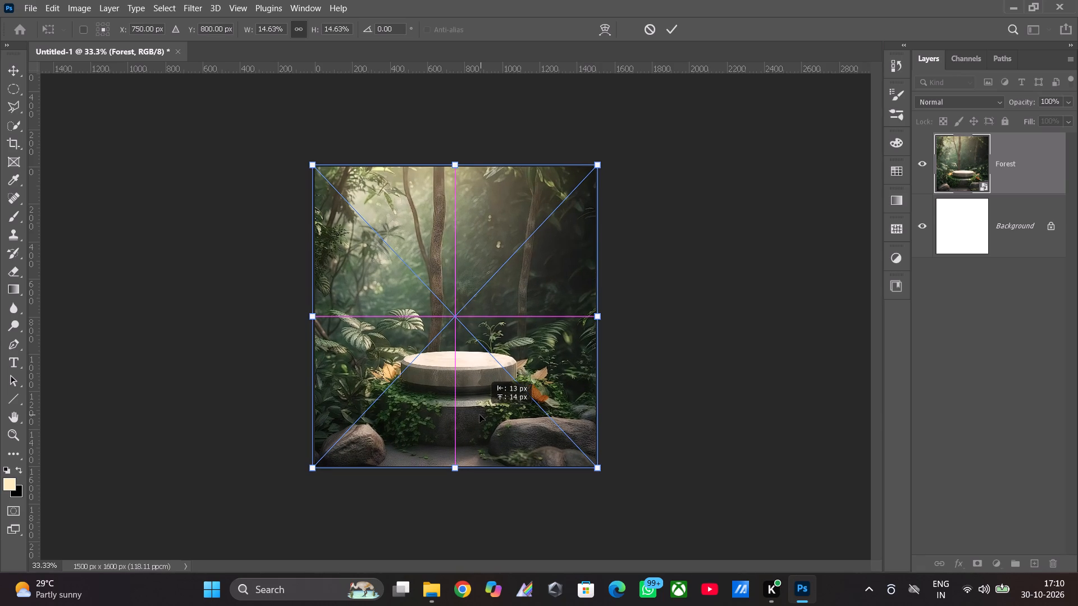
left_click(665, 26)
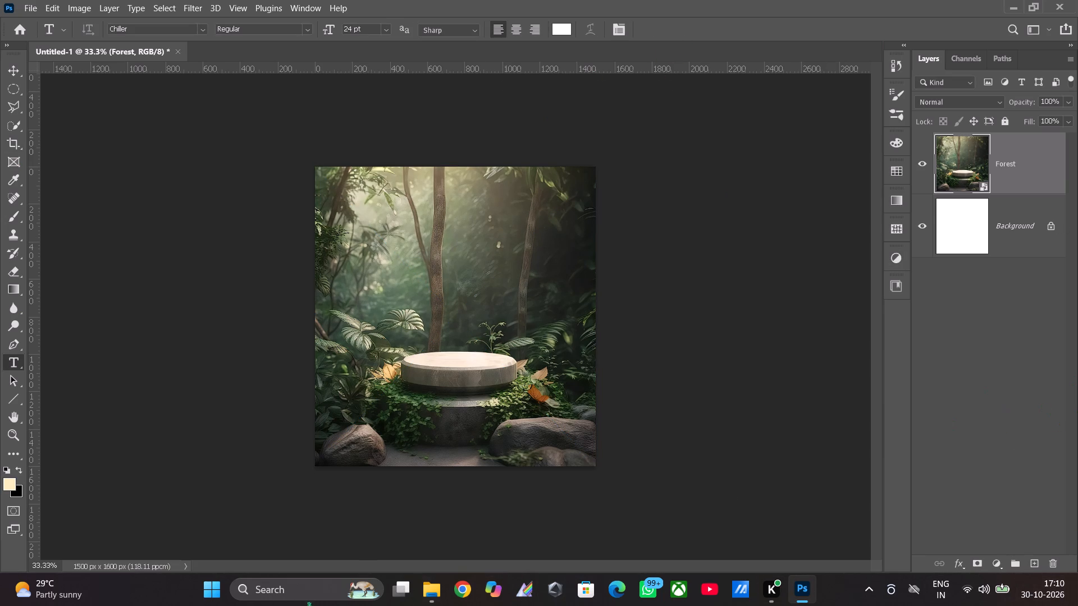
Place the Apple image from the Downloads folder into the Forest composition at its default size and centred position.
left_click(438, 605)
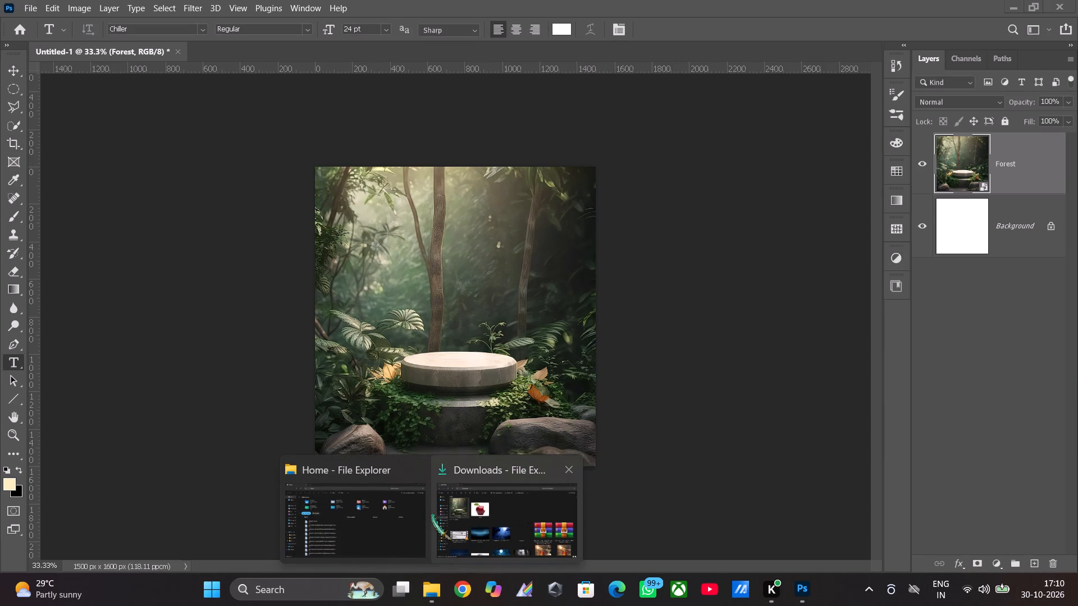
left_click(544, 506)
left_click_drag(344, 187, 858, 605)
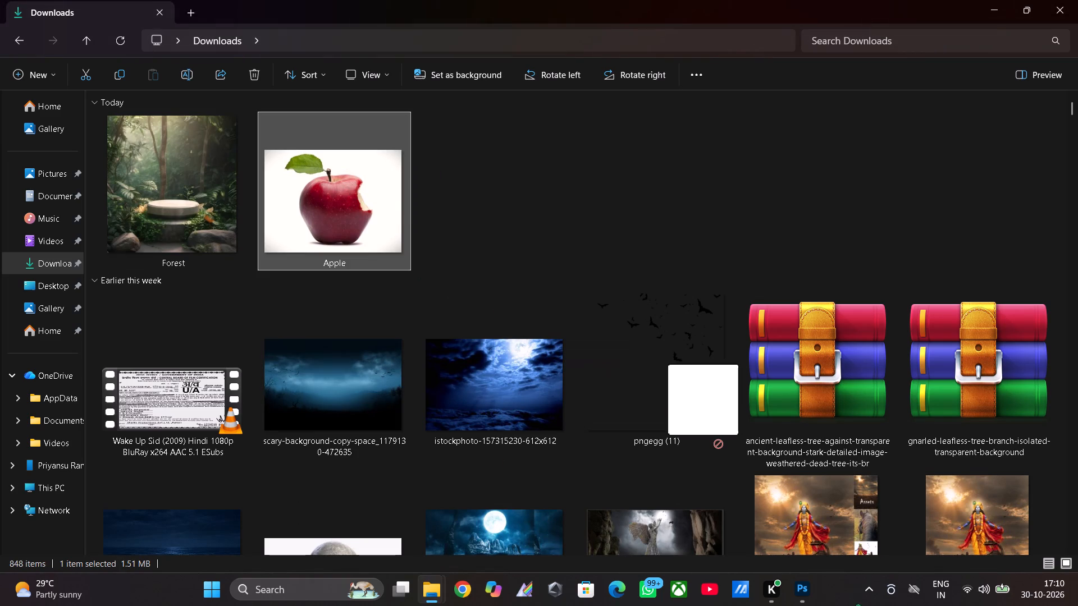
left_click_drag(858, 605, 807, 587)
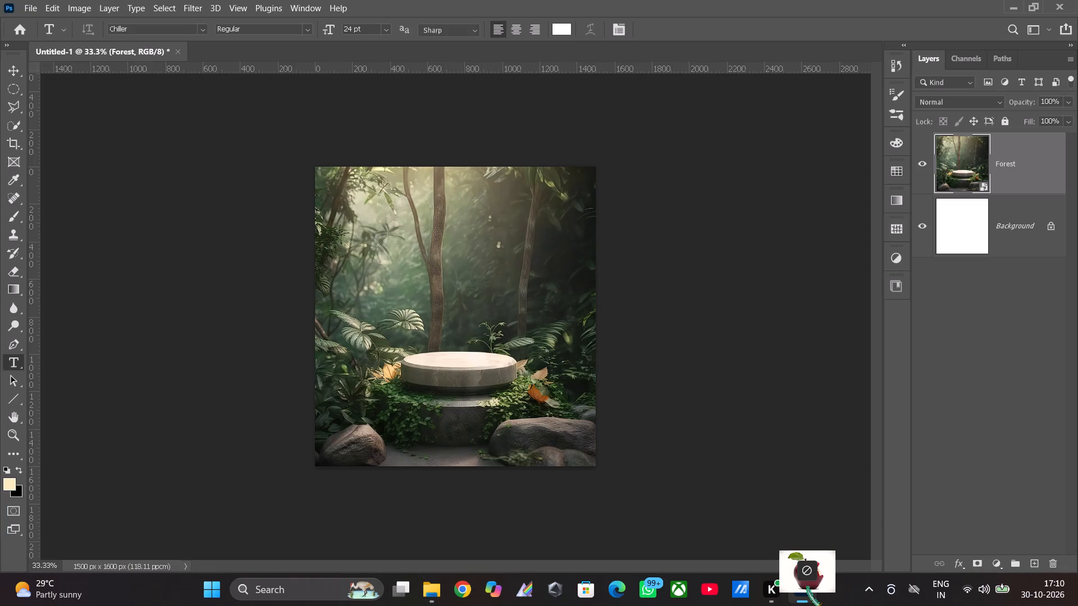
left_click_drag(807, 587, 471, 319)
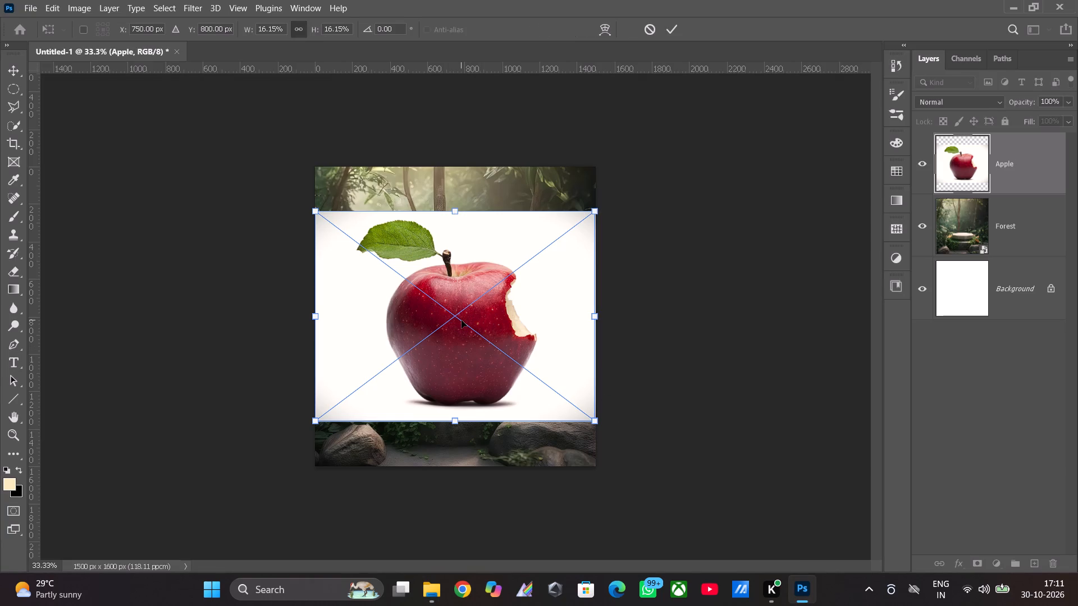
left_click(950, 104)
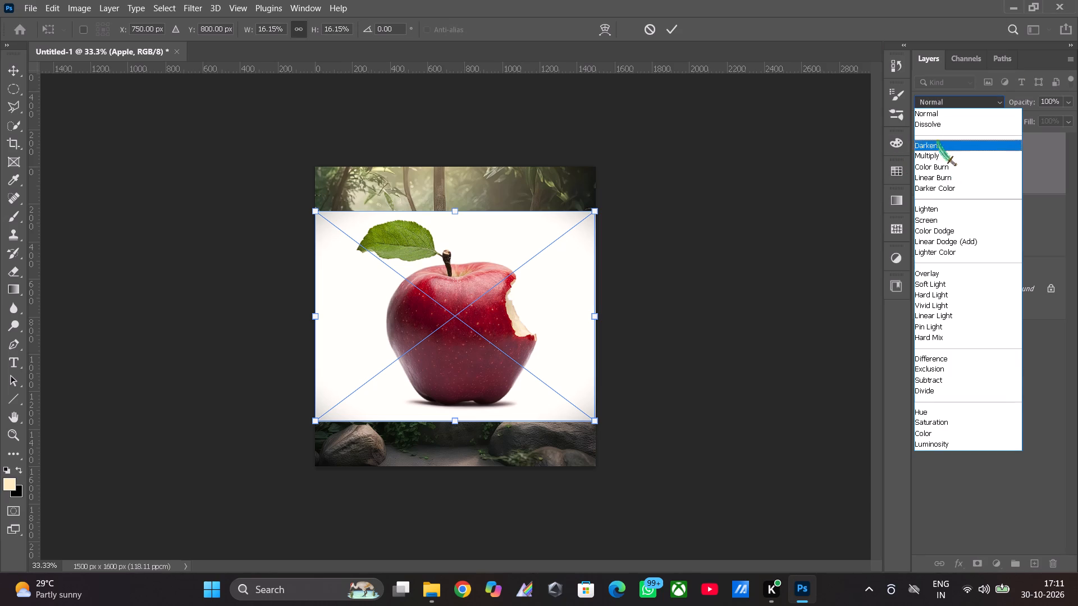
left_click(944, 100)
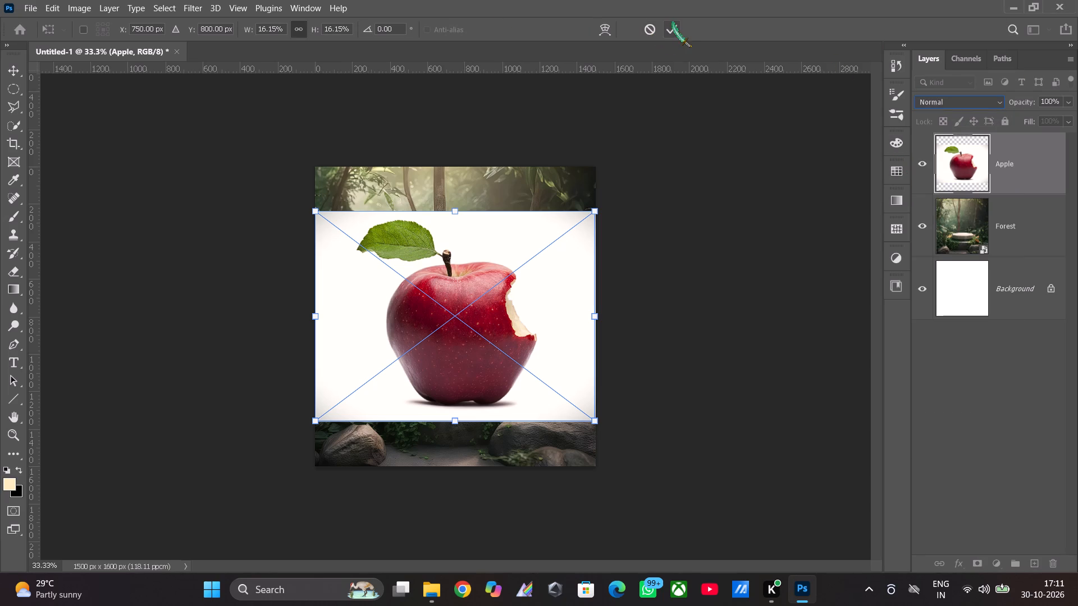
left_click(673, 23)
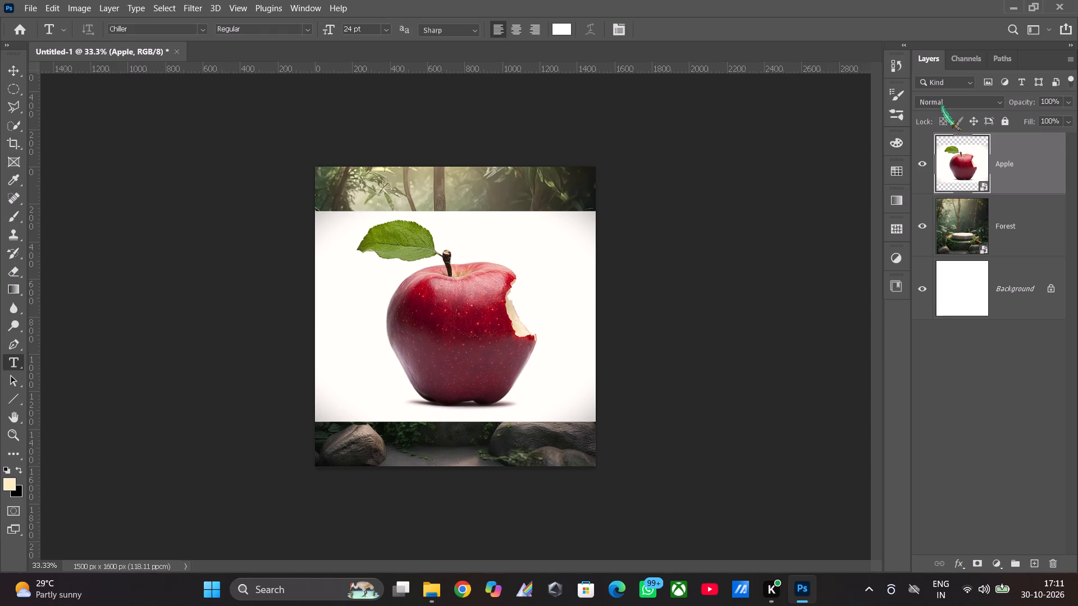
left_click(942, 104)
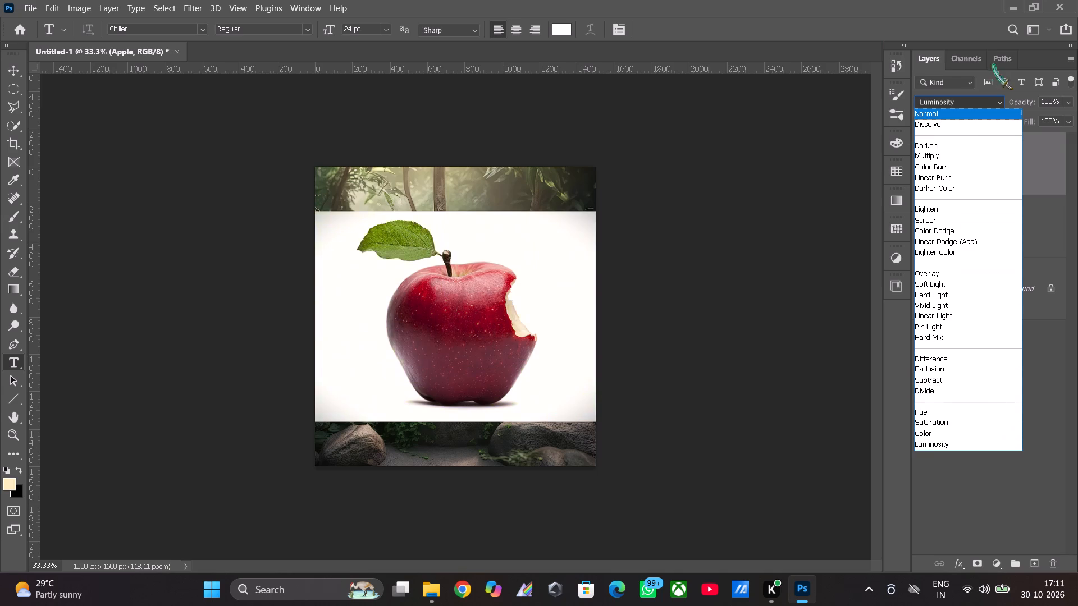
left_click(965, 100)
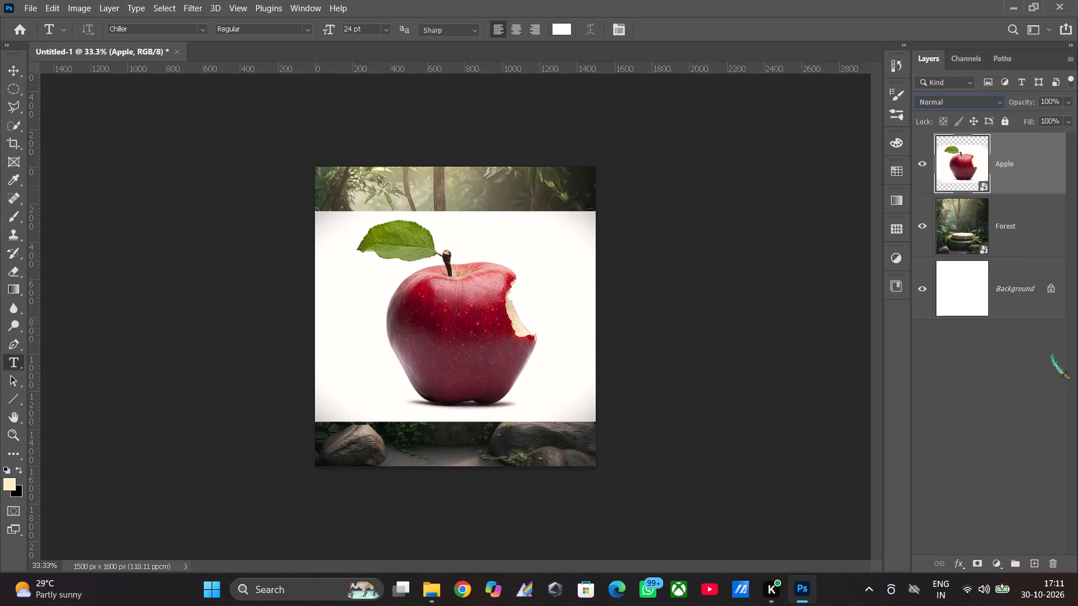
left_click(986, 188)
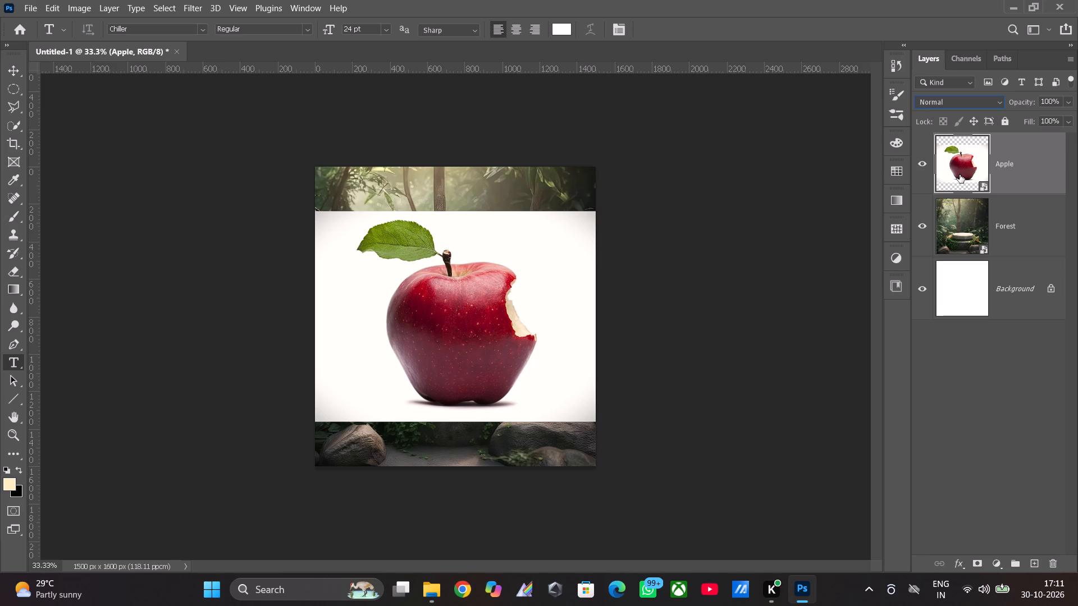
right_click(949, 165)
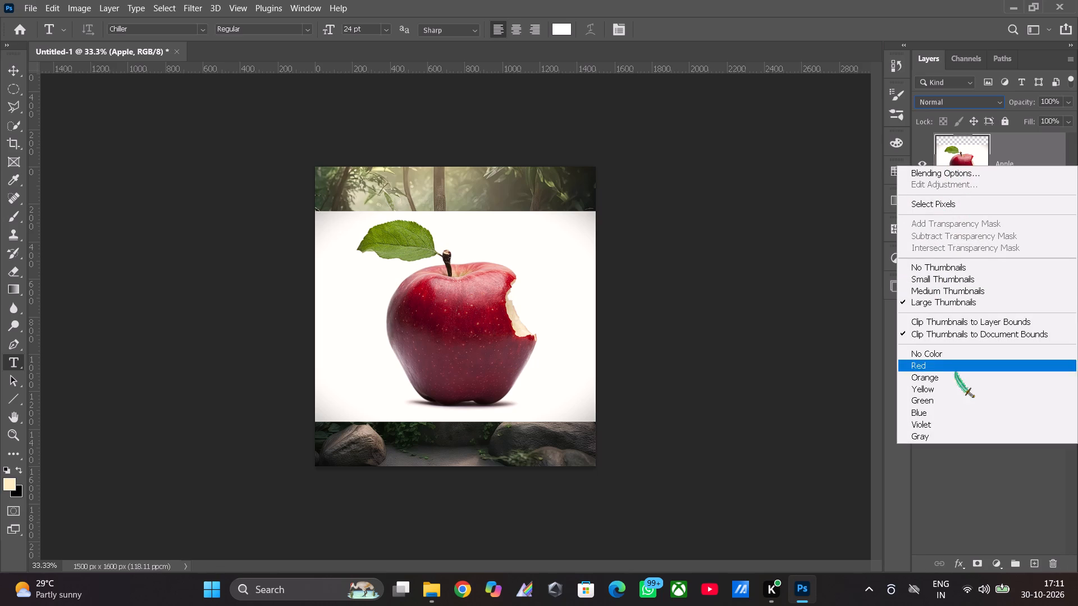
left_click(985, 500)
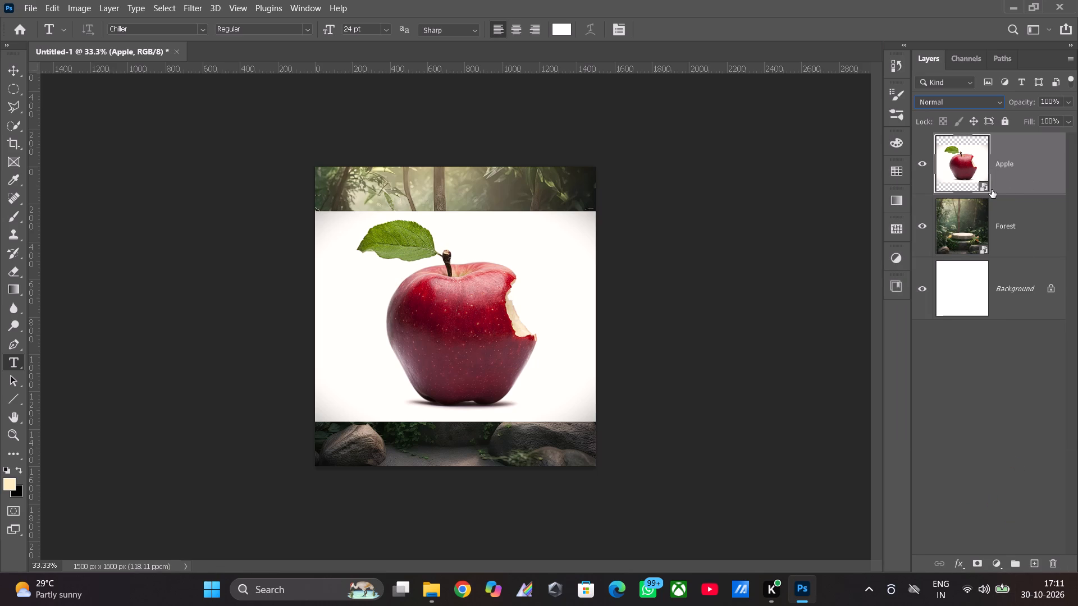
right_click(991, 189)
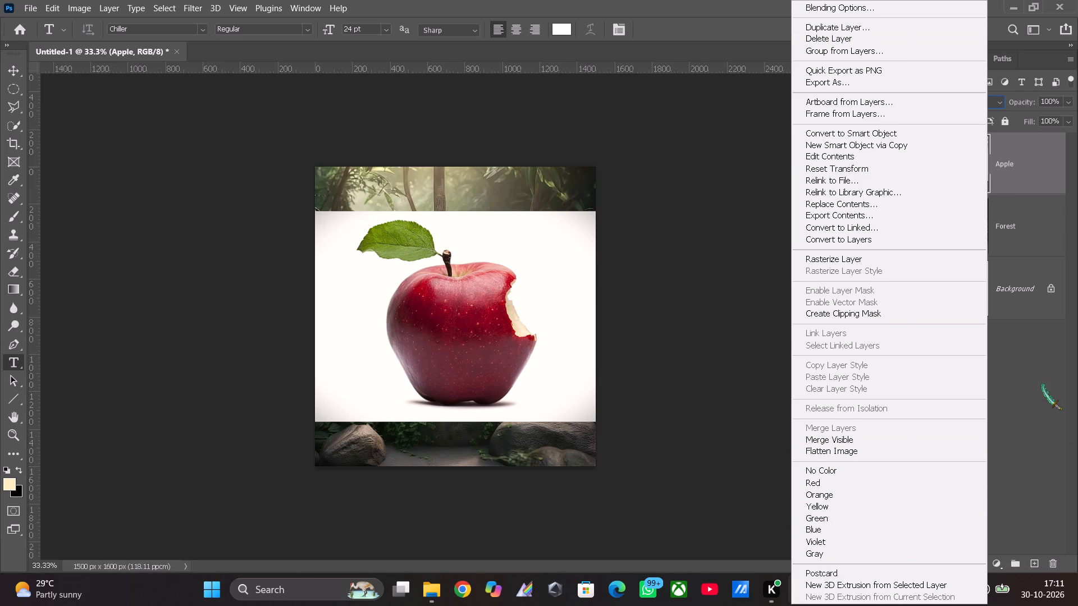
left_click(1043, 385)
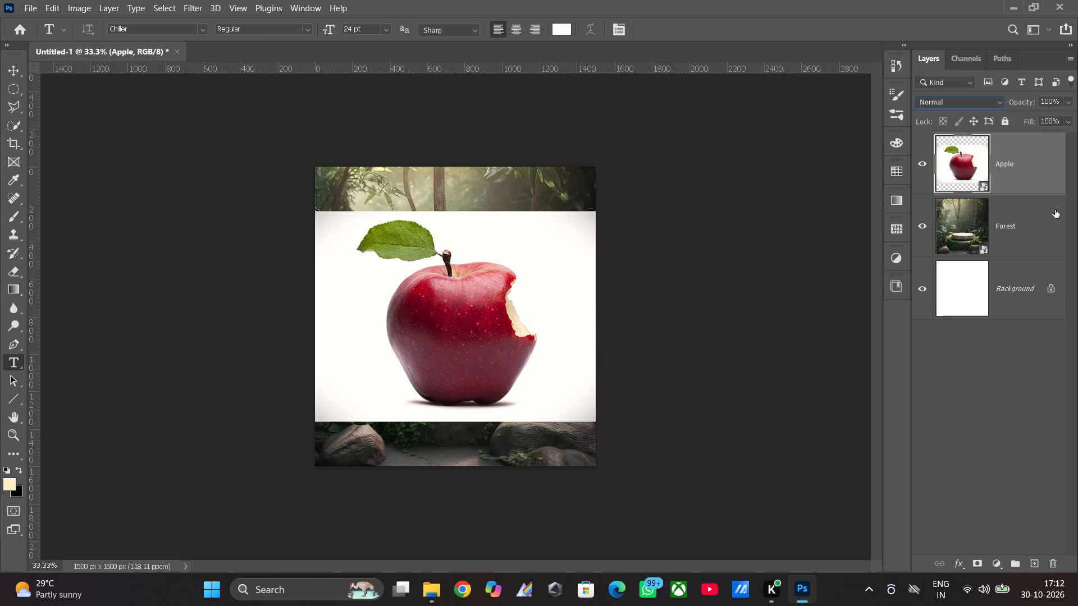
Open the Apple smart object's contents with the Properties shown, and unlock its Background layer.
double_click(980, 185)
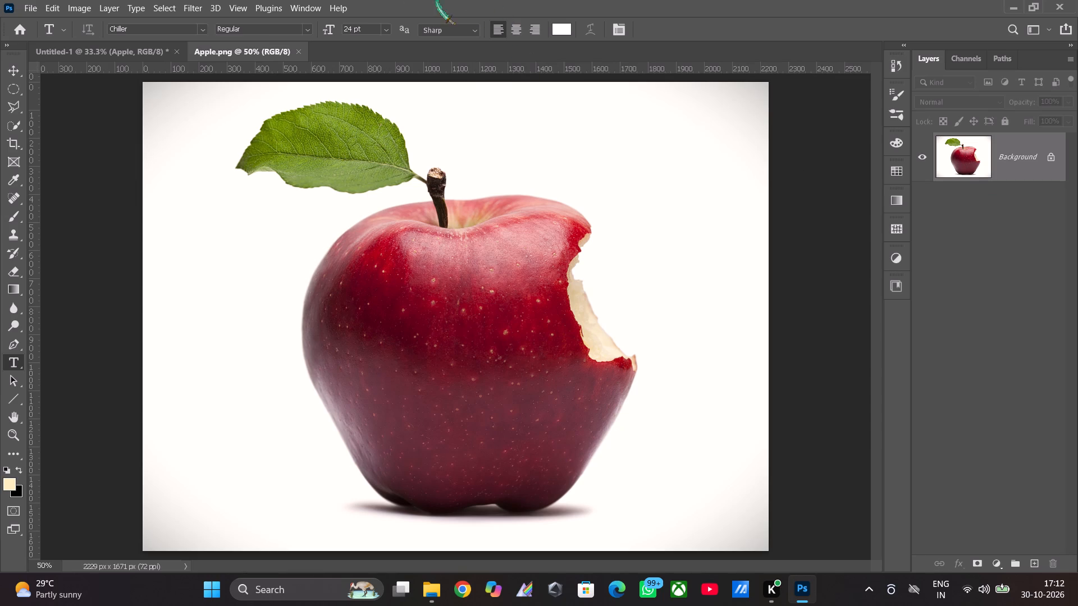
left_click(319, 2)
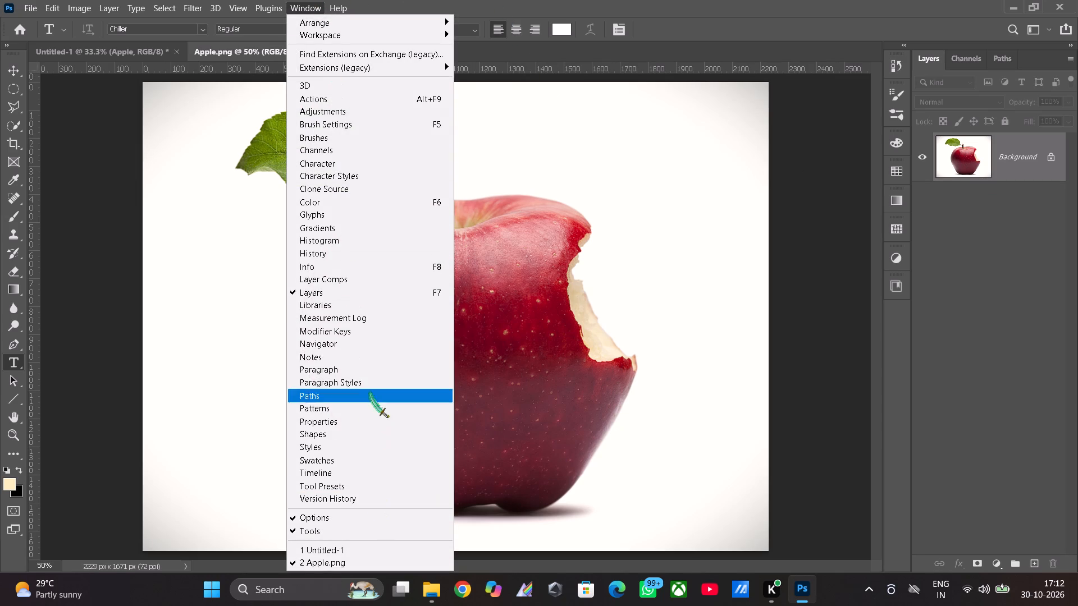
left_click(363, 419)
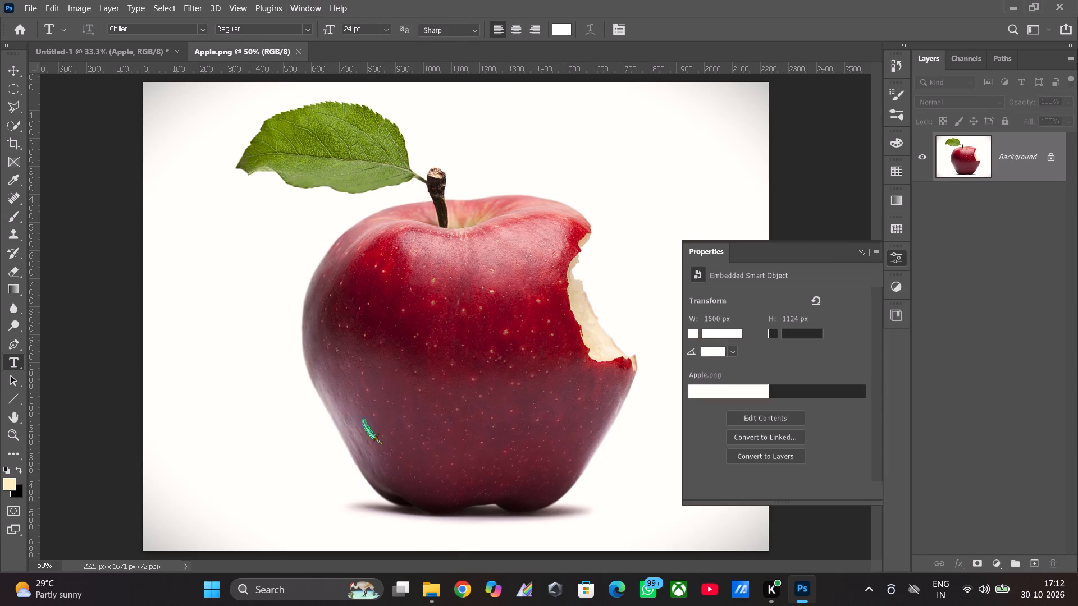
left_click(1052, 154)
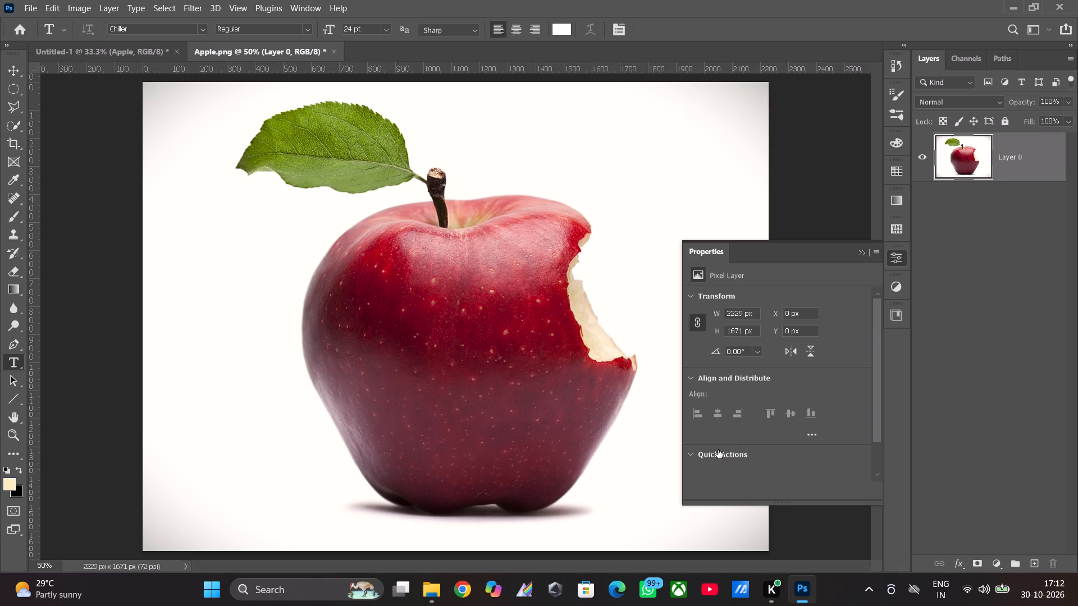
Apply the Remove background quick action to the apple picture, and close the Properties and Discover windows.
left_click(718, 450)
scroll(703, 452, "down", 3)
left_click(759, 436)
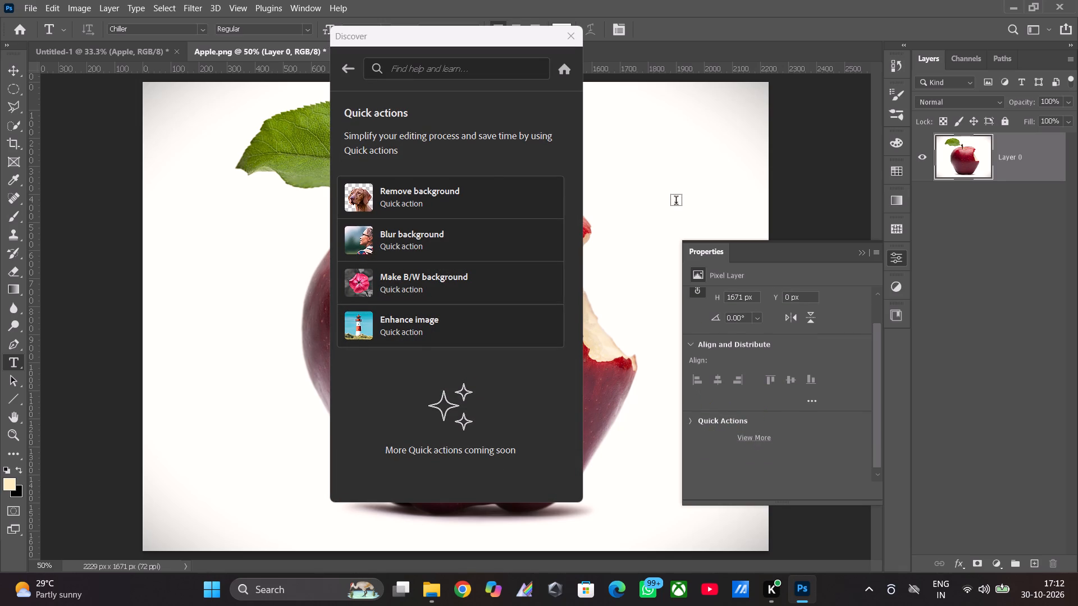
left_click(479, 191)
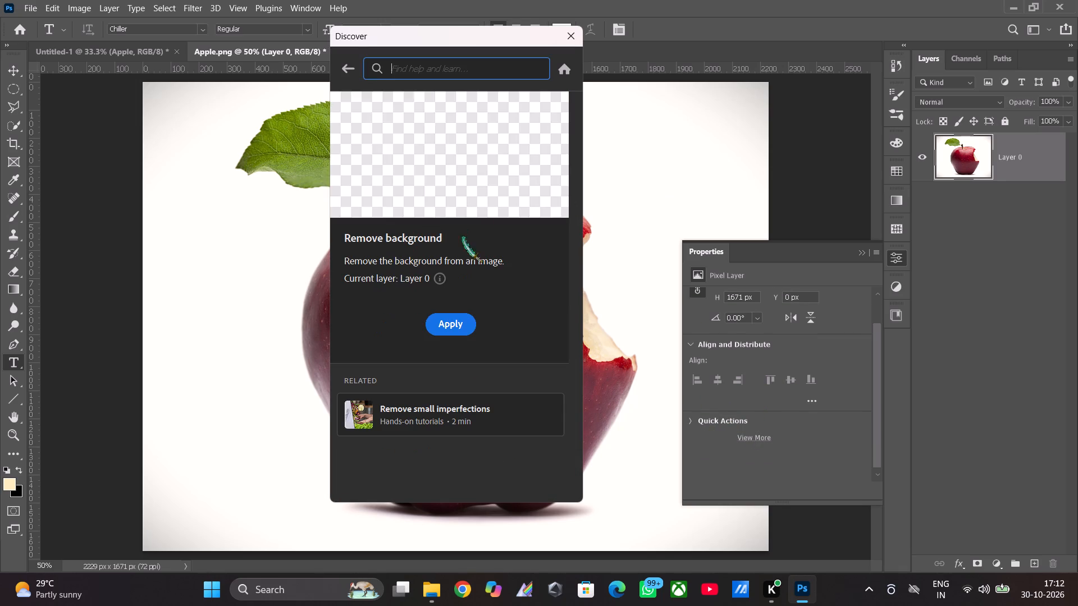
left_click(463, 332)
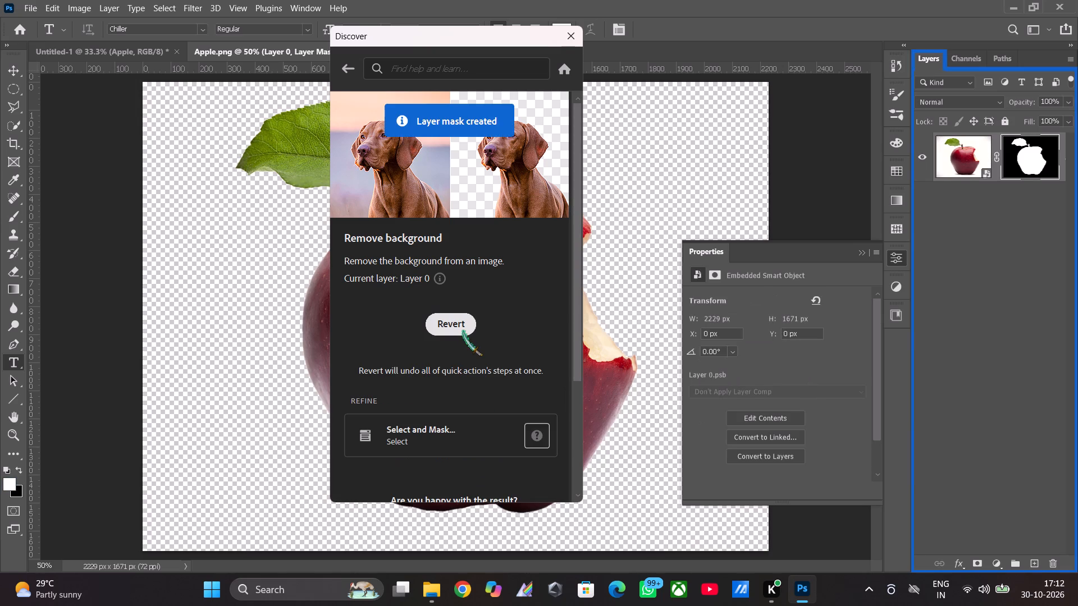
left_click(860, 252)
left_click(576, 33)
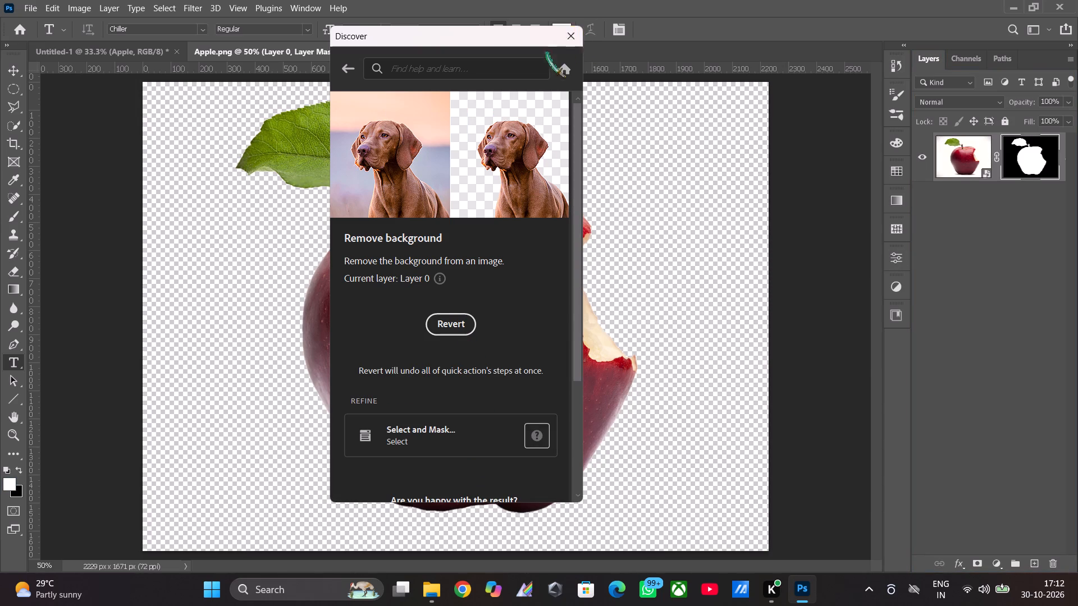
Return to the Untitled-1 document and add a layer mask to the Apple layer.
left_click_drag(268, 50, 264, 54)
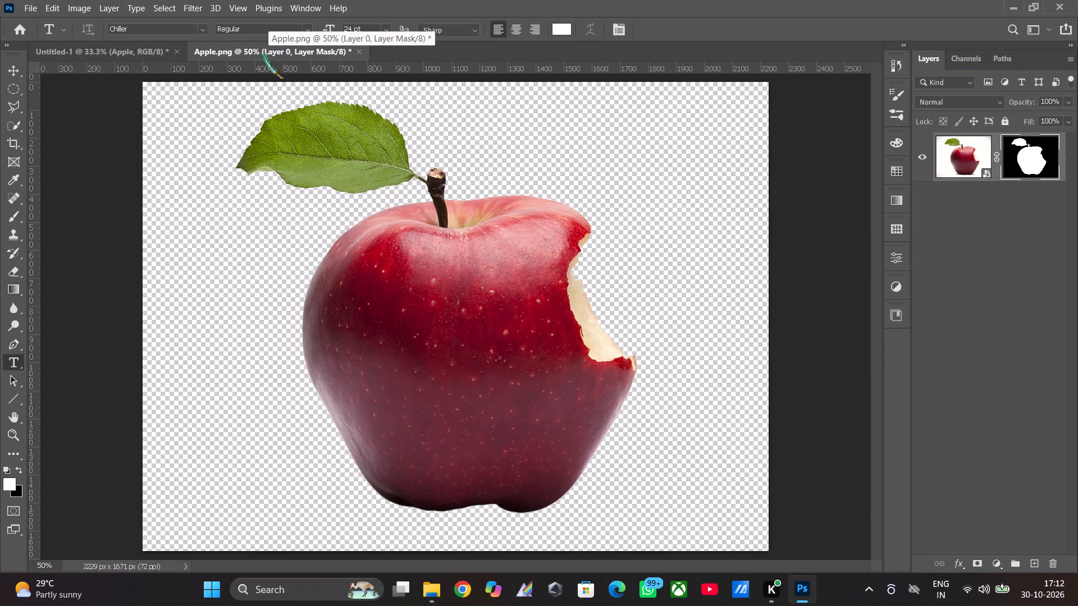
left_click_drag(264, 54, 154, 48)
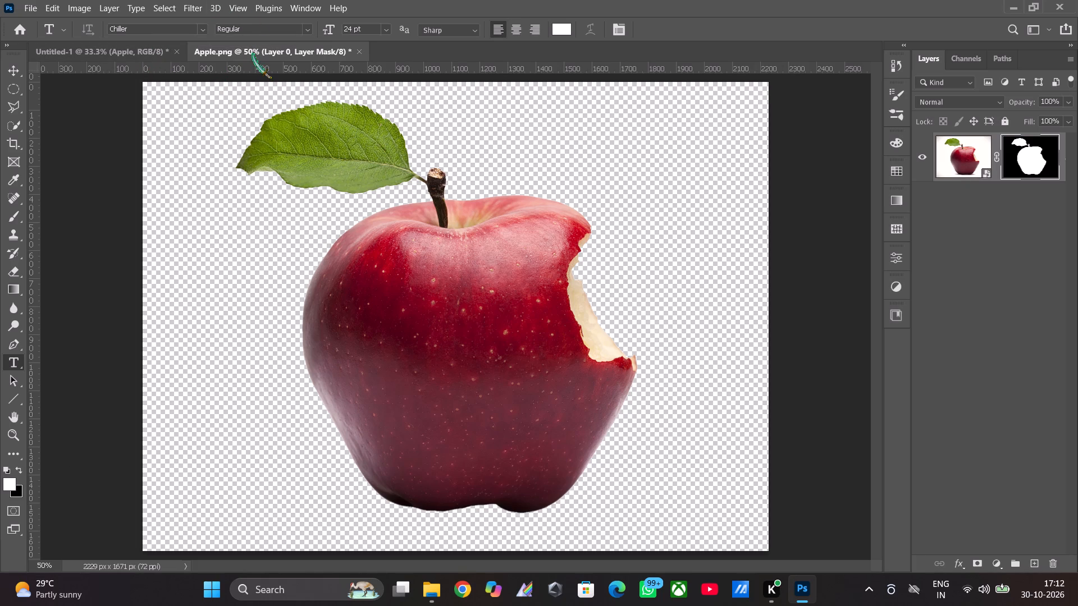
left_click_drag(253, 49, 269, 57)
left_click(118, 51)
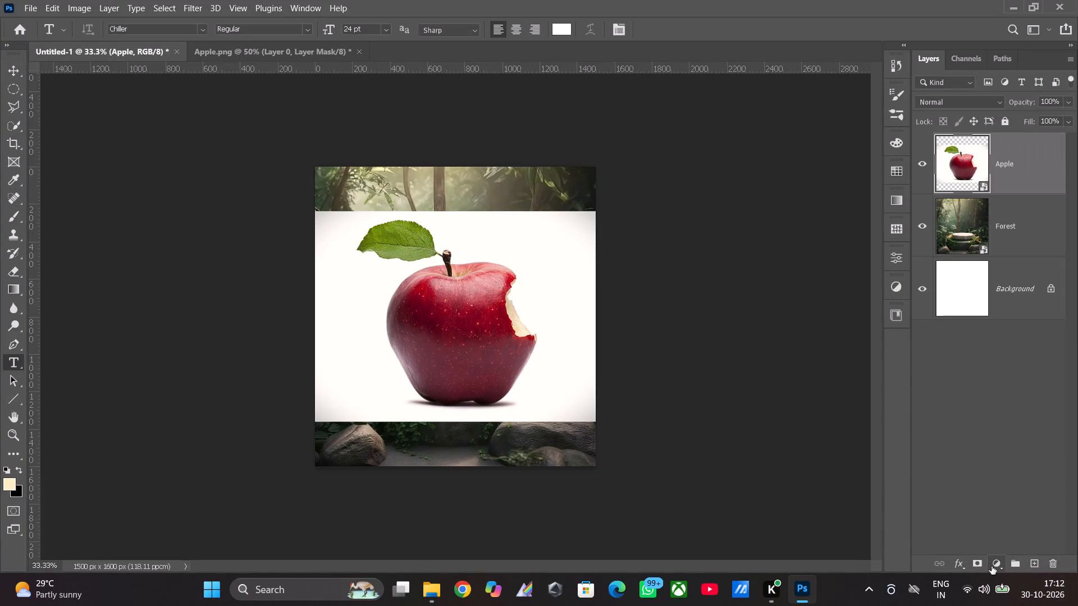
left_click(977, 567)
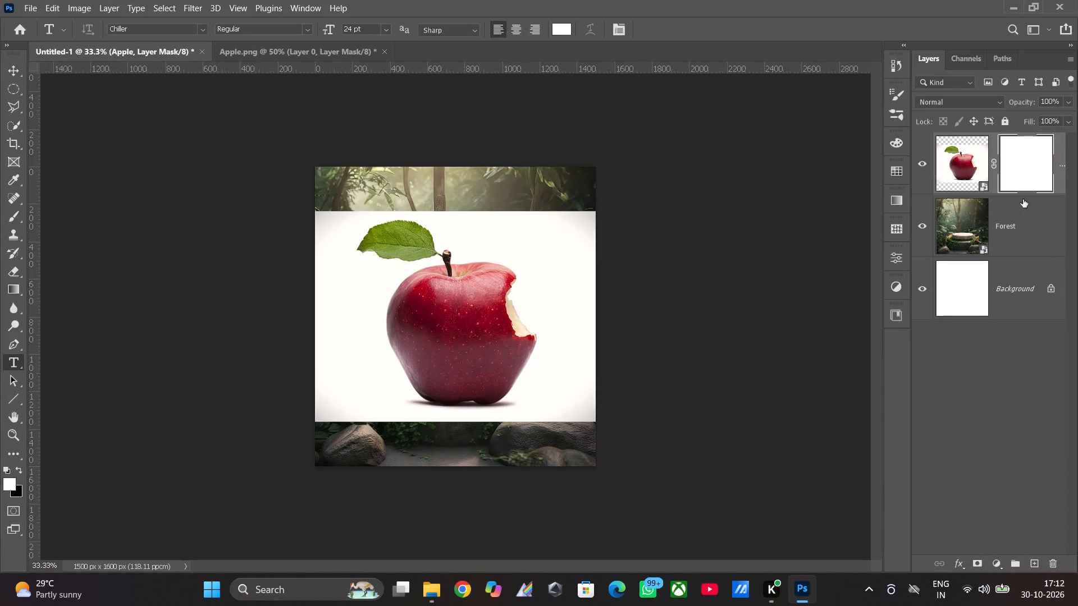
Check the background and foreground colours in the Color Picker.
left_click(22, 492)
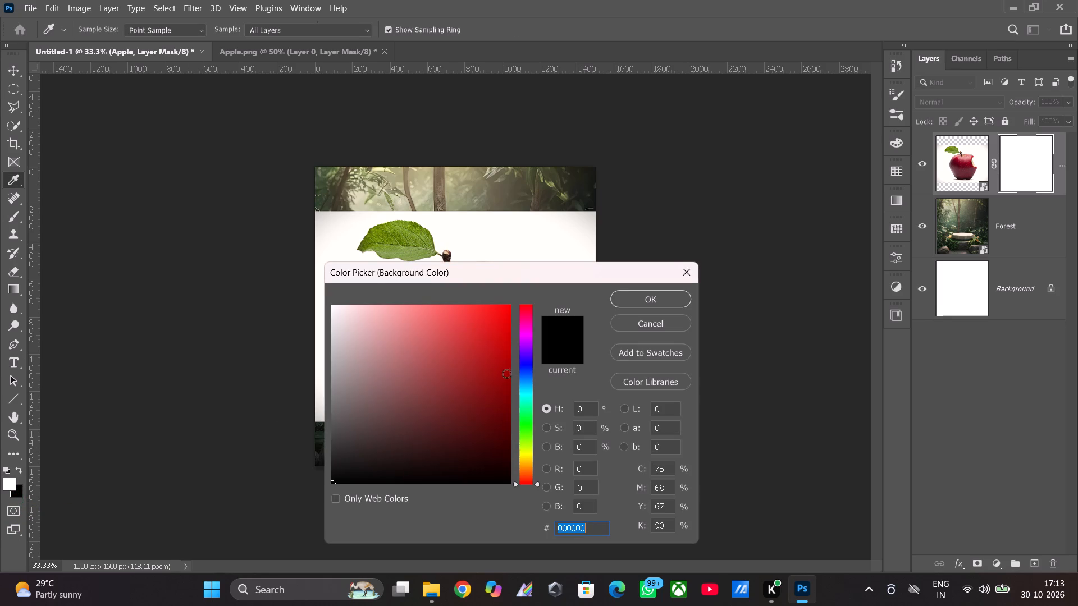
left_click(668, 296)
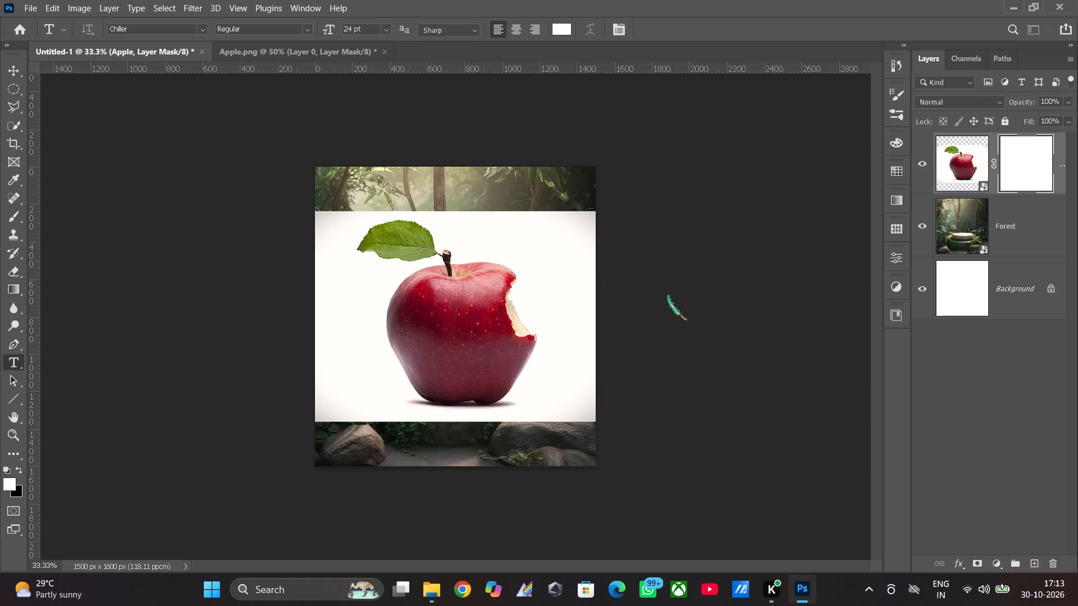
left_click(9, 479)
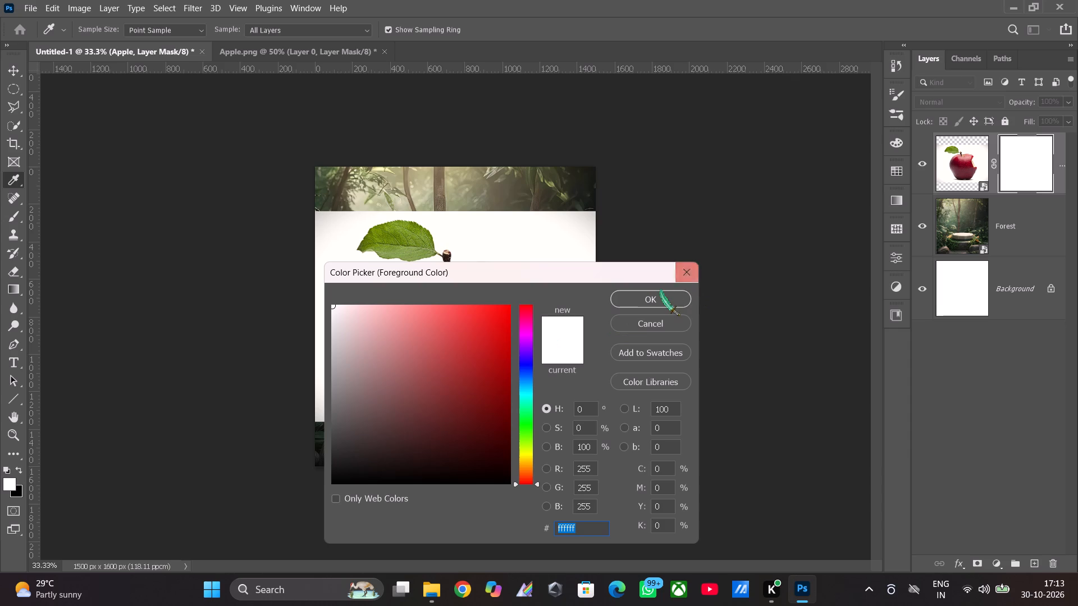
left_click(658, 296)
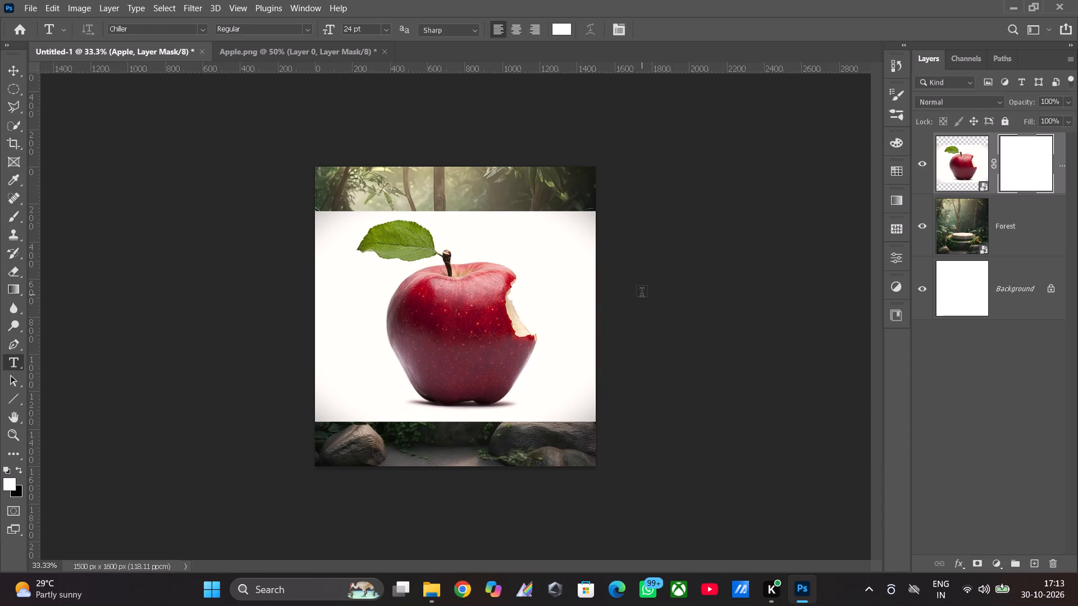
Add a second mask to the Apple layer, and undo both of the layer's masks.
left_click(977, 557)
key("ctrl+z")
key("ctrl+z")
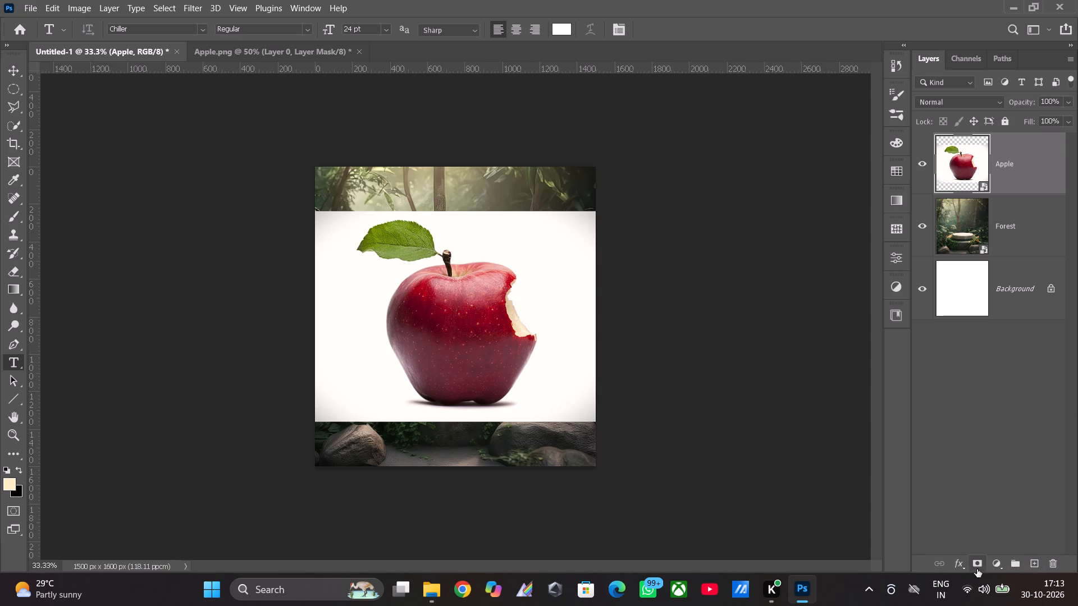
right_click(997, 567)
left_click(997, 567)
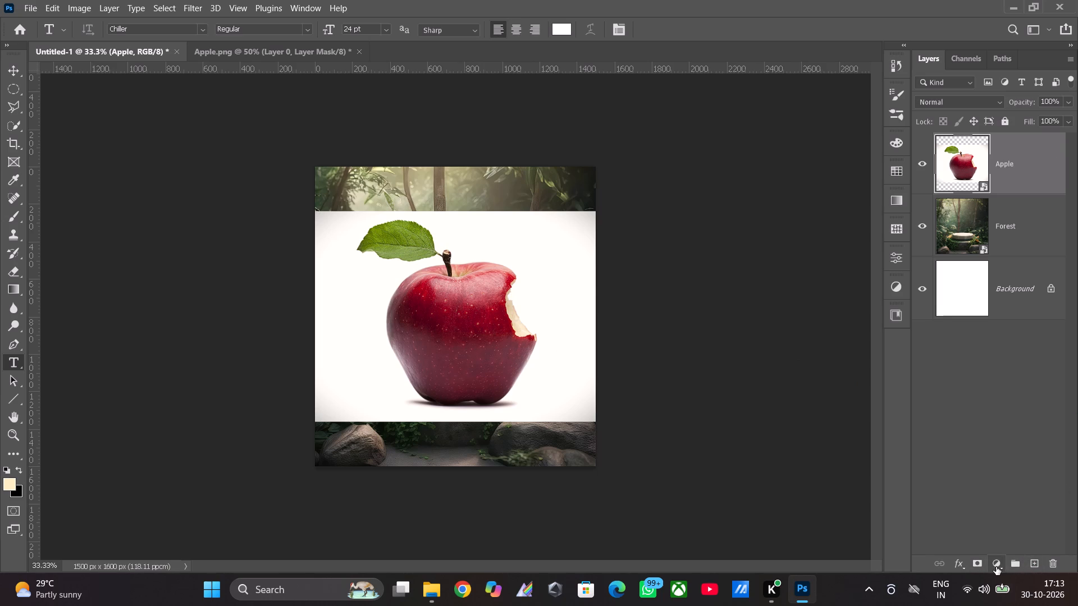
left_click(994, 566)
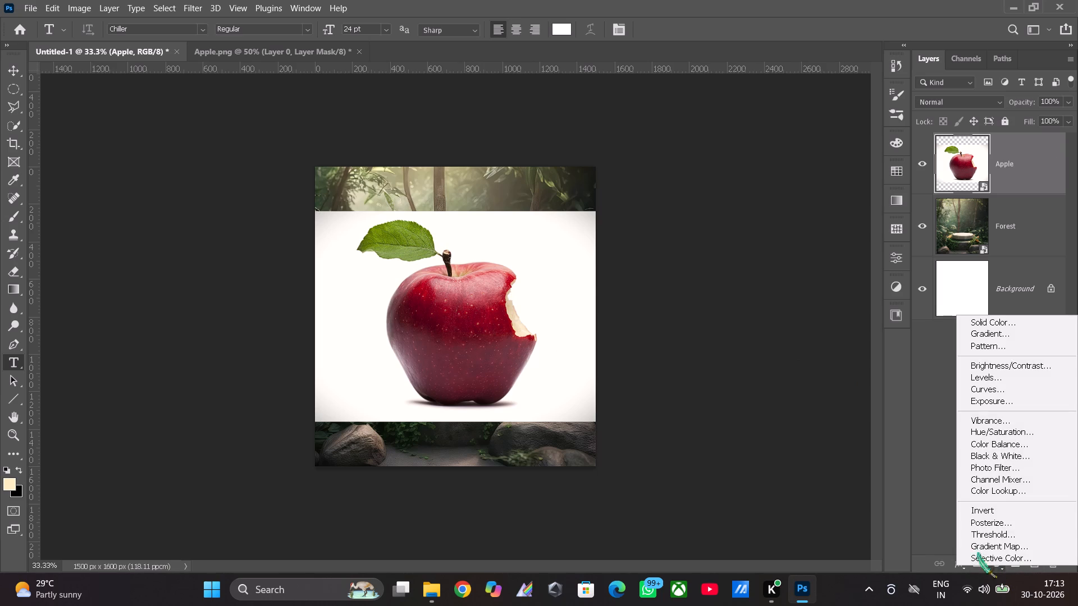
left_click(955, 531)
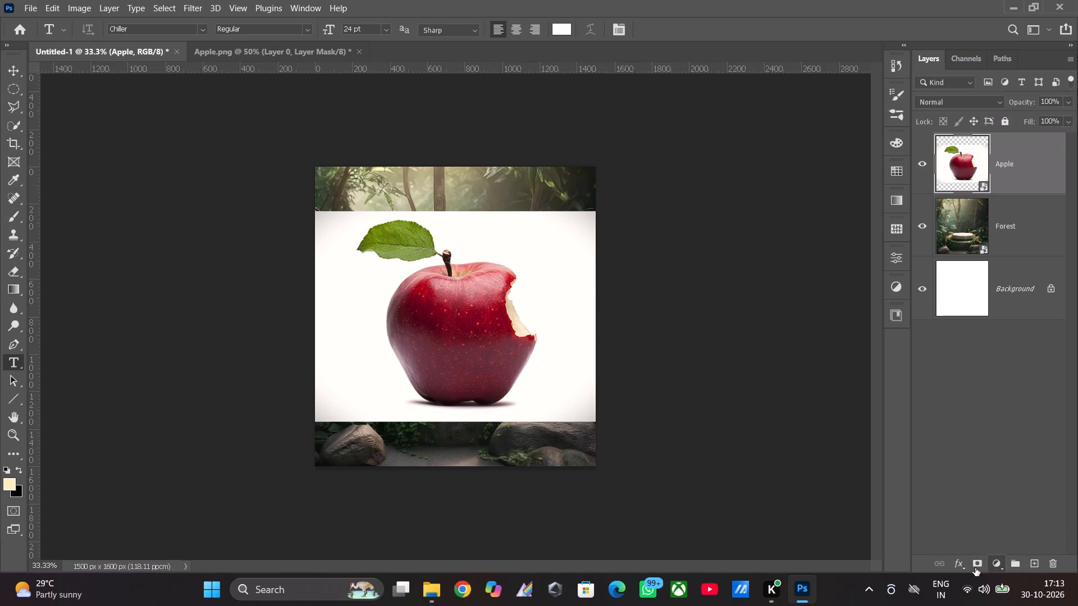
Add a layer mask to the Apple layer and make the mask the active target.
left_click(975, 563)
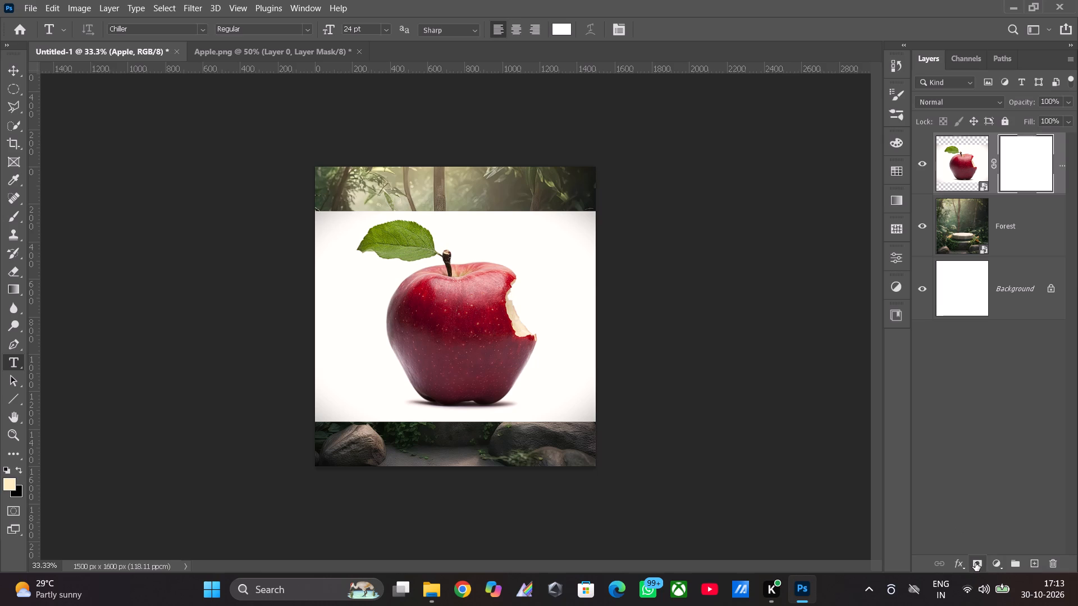
left_click(1035, 163)
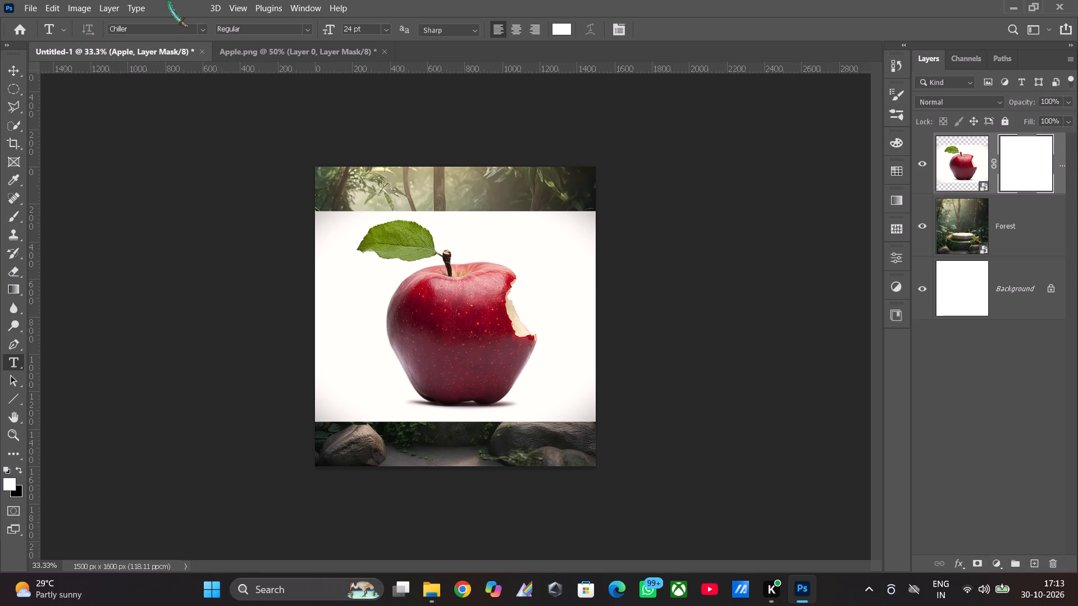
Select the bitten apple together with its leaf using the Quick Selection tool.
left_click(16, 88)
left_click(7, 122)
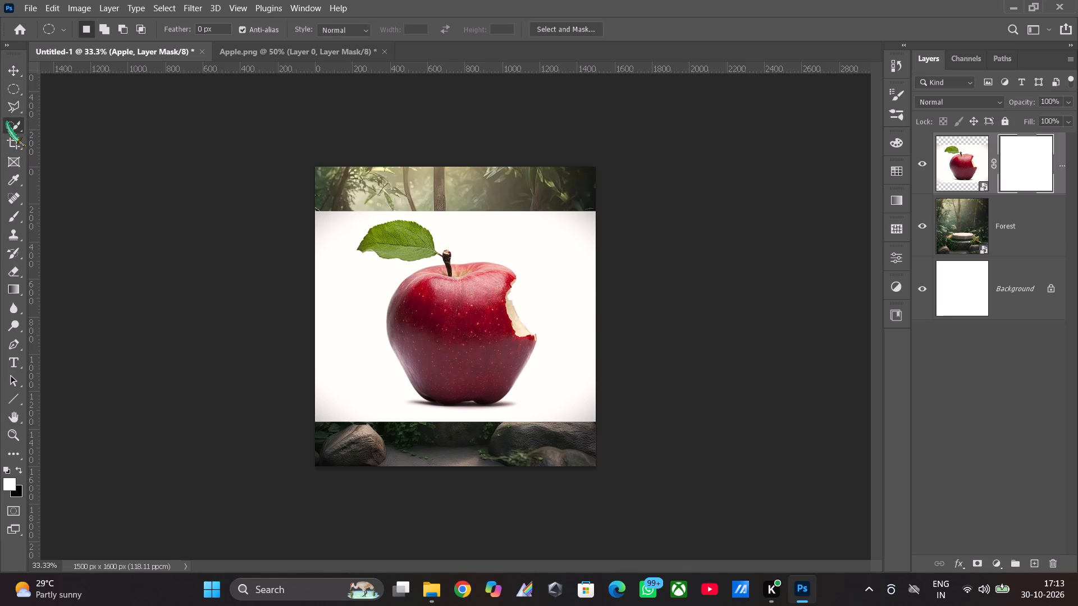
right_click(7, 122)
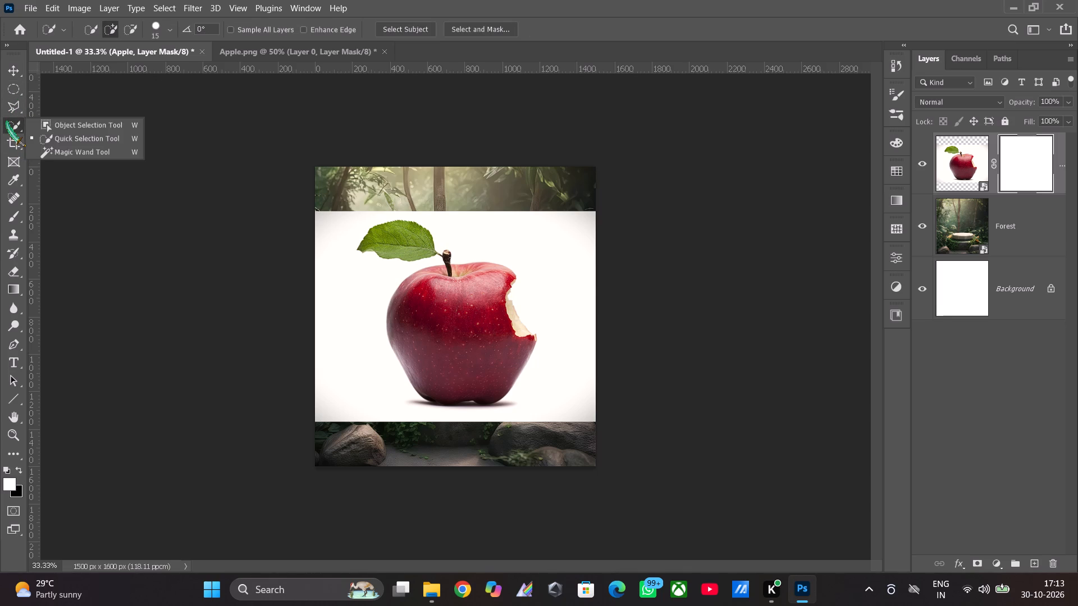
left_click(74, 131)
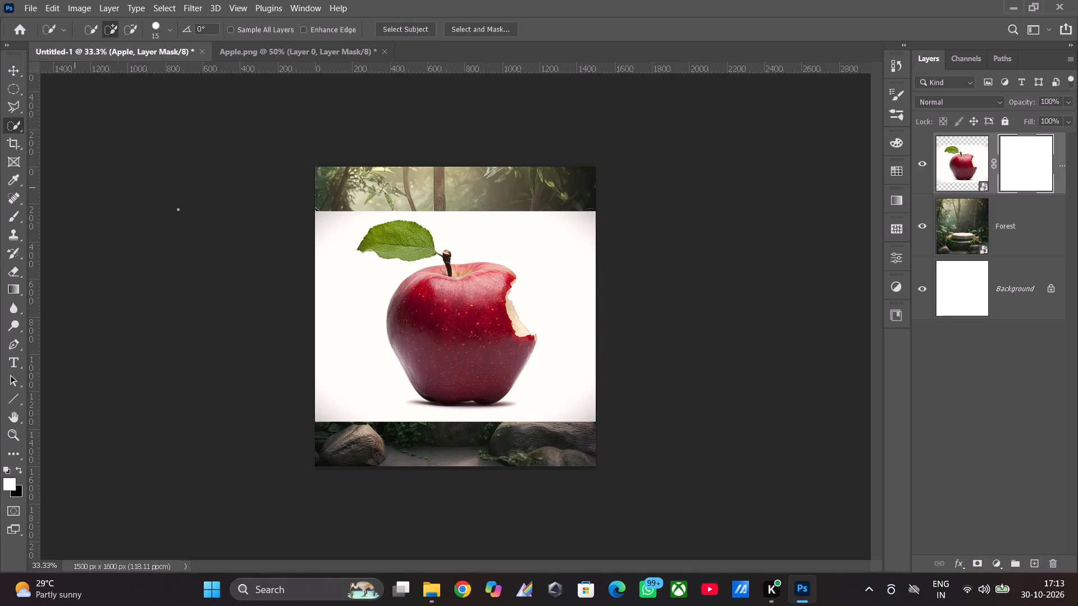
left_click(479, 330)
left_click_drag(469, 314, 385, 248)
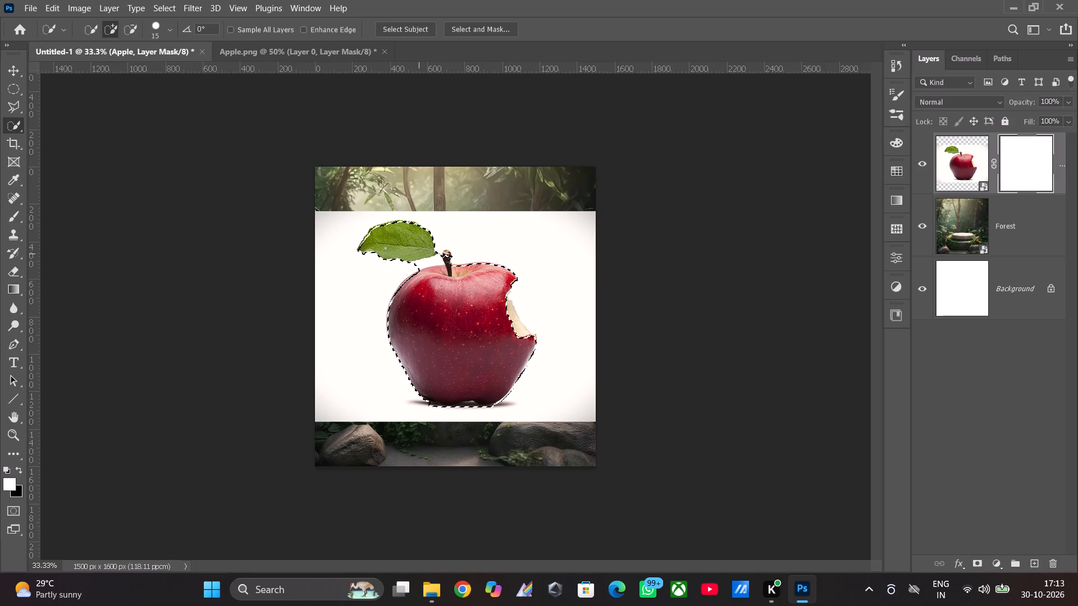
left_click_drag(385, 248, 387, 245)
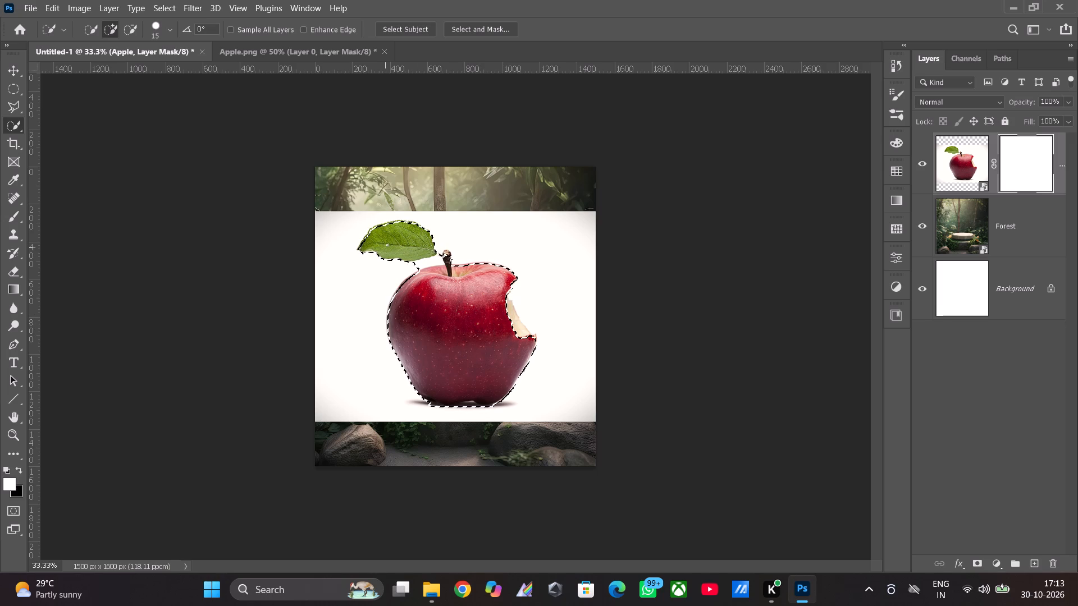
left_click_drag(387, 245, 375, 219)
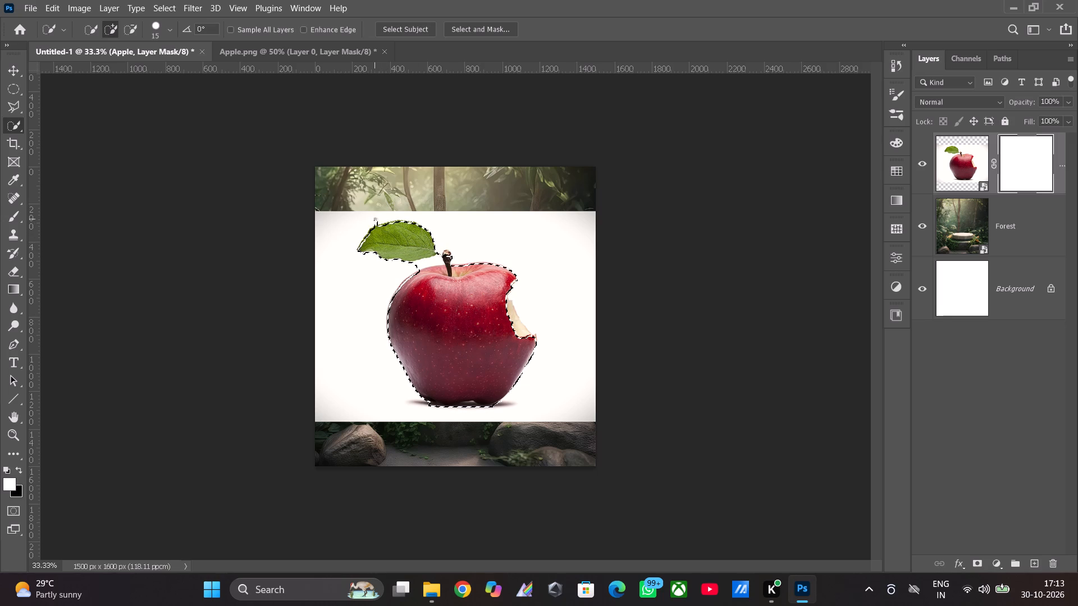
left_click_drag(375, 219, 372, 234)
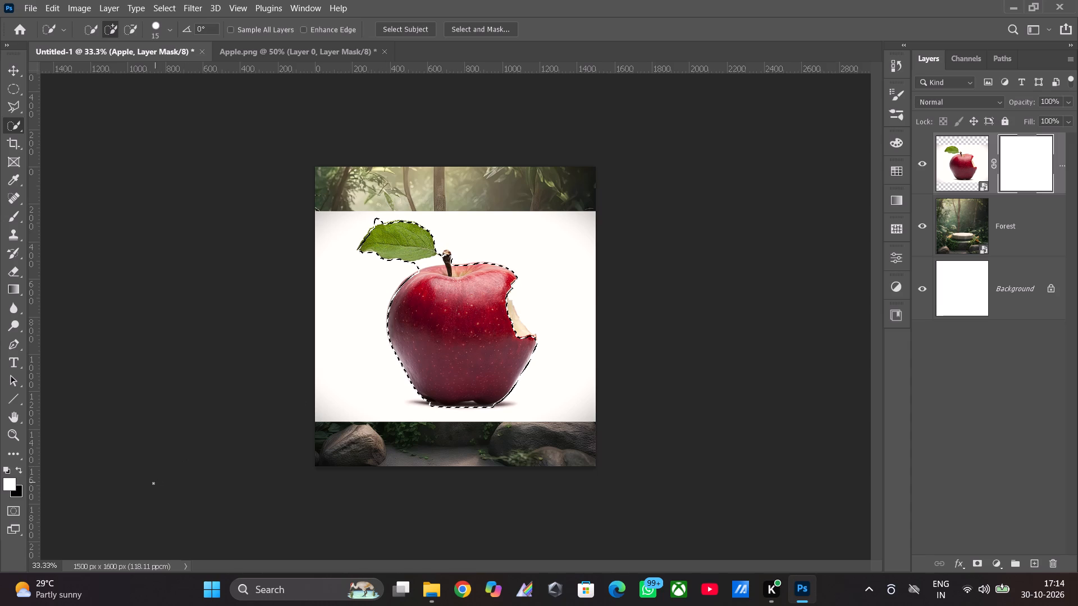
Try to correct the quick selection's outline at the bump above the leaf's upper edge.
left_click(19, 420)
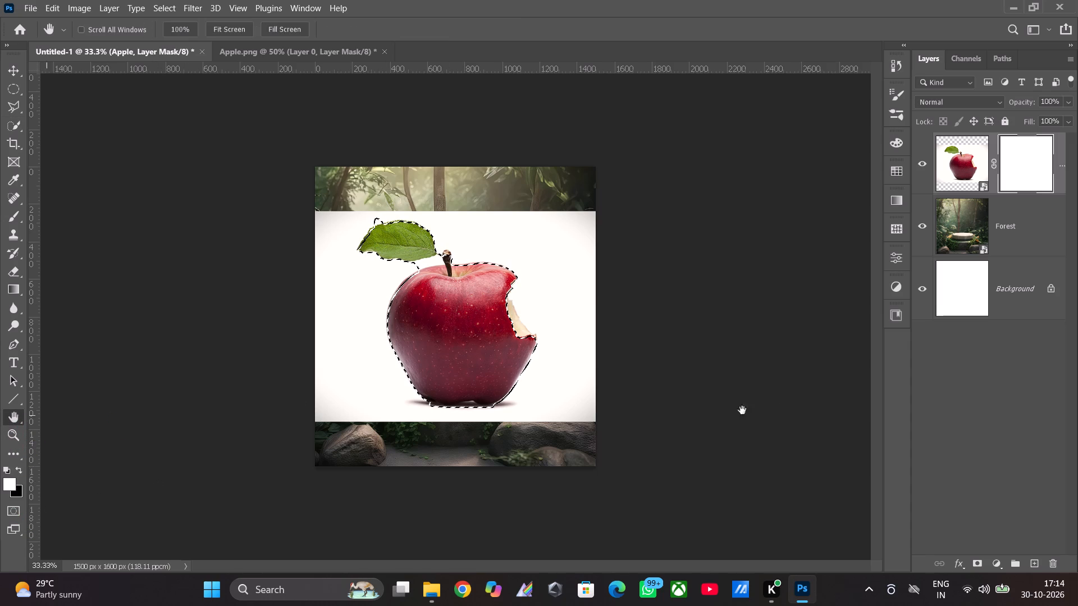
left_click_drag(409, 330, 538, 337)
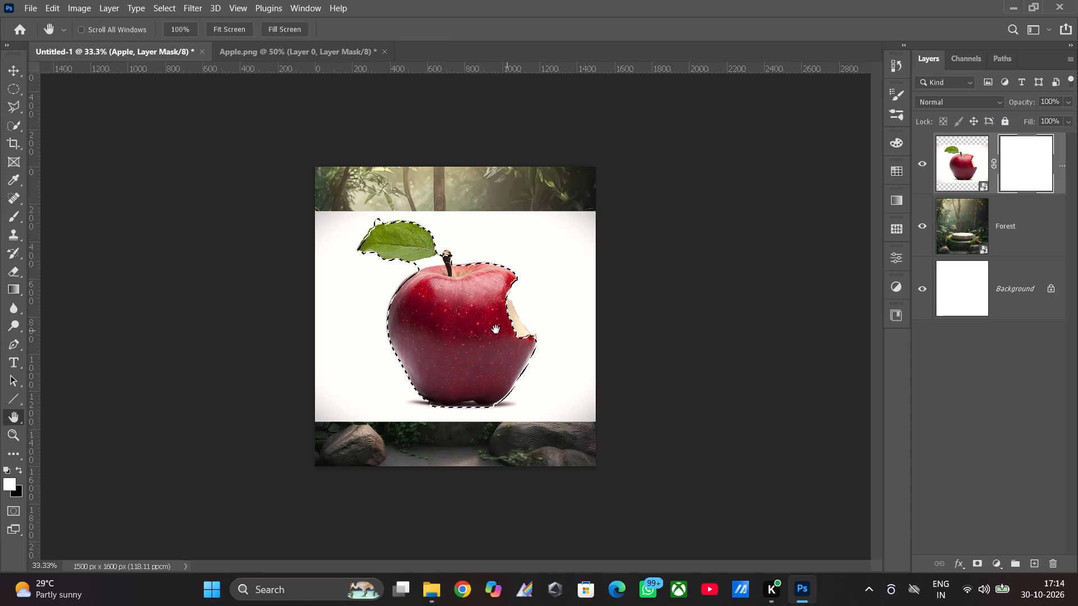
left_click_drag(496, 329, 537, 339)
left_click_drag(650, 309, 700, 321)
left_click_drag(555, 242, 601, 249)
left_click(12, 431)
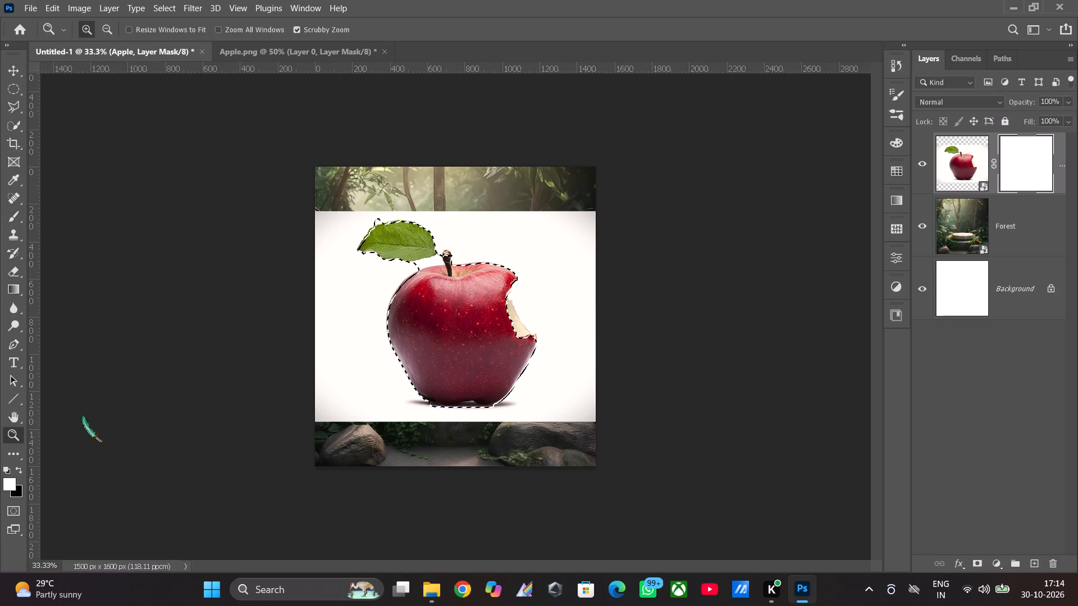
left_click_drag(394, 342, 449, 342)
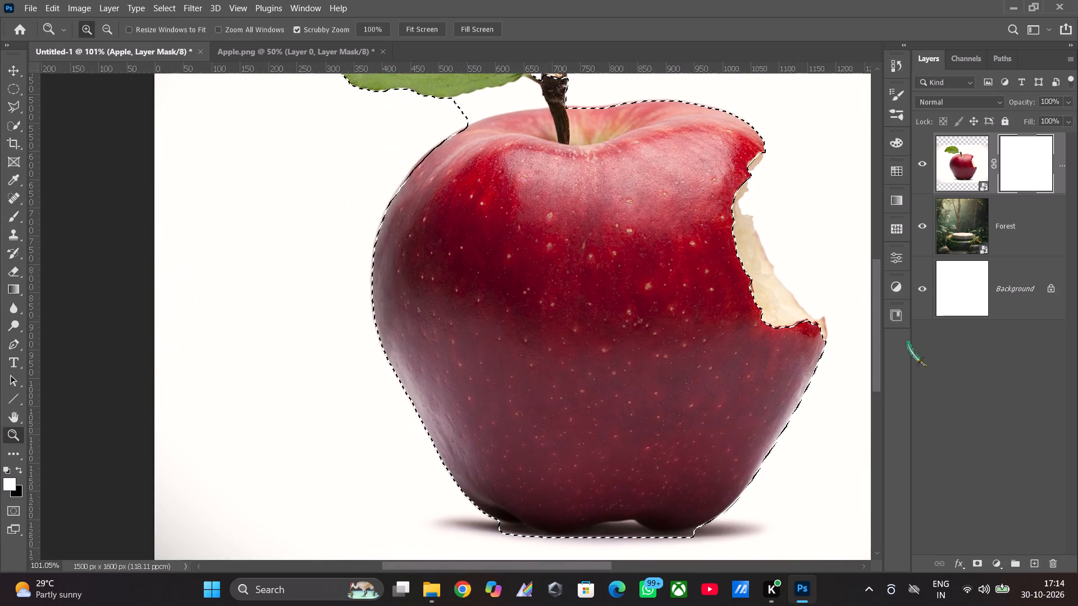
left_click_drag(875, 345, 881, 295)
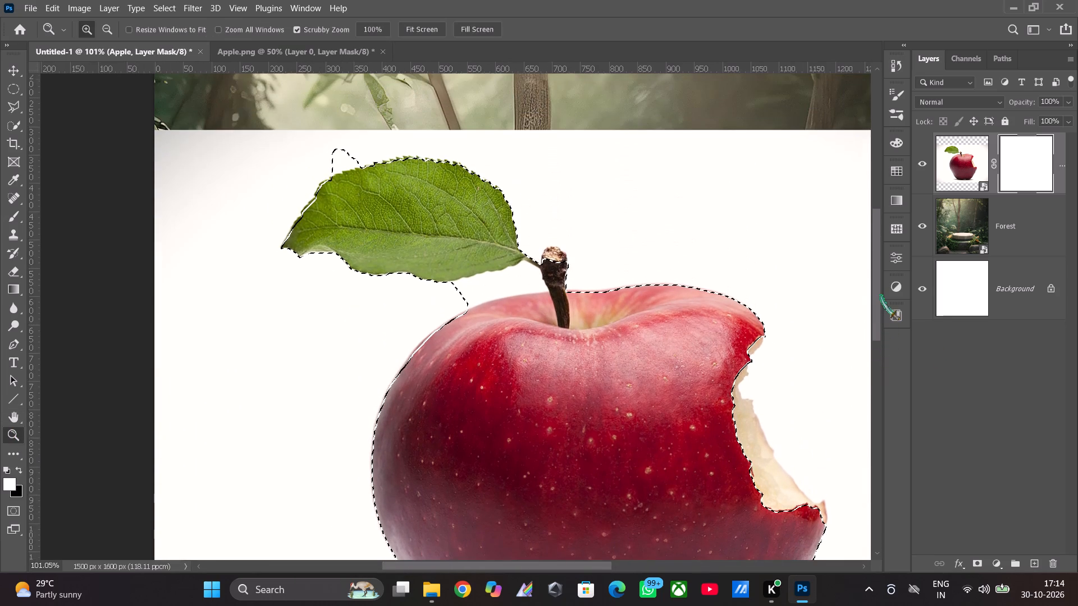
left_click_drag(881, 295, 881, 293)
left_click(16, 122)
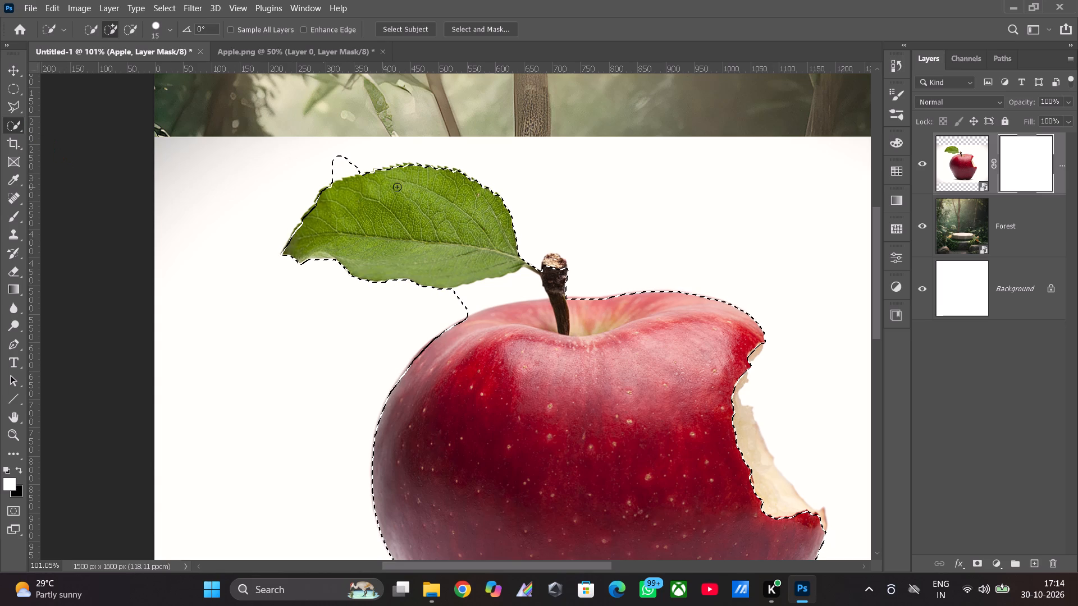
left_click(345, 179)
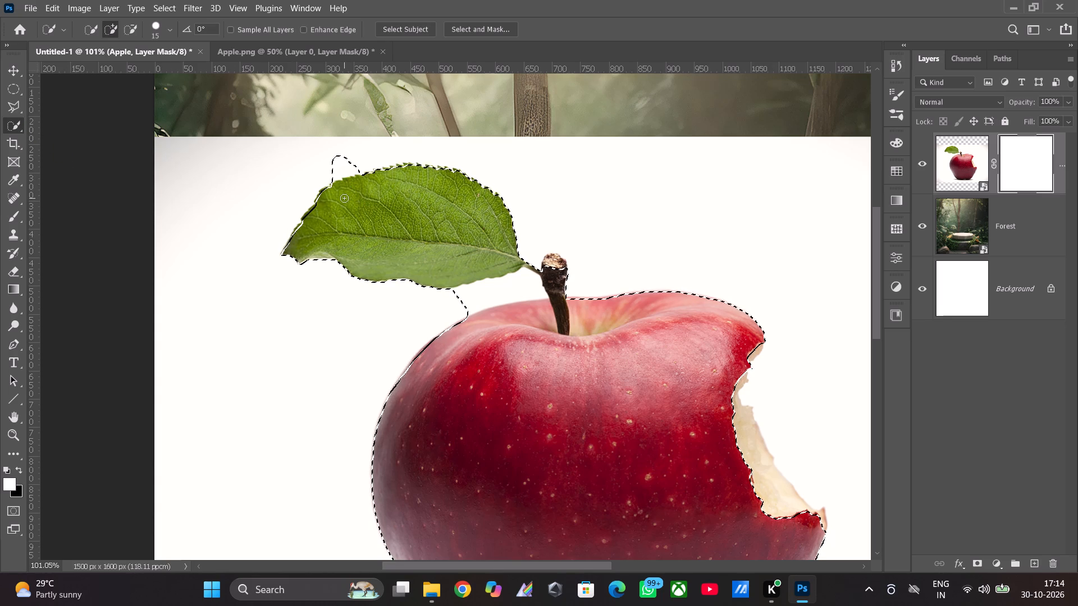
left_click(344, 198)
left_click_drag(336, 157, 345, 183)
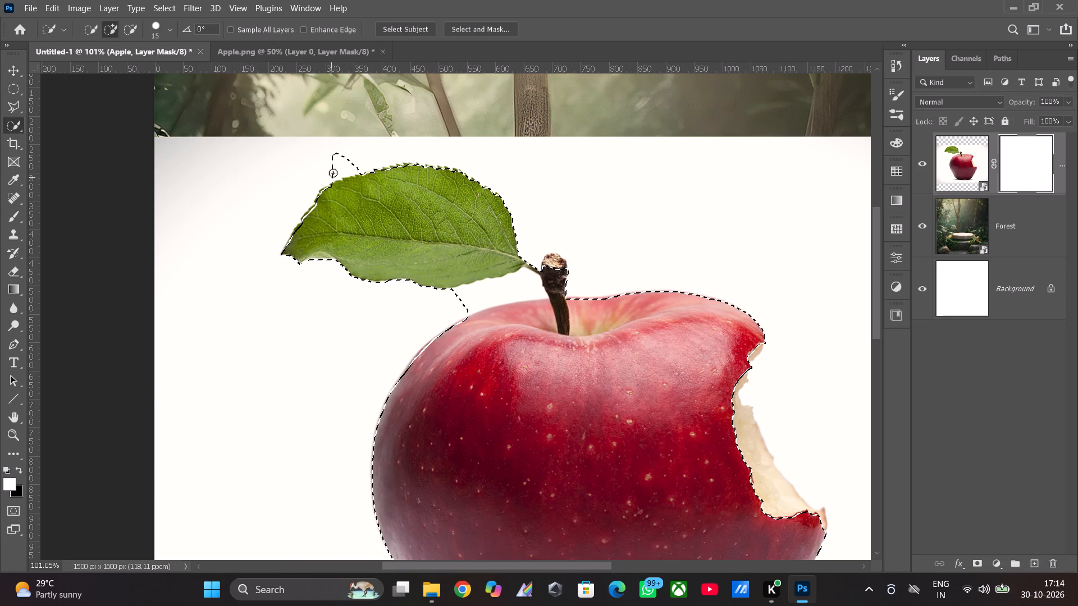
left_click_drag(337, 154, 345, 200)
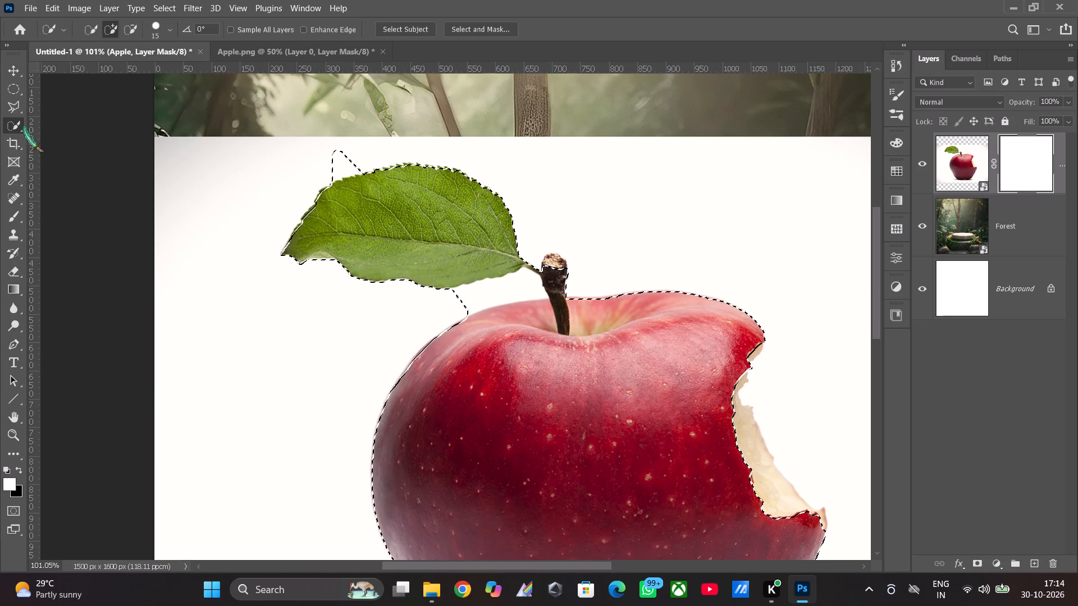
Replace the selection by framing the leaf and whole apple with the Object Selection tool in Rectangle mode.
right_click(22, 125)
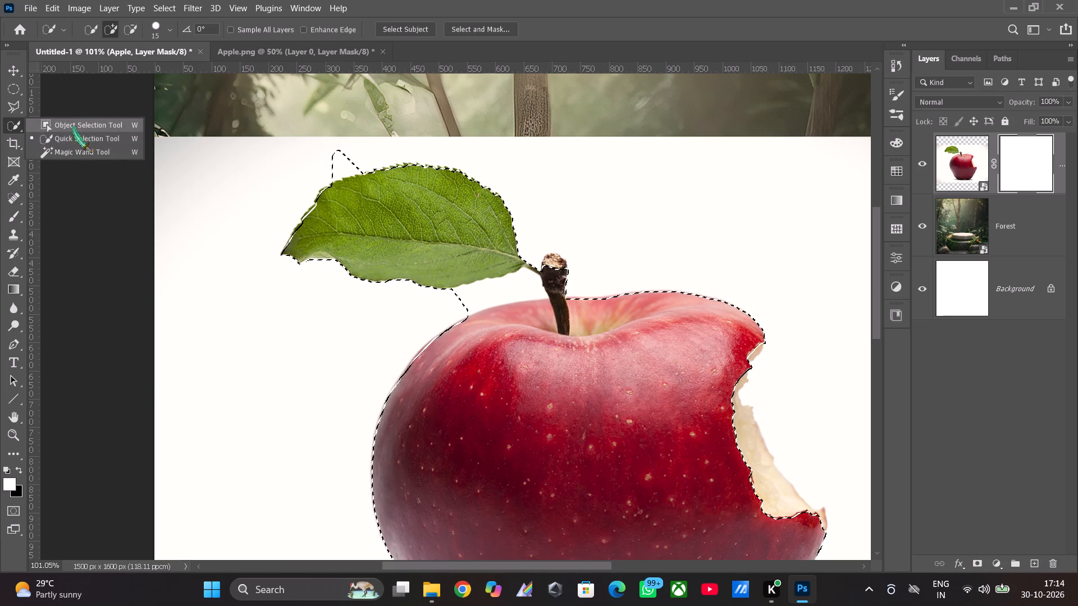
left_click(78, 122)
left_click(422, 238)
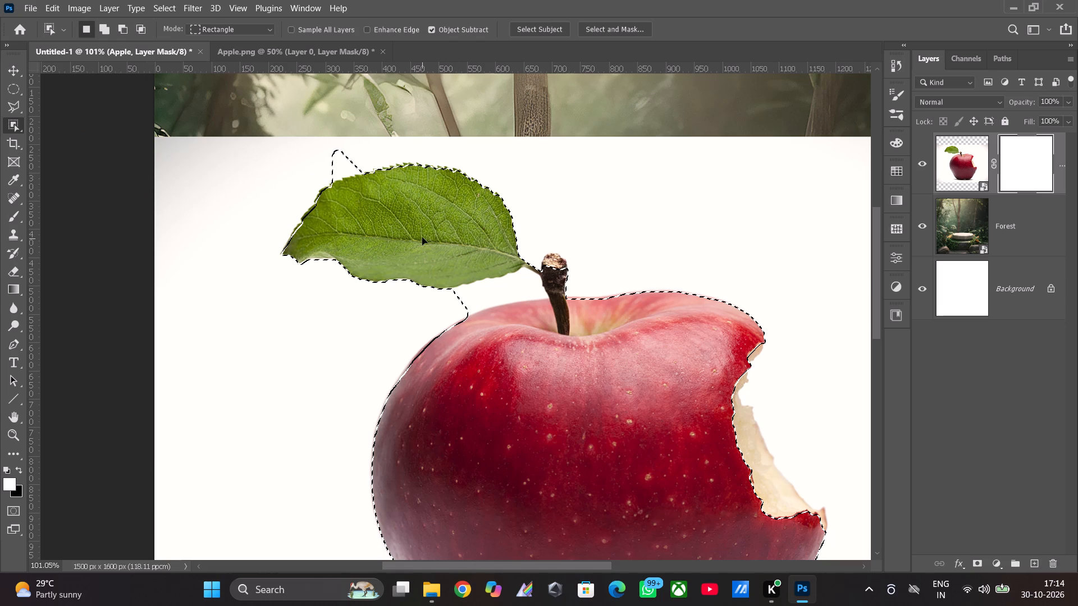
double_click(422, 237)
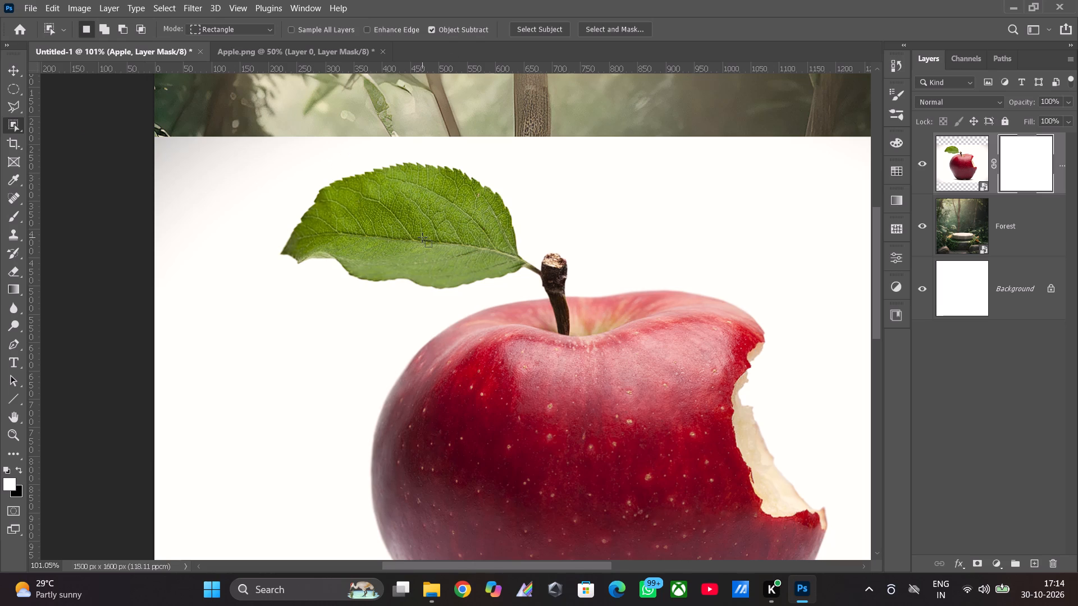
left_click(422, 237)
left_click_drag(299, 188, 575, 275)
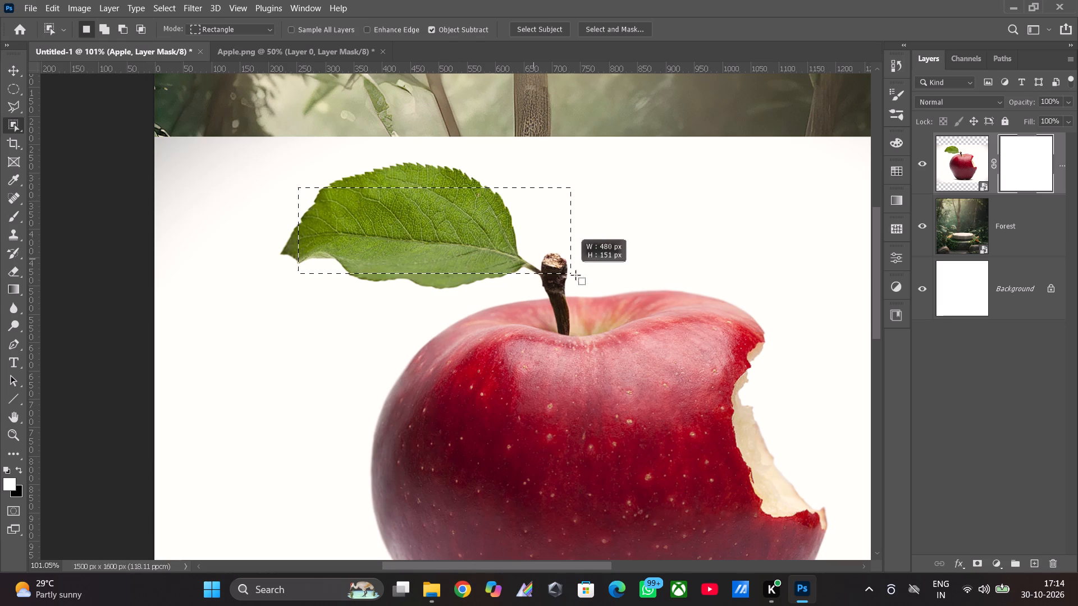
left_click_drag(575, 275, 844, 529)
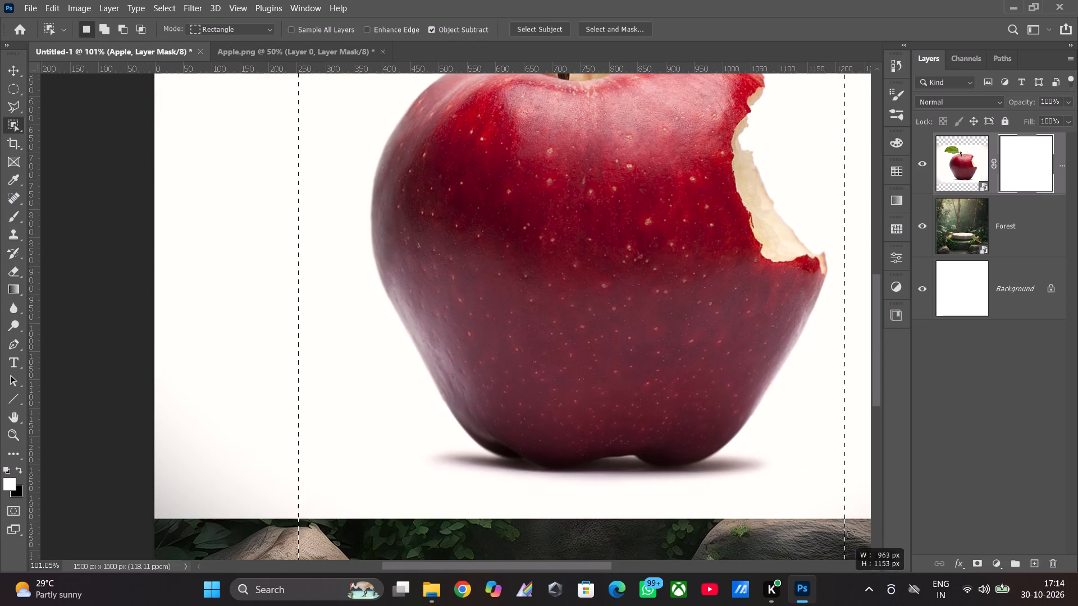
left_click_drag(844, 529, 848, 479)
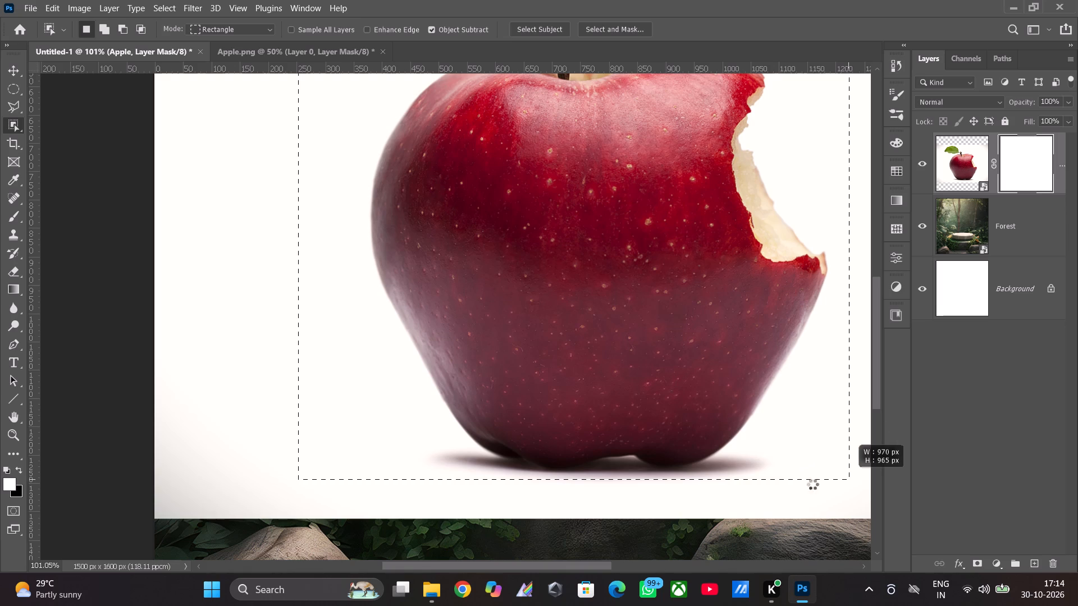
left_click(875, 378)
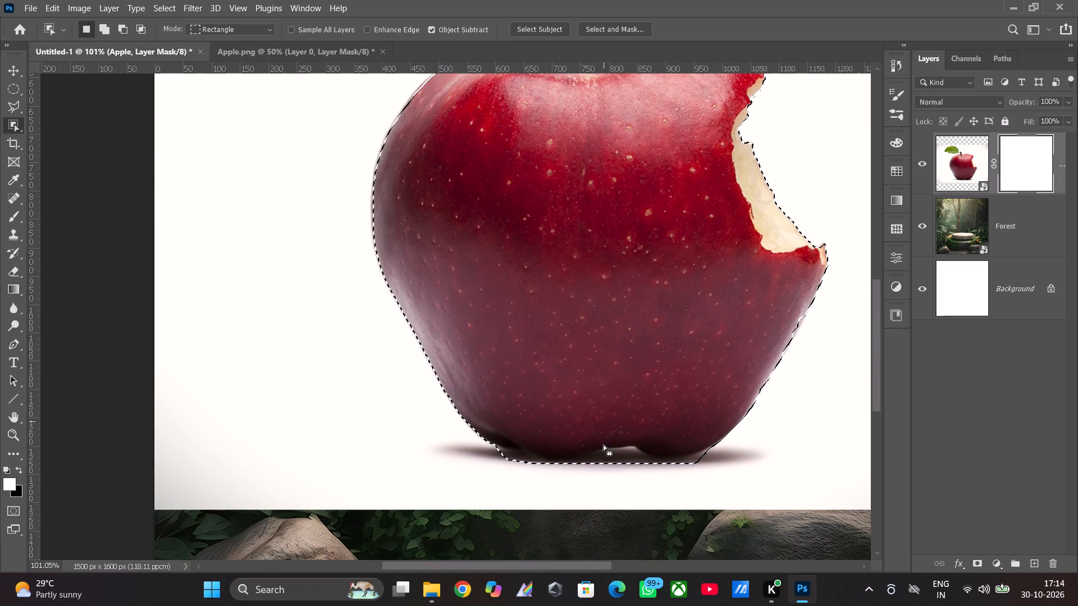
left_click(583, 440)
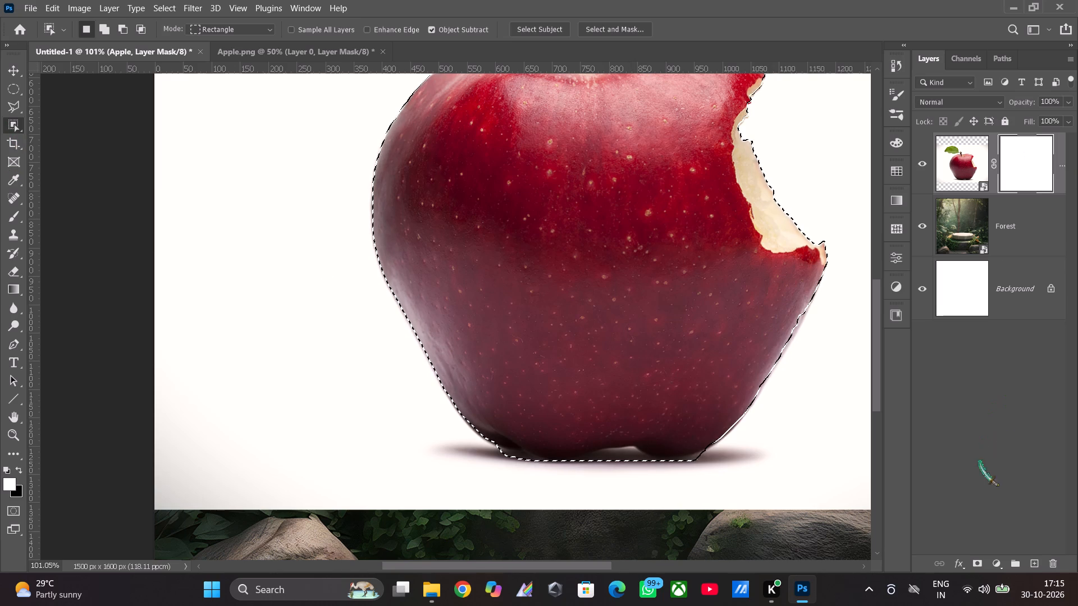
Check the foreground colour in the Color Picker.
left_click(10, 480)
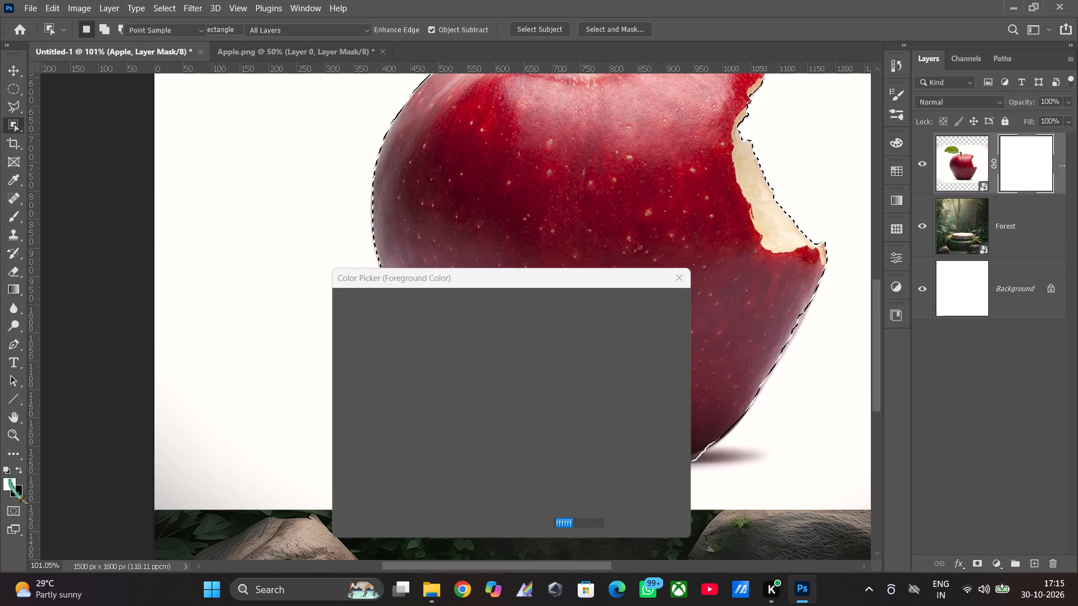
left_click(668, 301)
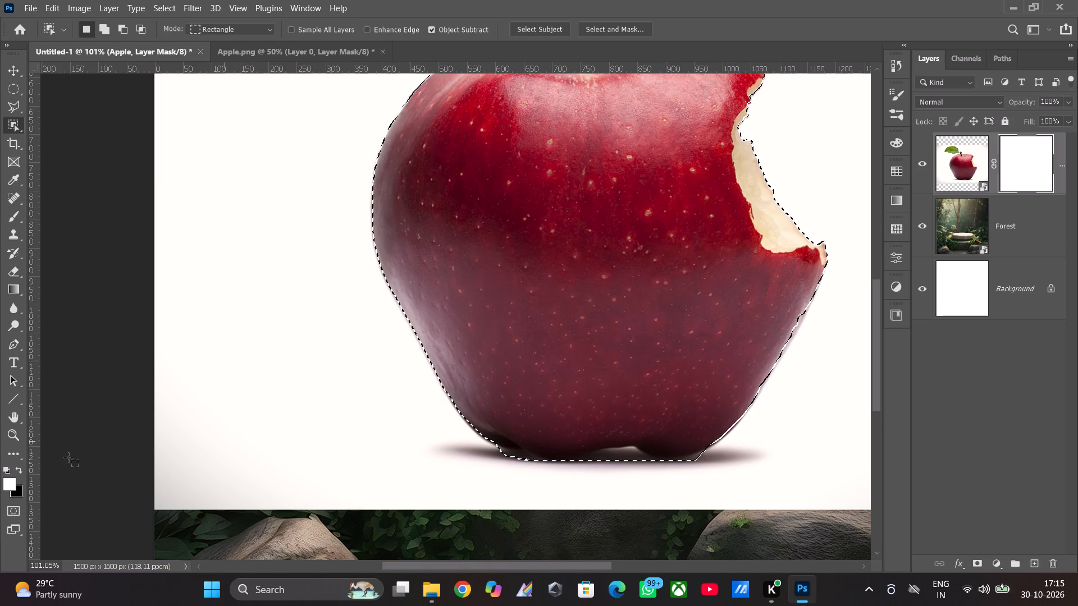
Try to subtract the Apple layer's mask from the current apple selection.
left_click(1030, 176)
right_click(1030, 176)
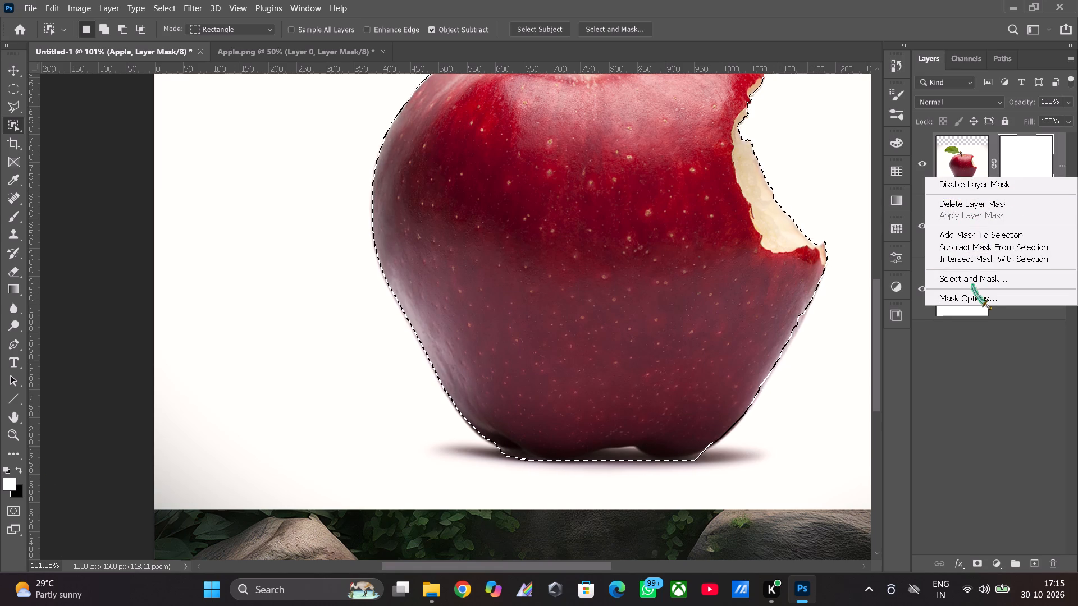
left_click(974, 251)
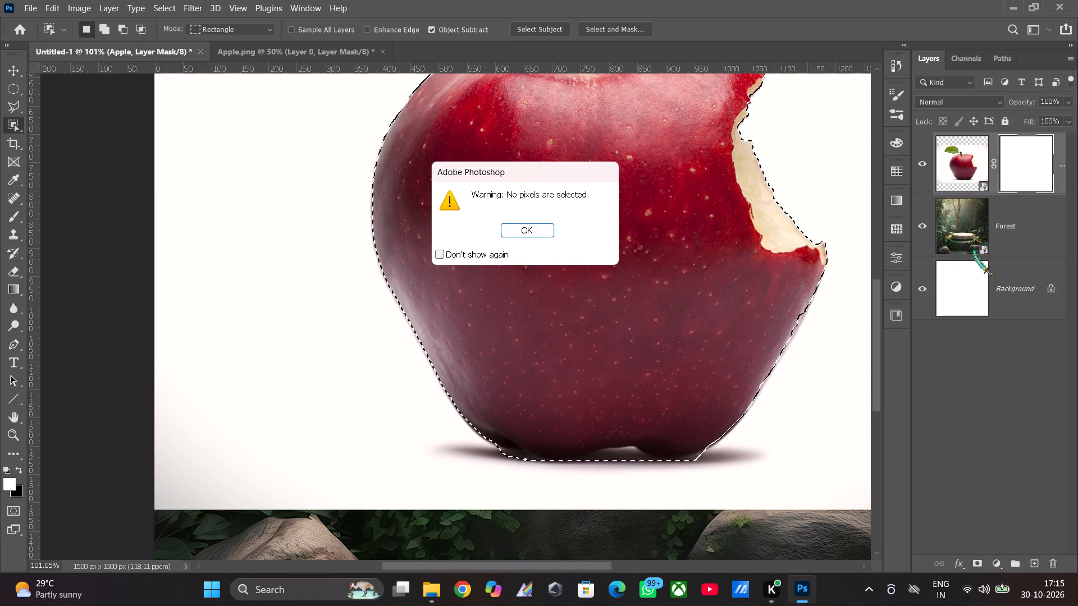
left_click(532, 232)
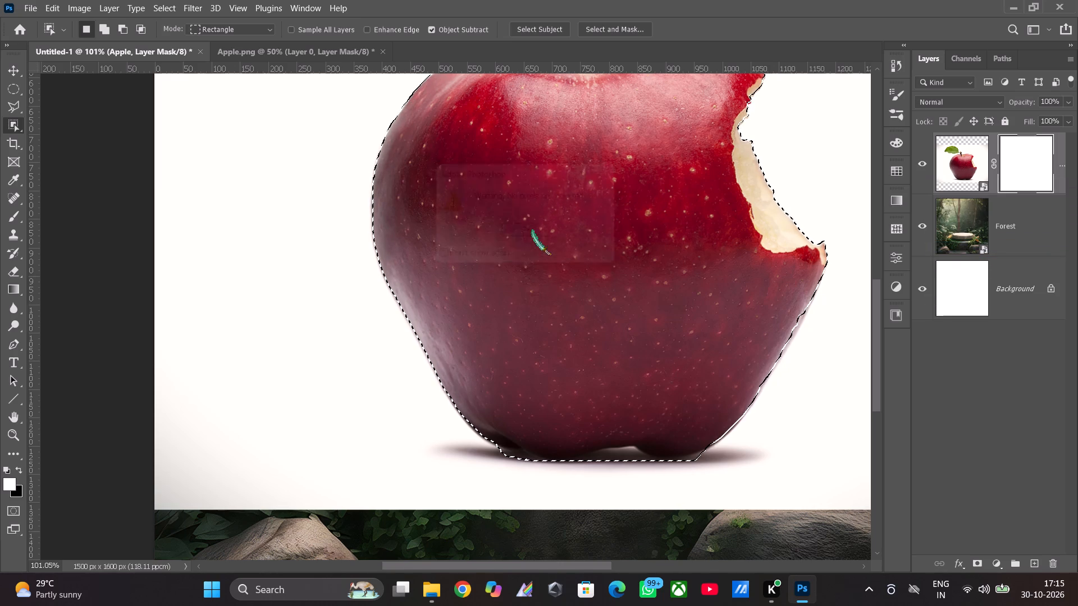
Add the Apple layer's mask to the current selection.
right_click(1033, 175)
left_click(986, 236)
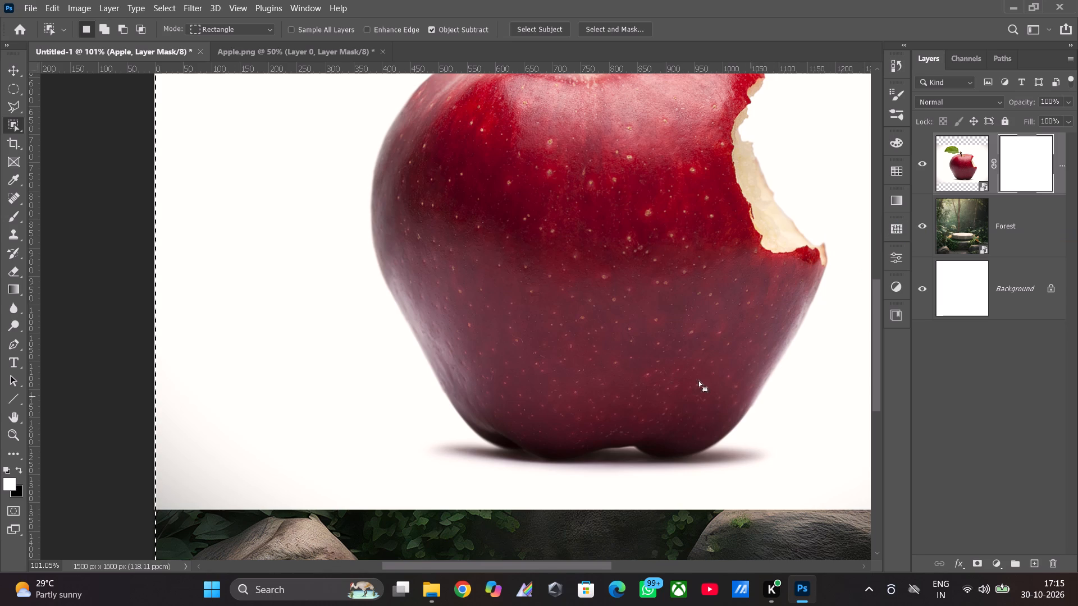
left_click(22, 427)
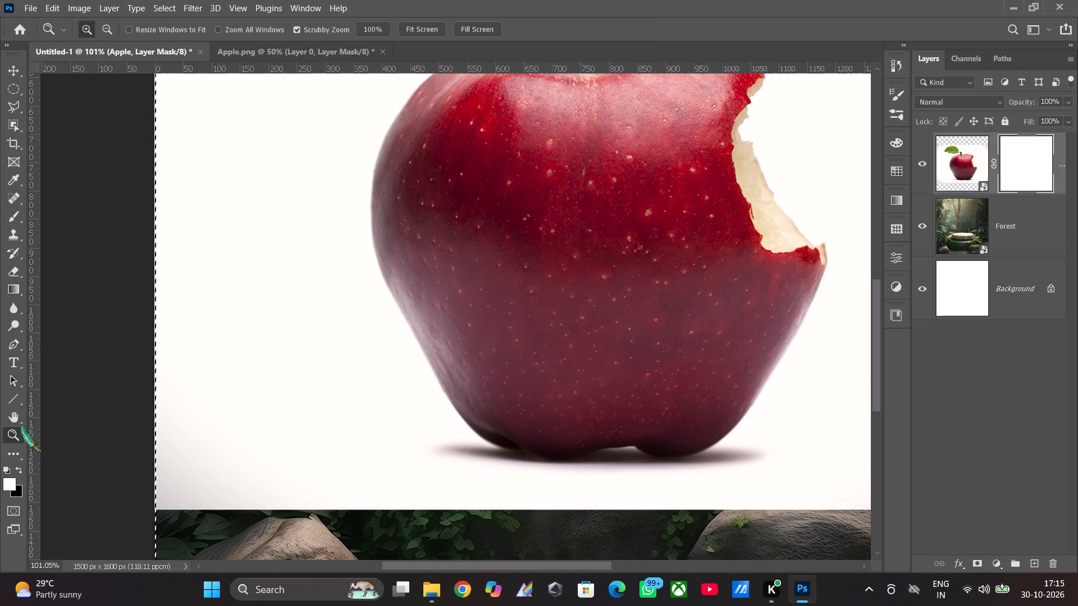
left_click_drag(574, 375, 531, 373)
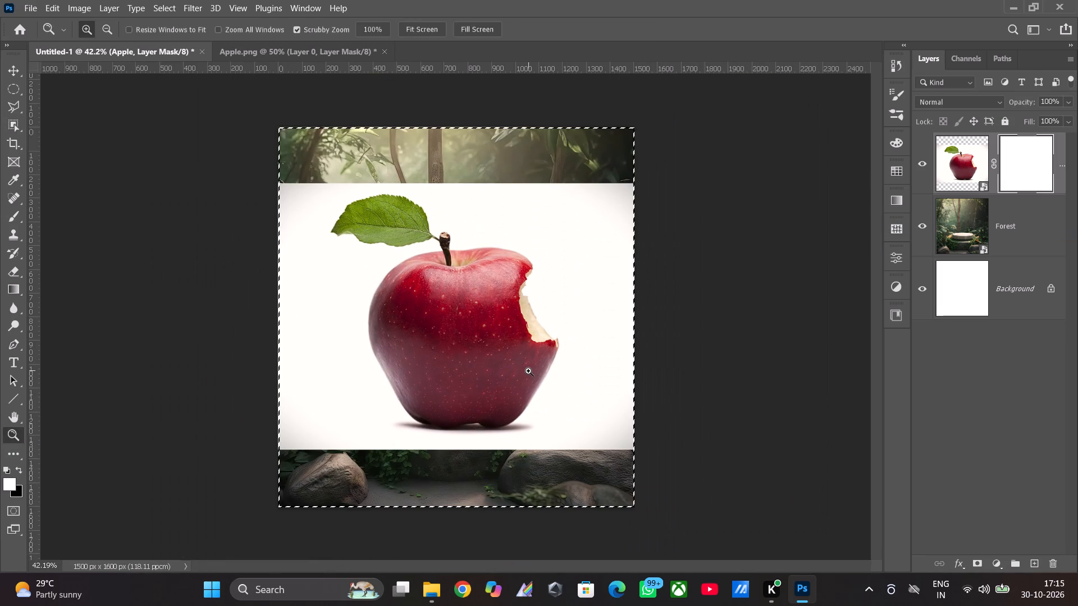
Undo the selection and mask edits back to the Apple layer without a layer mask.
key("ctrl+z")
key("ctrl+z")
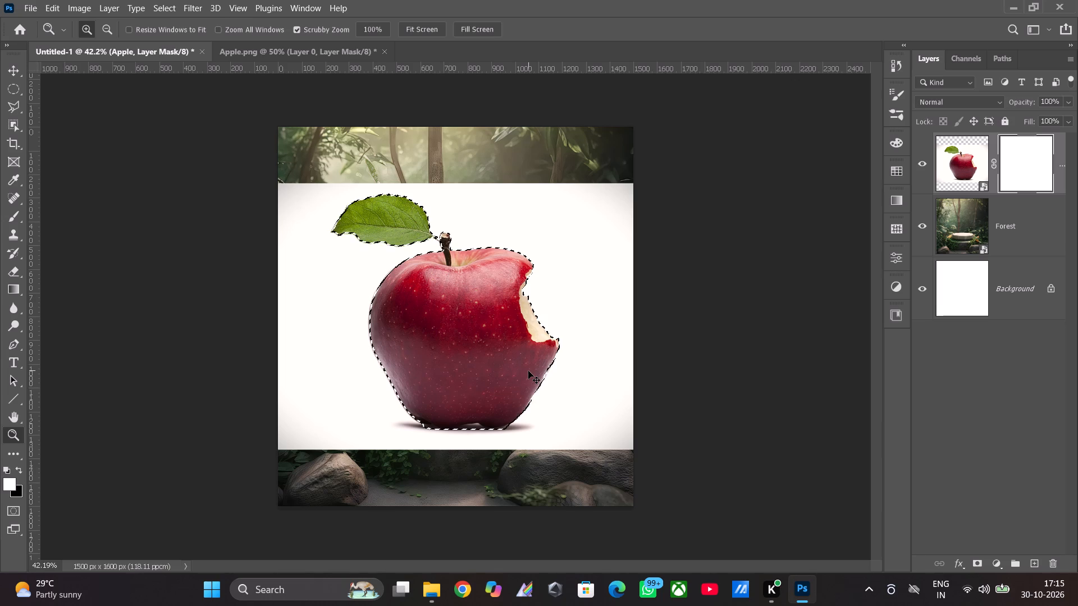
key("ctrl+z")
key("ctrl+z")
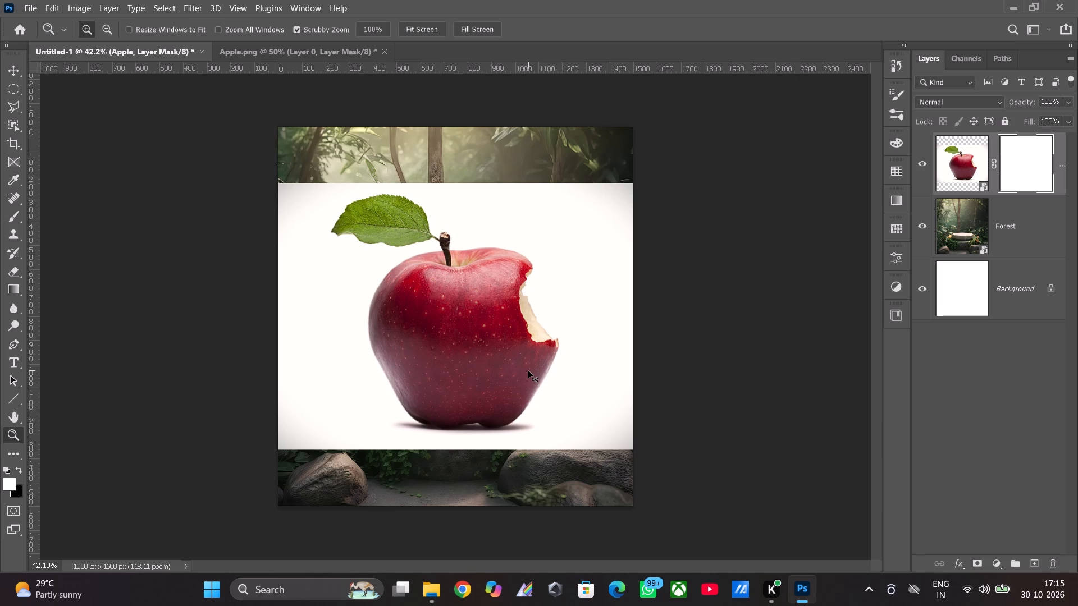
key("ctrl+z")
key("ctrl+z")
key("ctrl+z")
key("ctrl+z")
key("ctrl+z")
key("ctrl+z")
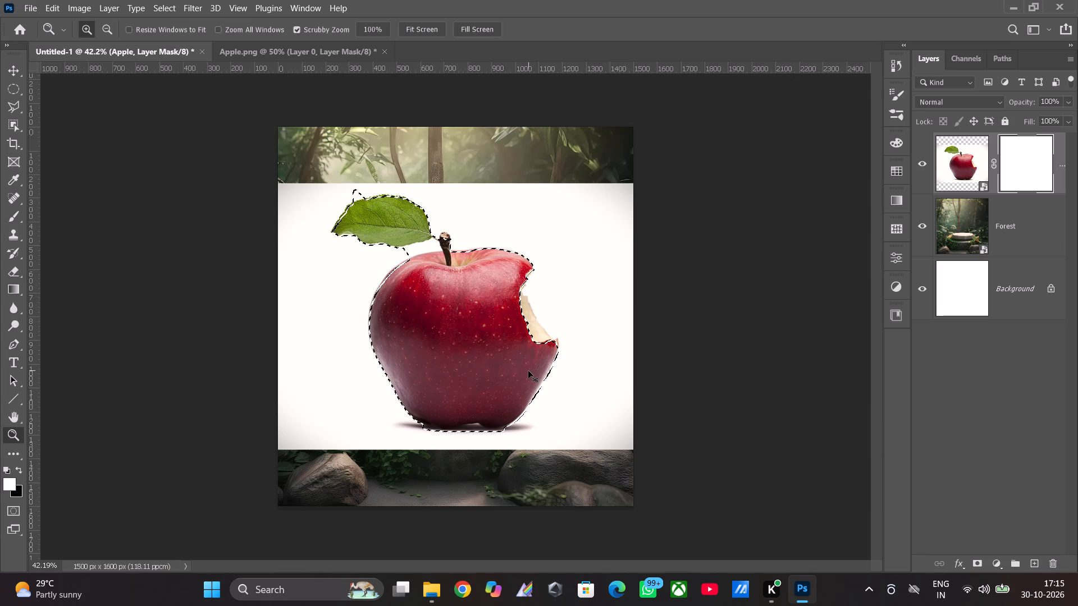
key("ctrl+z")
key("ctrl+z")
key("ctrl+z")
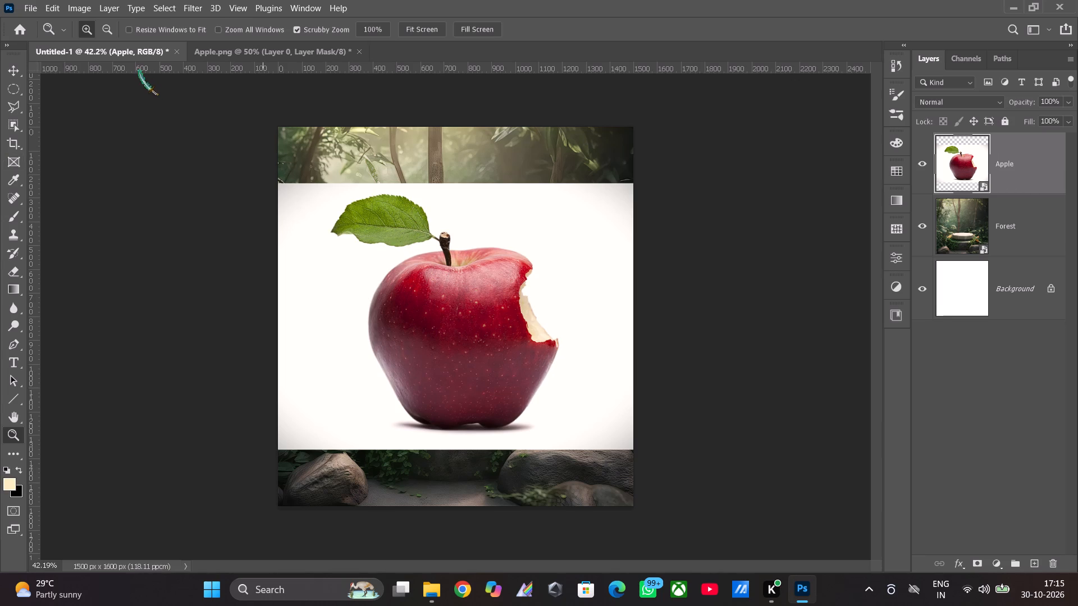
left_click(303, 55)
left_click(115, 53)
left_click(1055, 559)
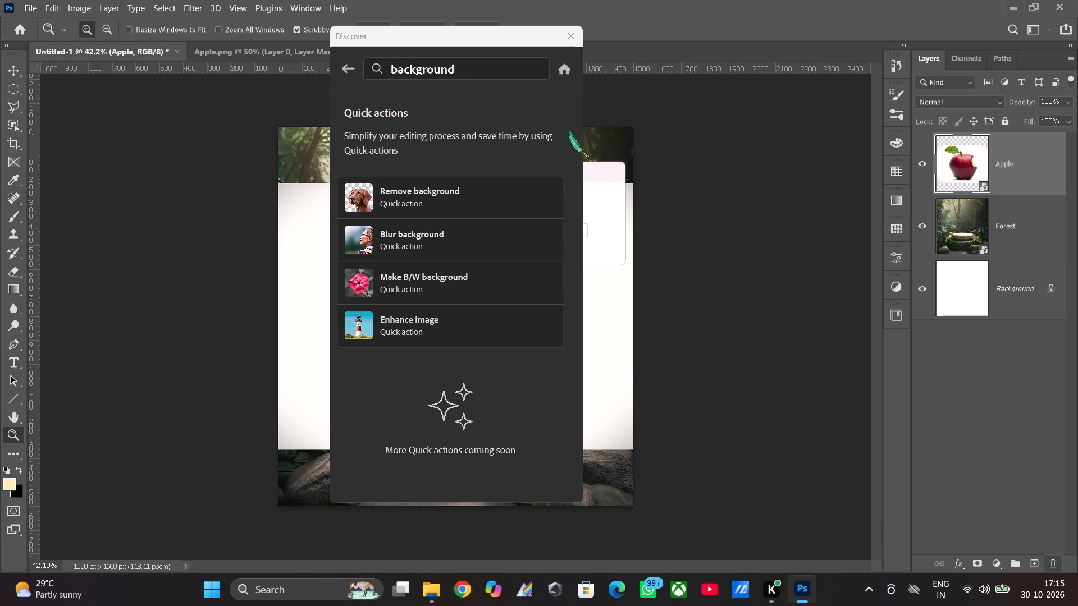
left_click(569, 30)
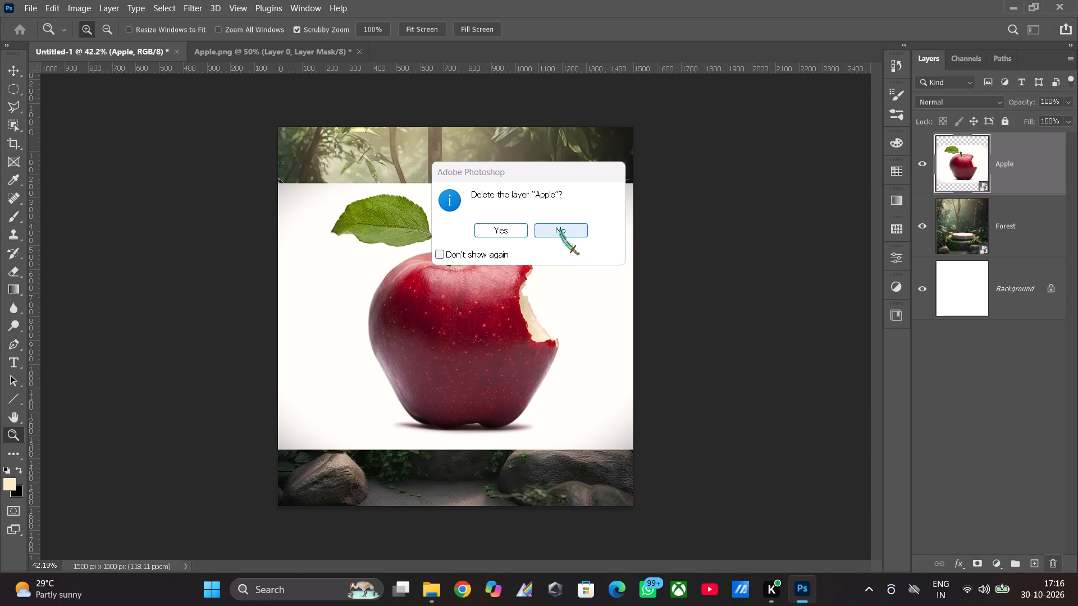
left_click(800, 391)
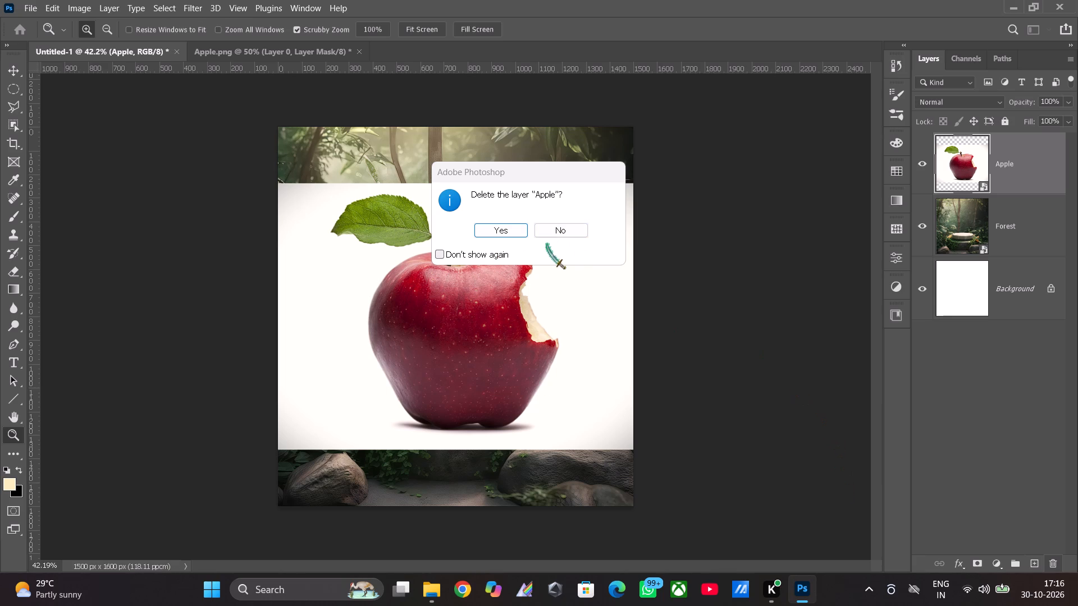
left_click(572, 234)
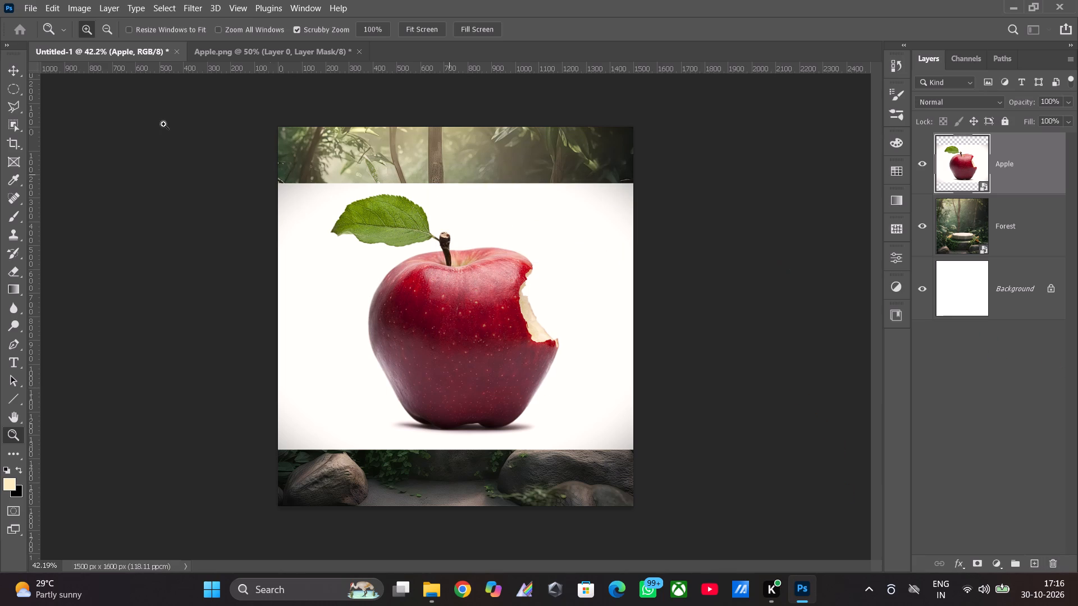
Close the background-removed Apple.png document, saving its changes, and go back to the forest composition.
left_click(358, 49)
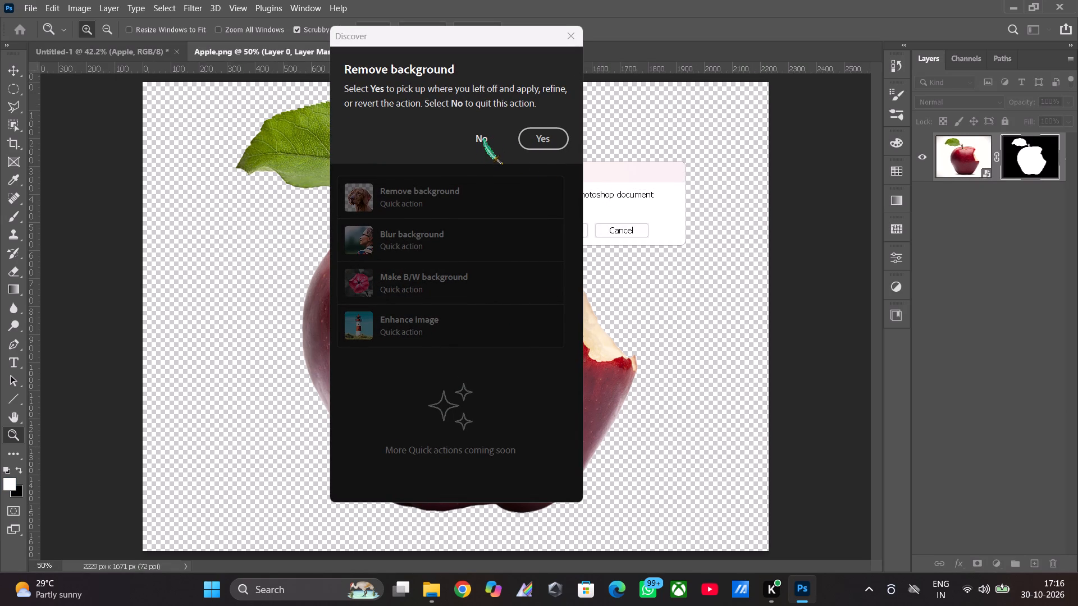
left_click(484, 140)
left_click(537, 137)
left_click(568, 29)
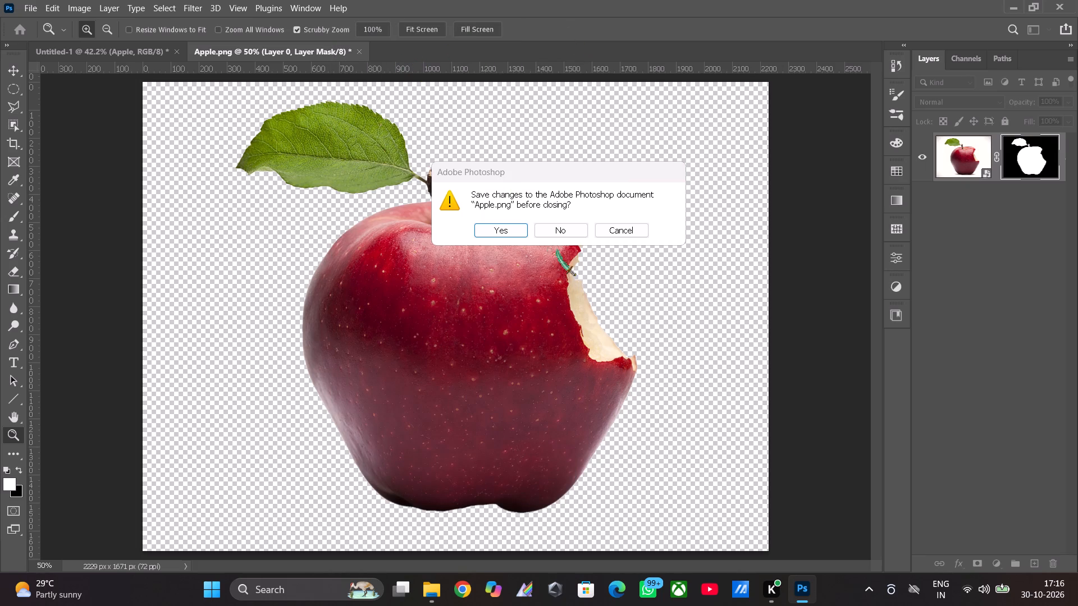
left_click(509, 227)
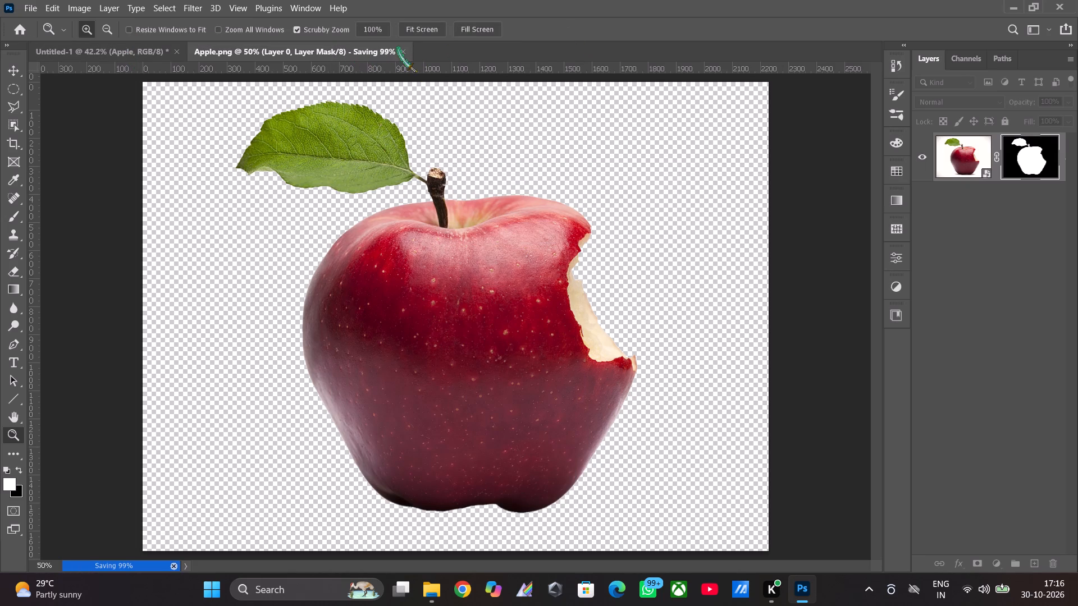
left_click(135, 50)
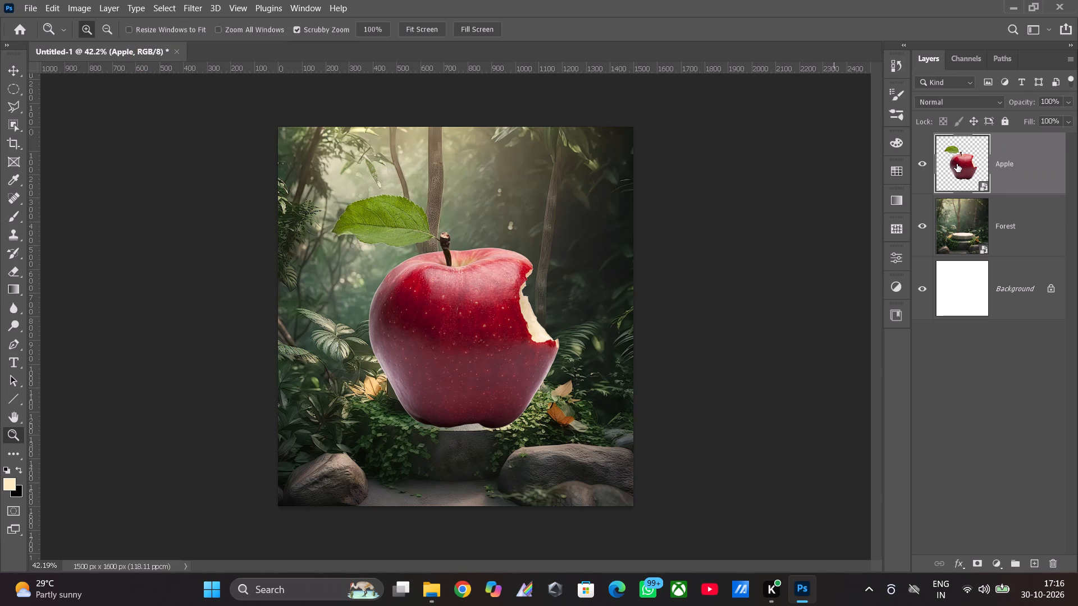
Free-transform the Apple layer, scaling it proportionally to about 4.73% and centring it above the stone pedestal at X 750 px, Y about 897 px.
left_click(921, 166)
left_click(921, 166)
key("ctrl+t")
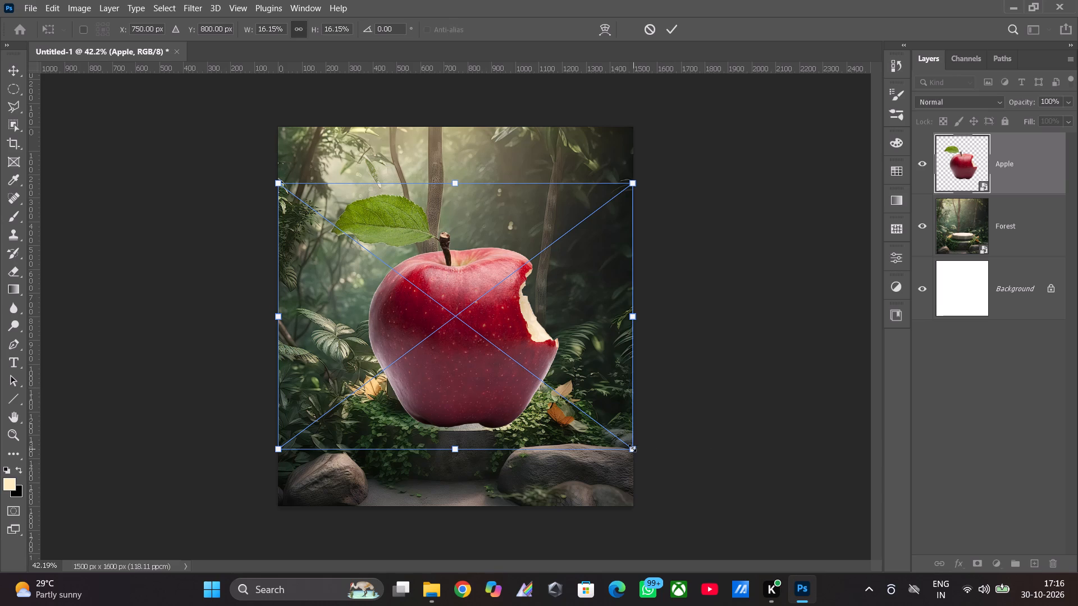
left_click_drag(632, 447, 438, 286)
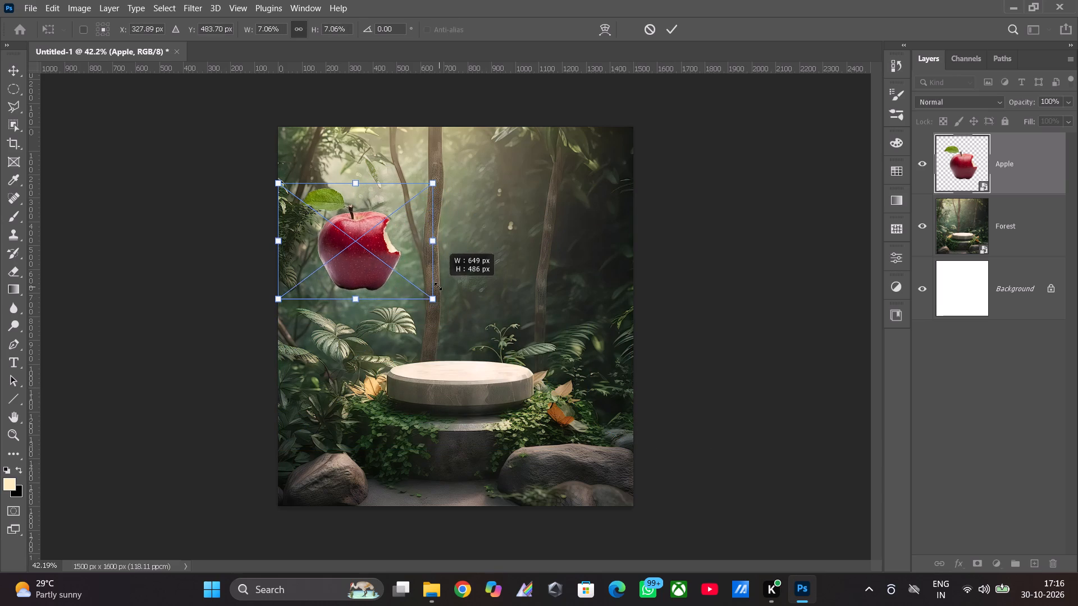
left_click_drag(438, 286, 430, 281)
left_click_drag(339, 247, 446, 329)
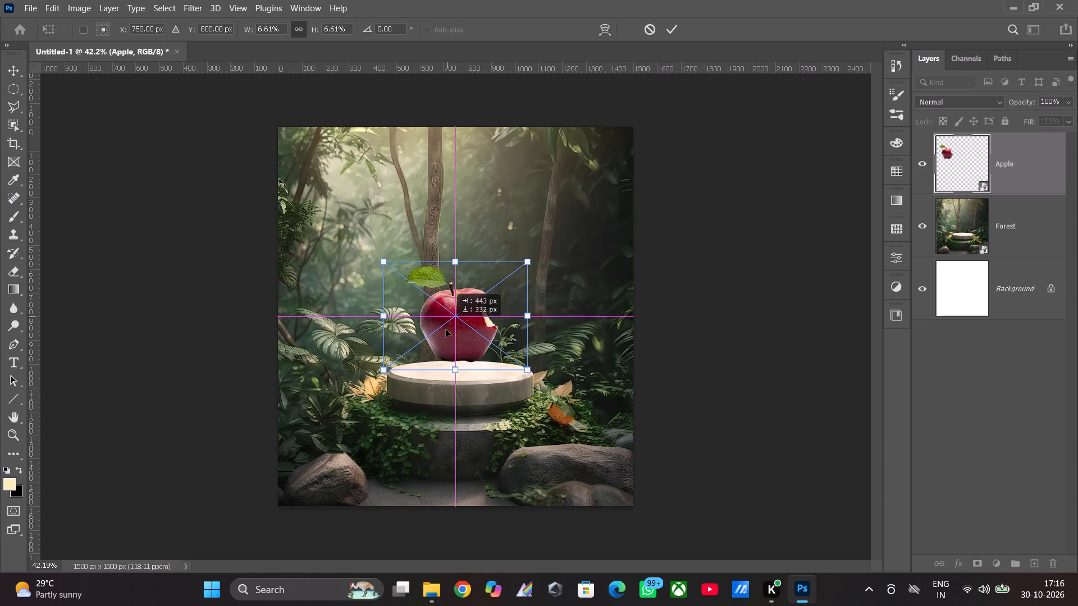
left_click_drag(446, 329, 446, 337)
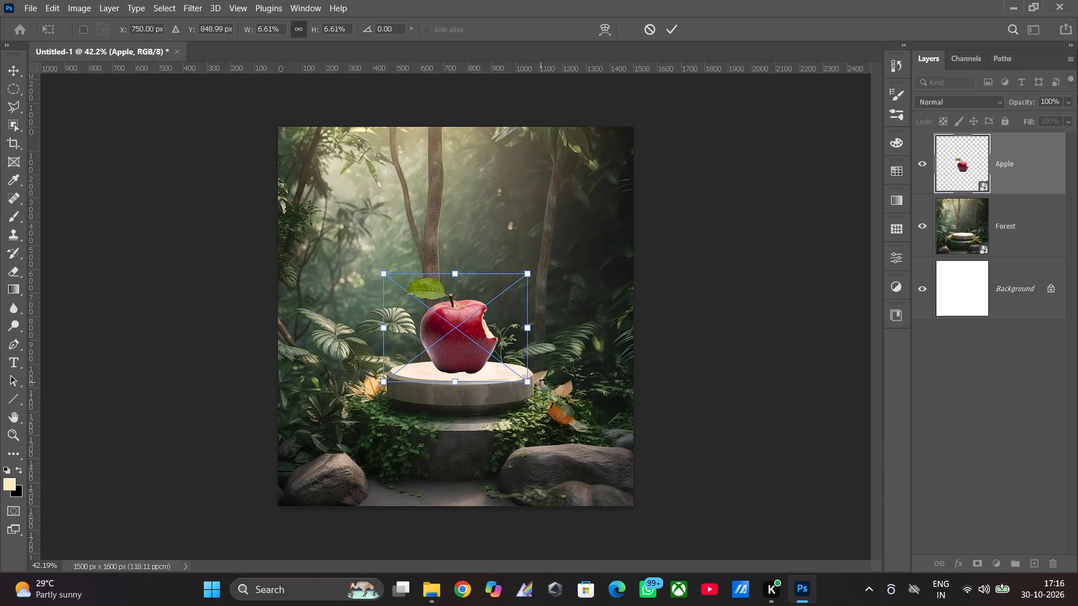
left_click_drag(527, 382, 488, 348)
left_click_drag(437, 312, 459, 332)
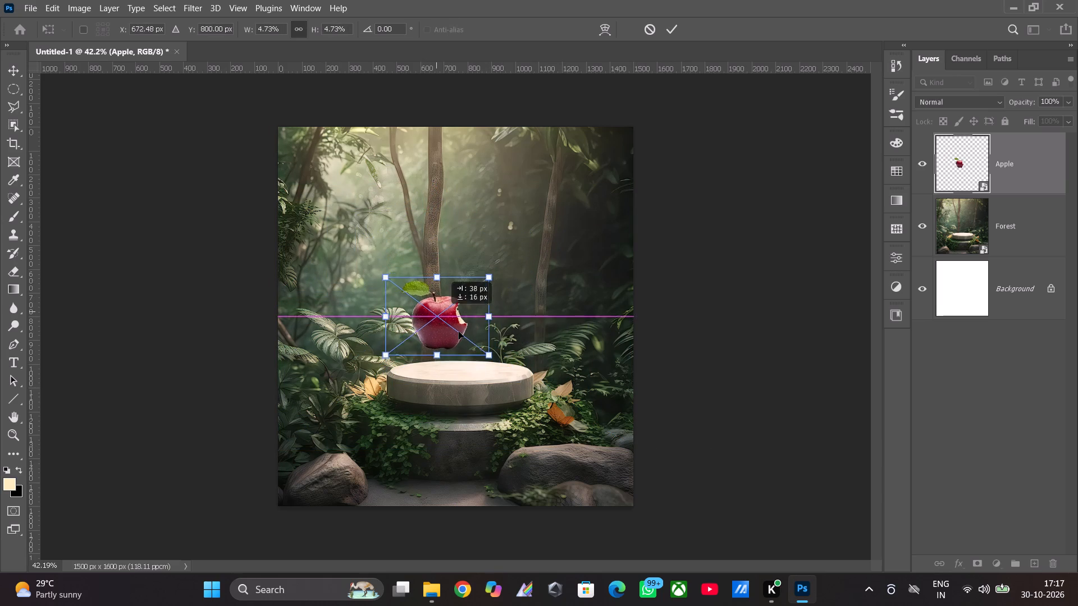
left_click_drag(459, 332, 463, 343)
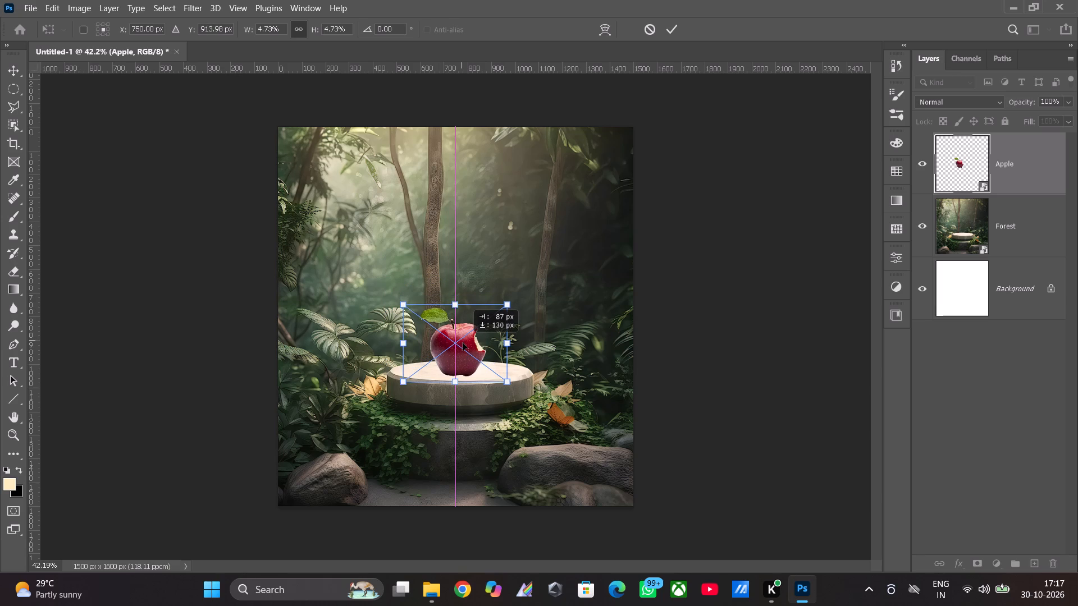
left_click_drag(463, 343, 461, 341)
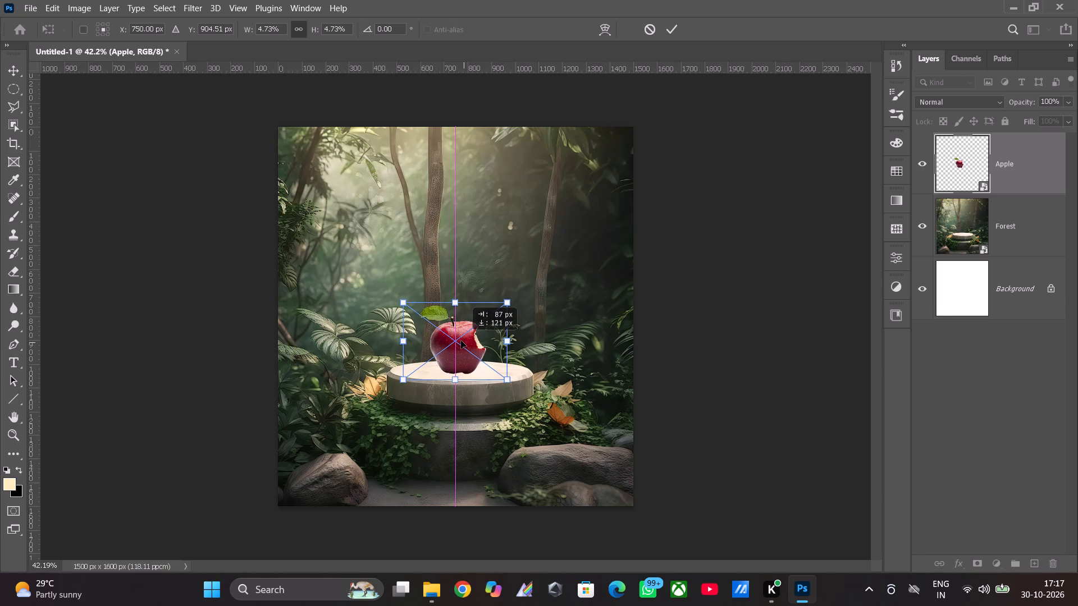
left_click_drag(461, 341, 461, 339)
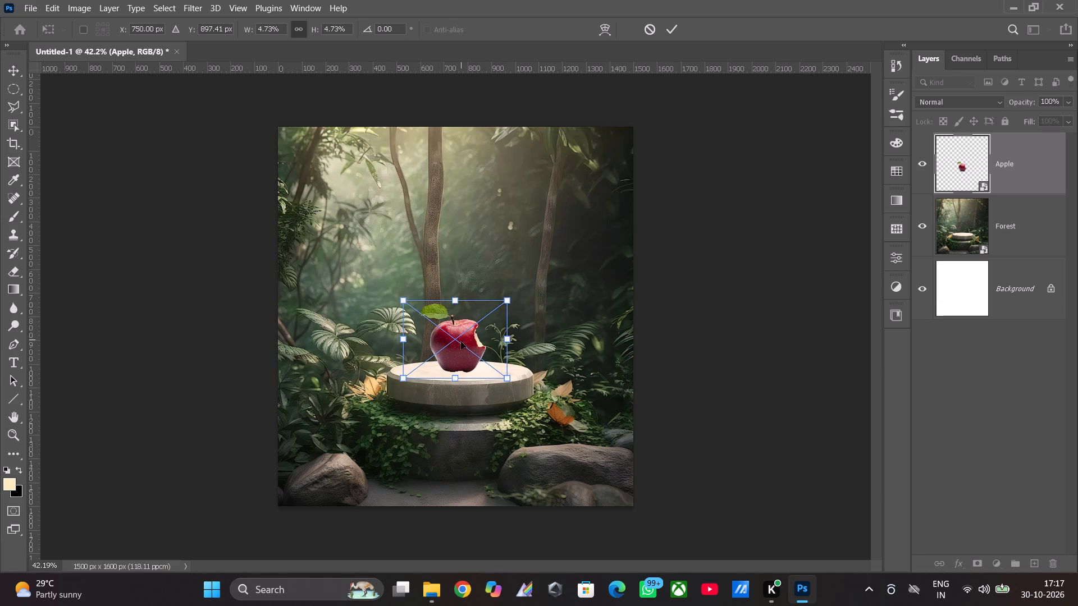
Shrink the apple to about 3.58%, rest it on the pedestal at X 750 px, Y about 924 px, and apply the transform.
left_click_drag(507, 380, 495, 372)
left_click_drag(461, 336, 469, 343)
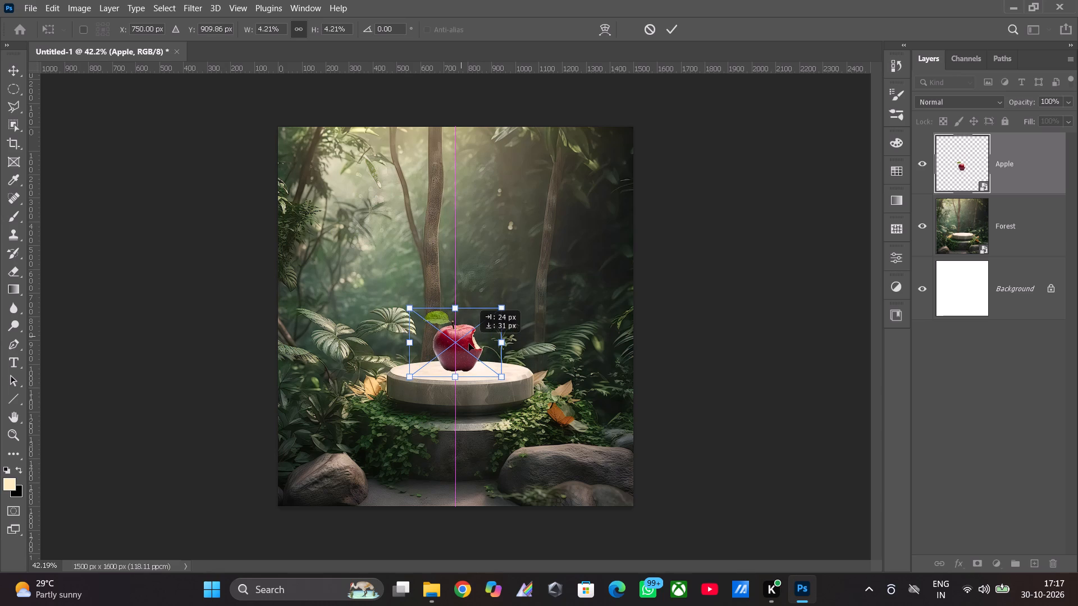
left_click_drag(469, 343, 469, 344)
left_click_drag(501, 378, 491, 366)
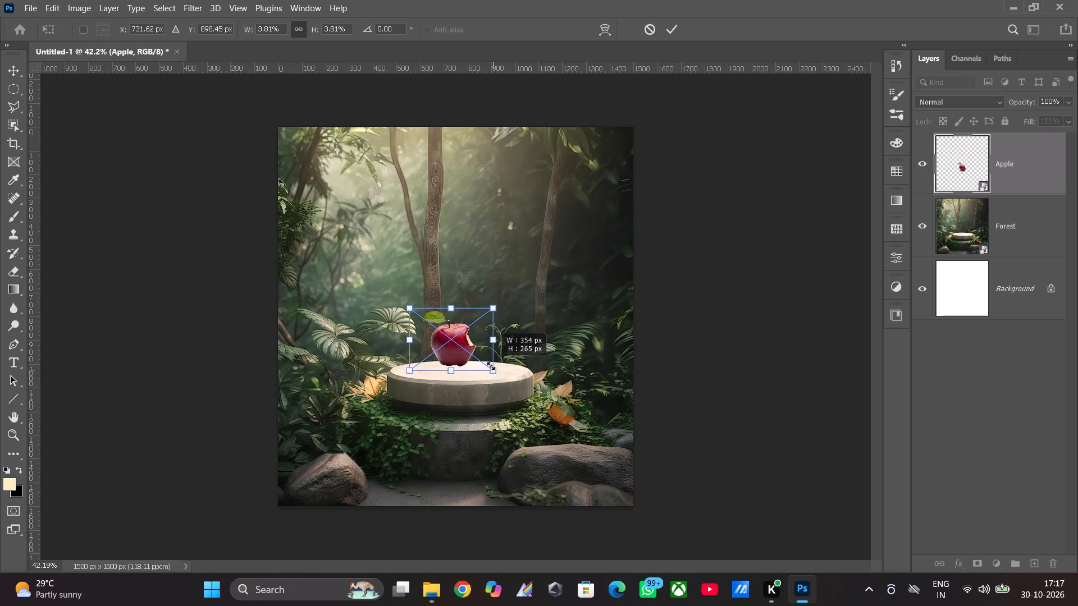
left_click_drag(491, 366, 490, 364)
left_click_drag(461, 340, 469, 349)
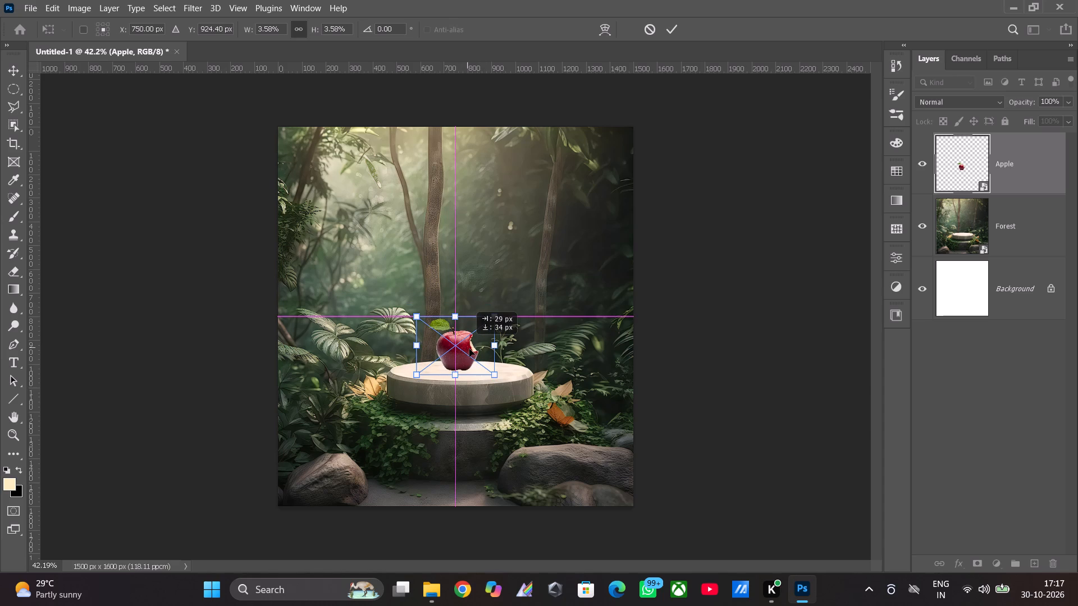
left_click_drag(469, 349, 470, 354)
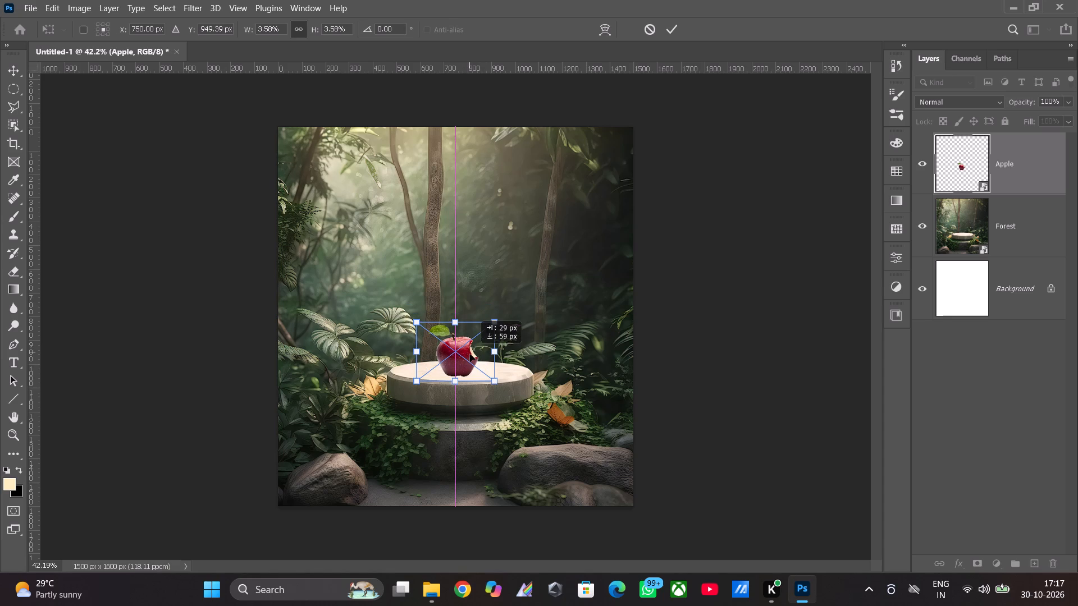
left_click_drag(470, 354, 470, 351)
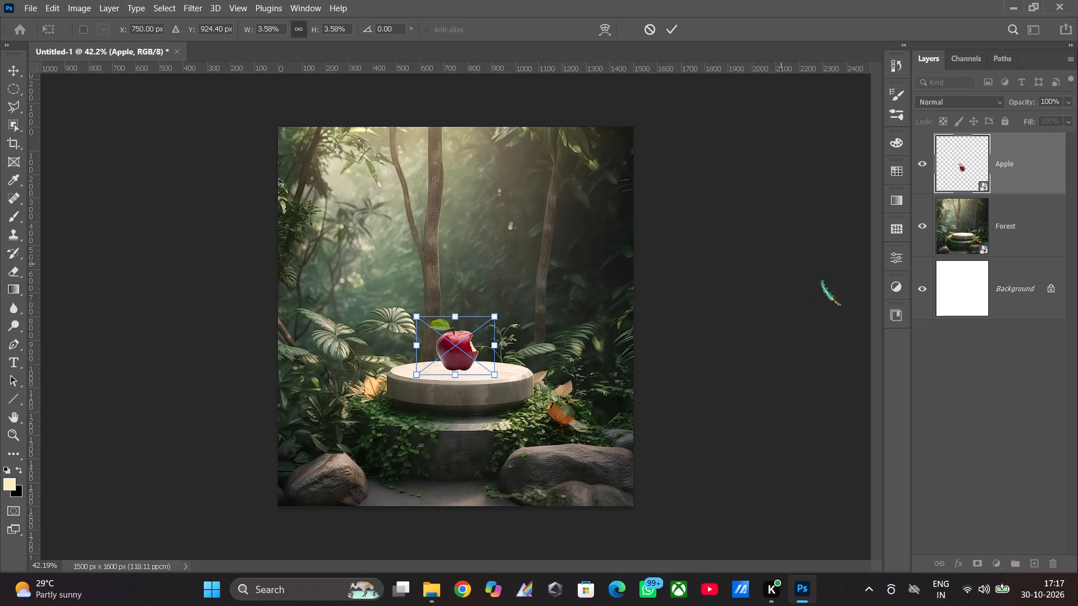
left_click(665, 32)
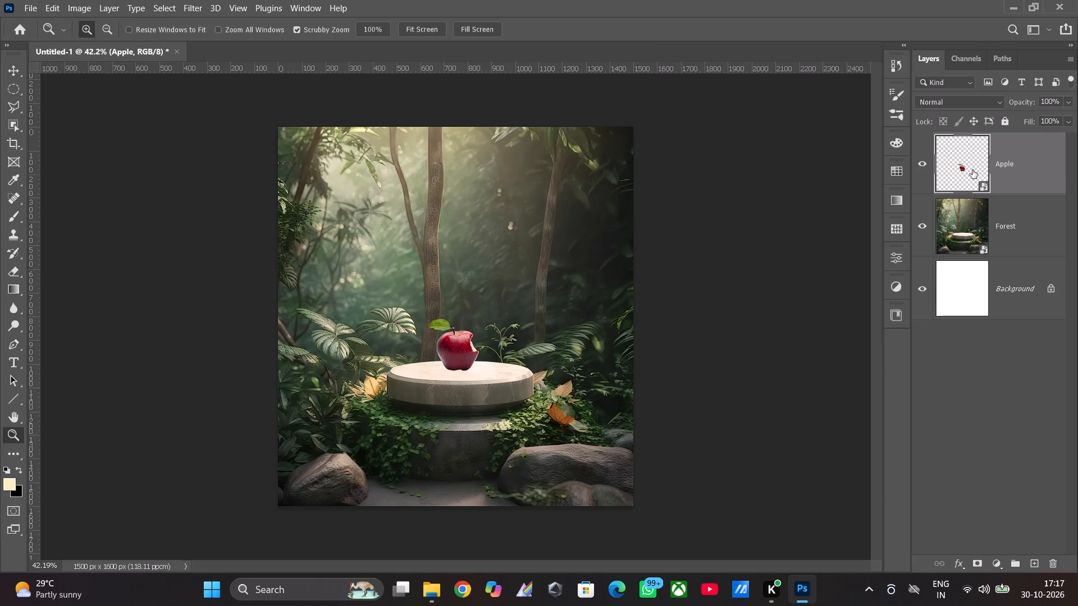
Free-transform the Apple layer, enlarging it proportionally to about 5.06% and resting it on the pedestal at X 750 px, Y about 898 px.
key("ctrl+t")
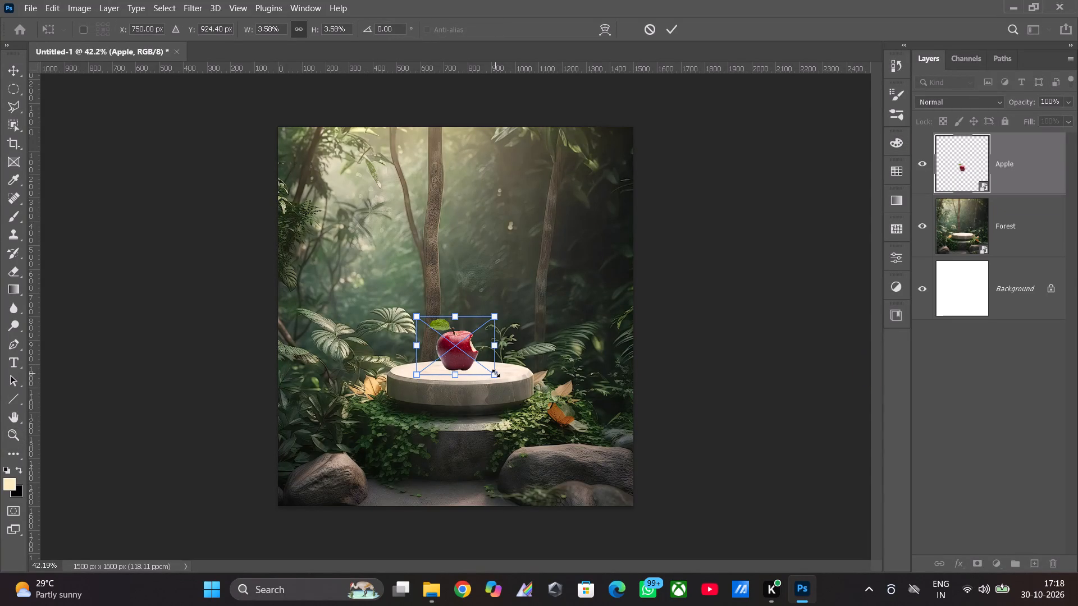
left_click_drag(496, 373, 517, 404)
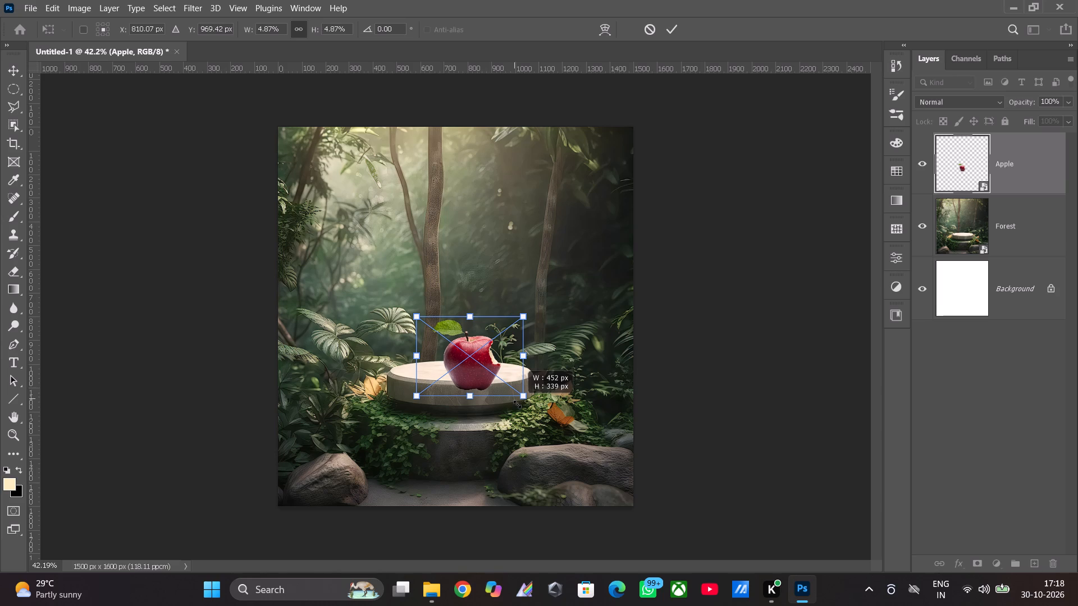
left_click_drag(517, 404, 520, 410)
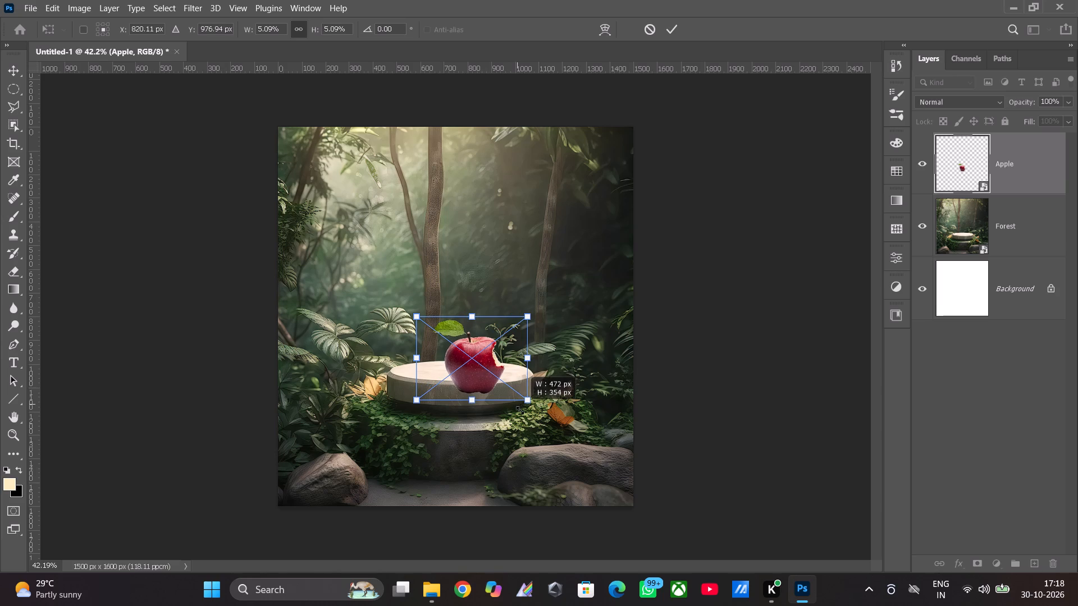
left_click_drag(520, 410, 523, 421)
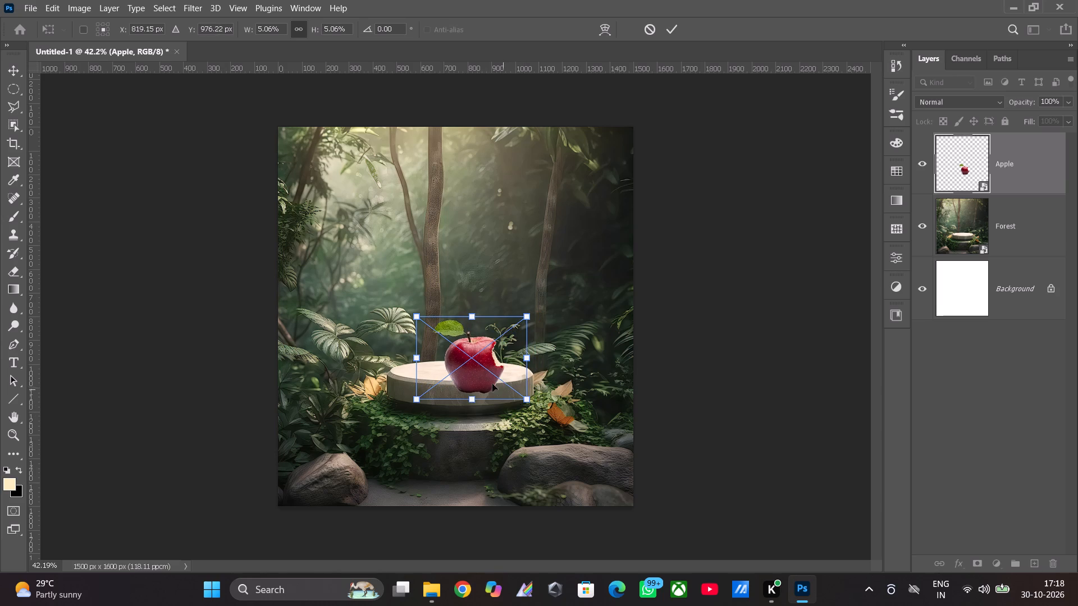
left_click_drag(483, 374, 474, 358)
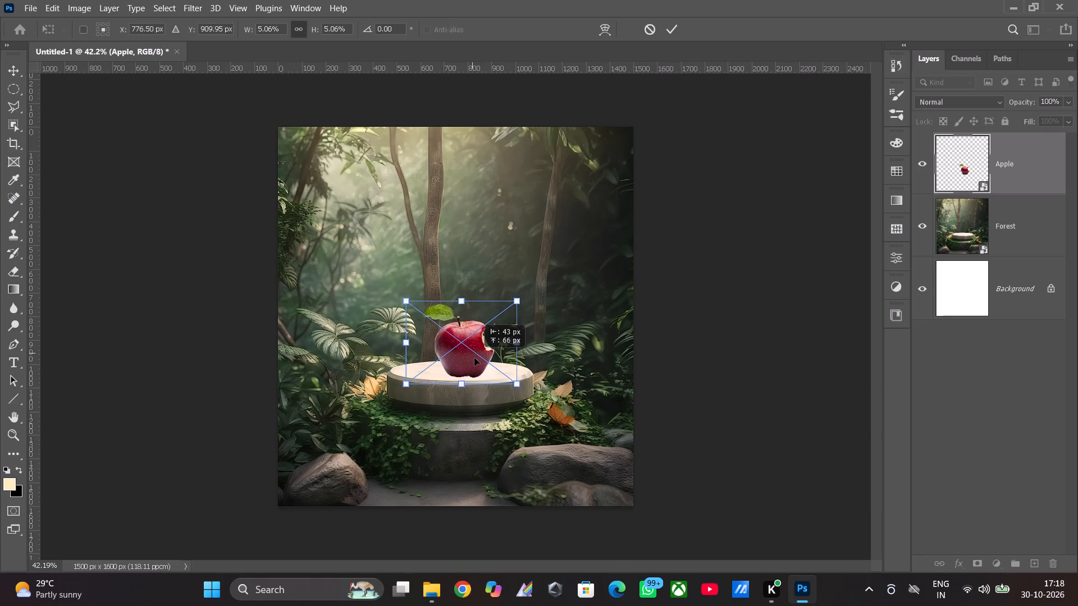
left_click_drag(474, 358, 473, 355)
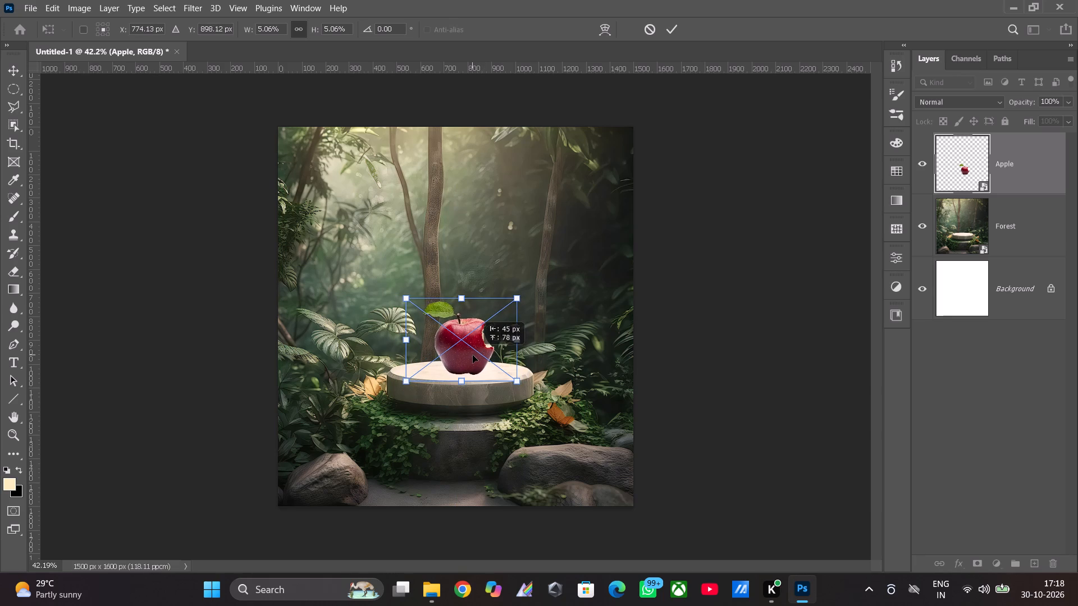
left_click_drag(473, 355, 469, 355)
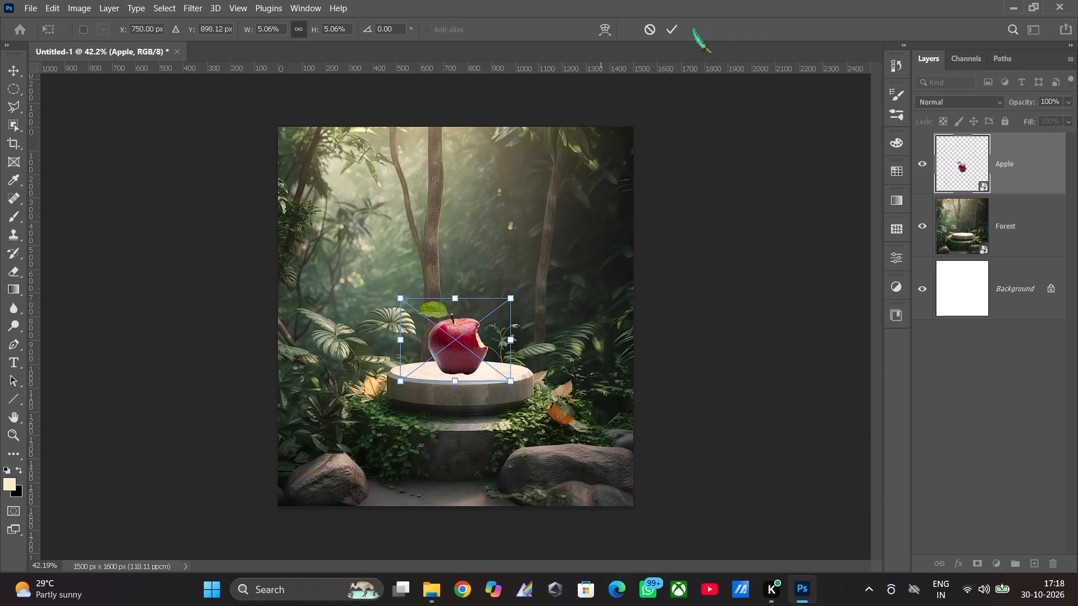
left_click(673, 27)
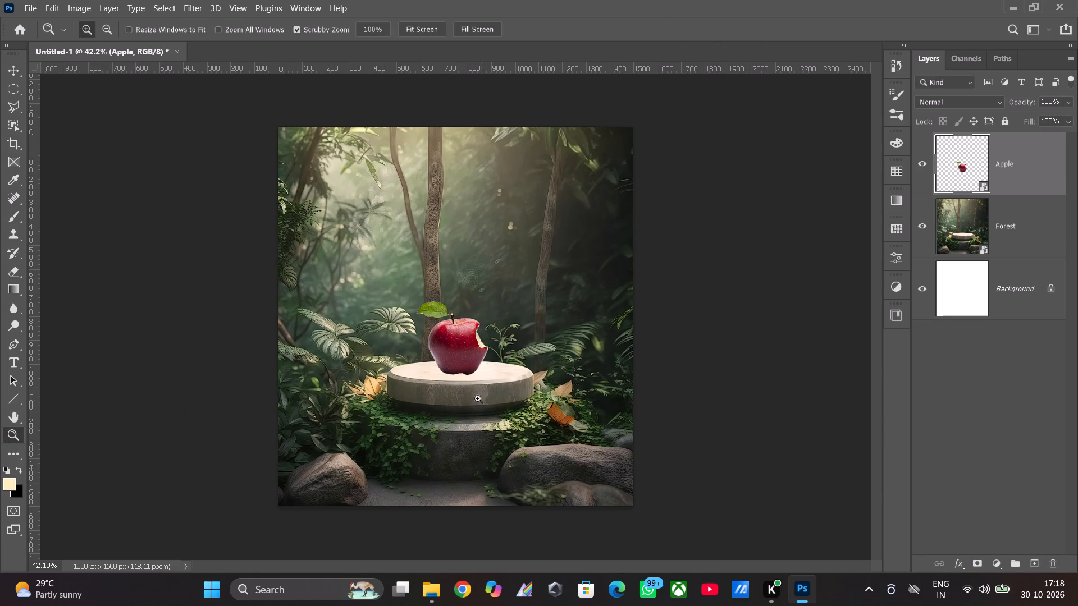
Flatten the Brush tip into a thin ellipse at a 1° angle and rasterize the Apple smart object for painting.
left_click_drag(478, 396, 531, 398)
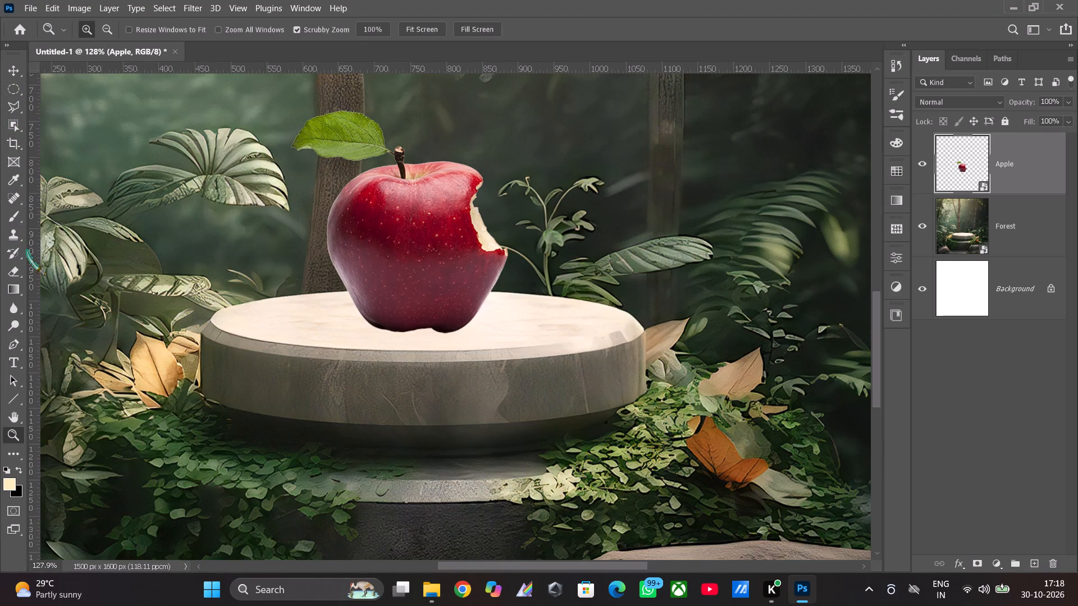
left_click(21, 216)
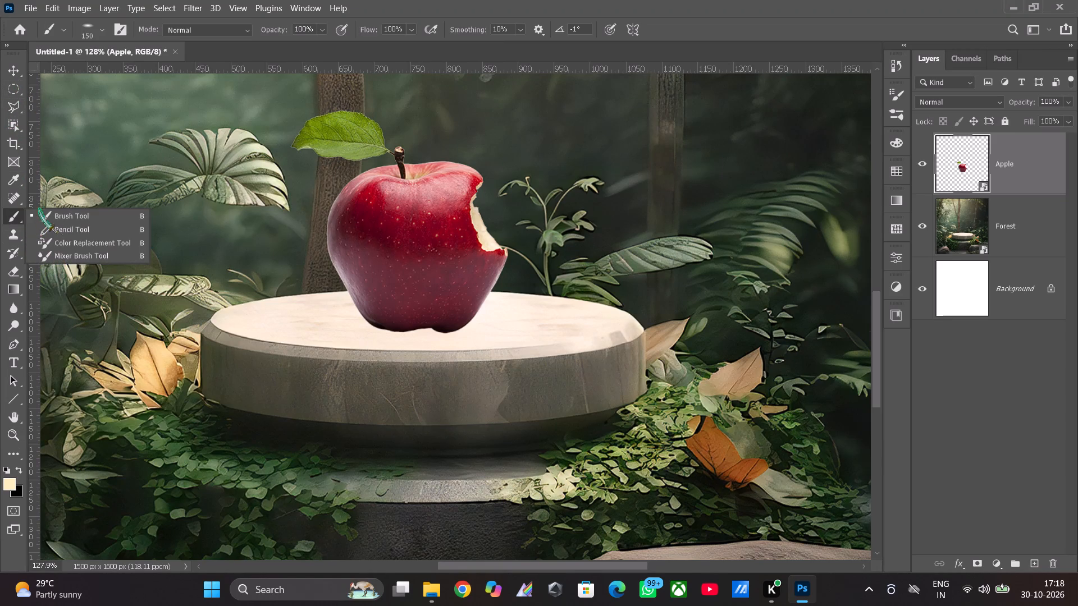
left_click(59, 218)
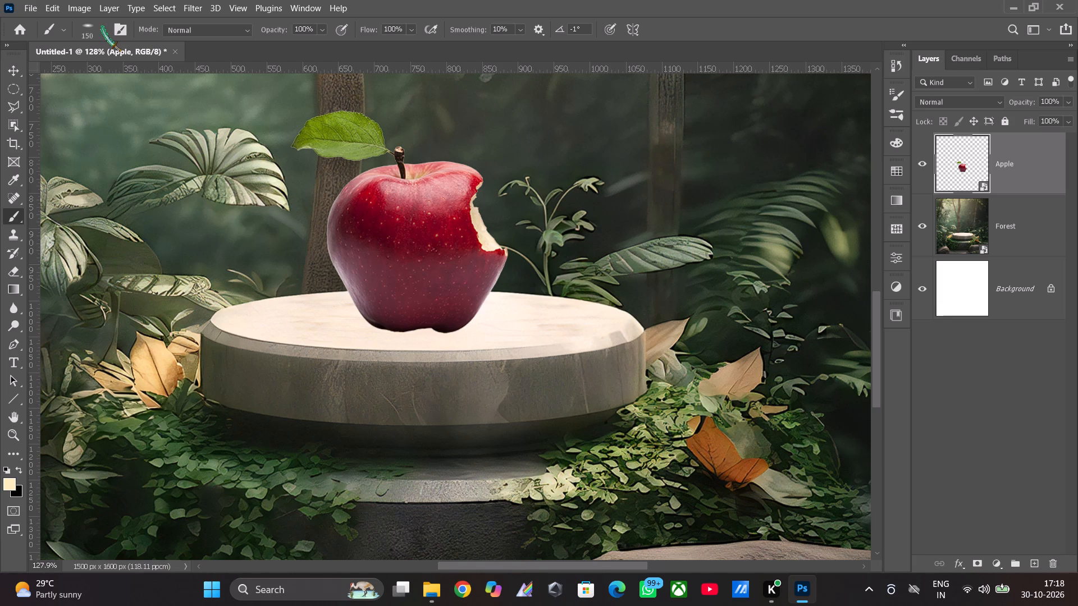
left_click(102, 26)
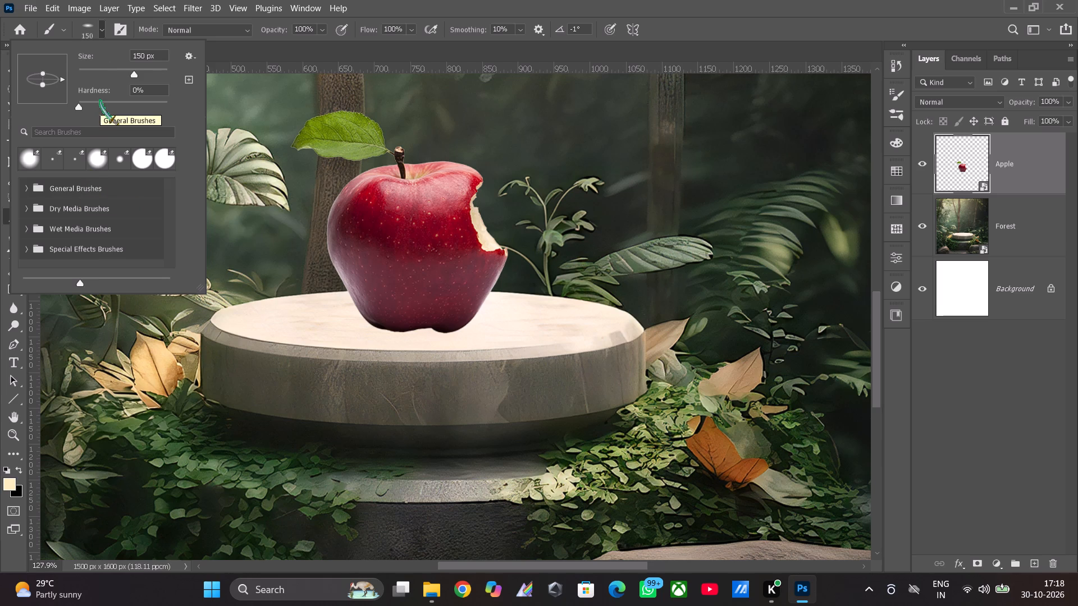
left_click(43, 85)
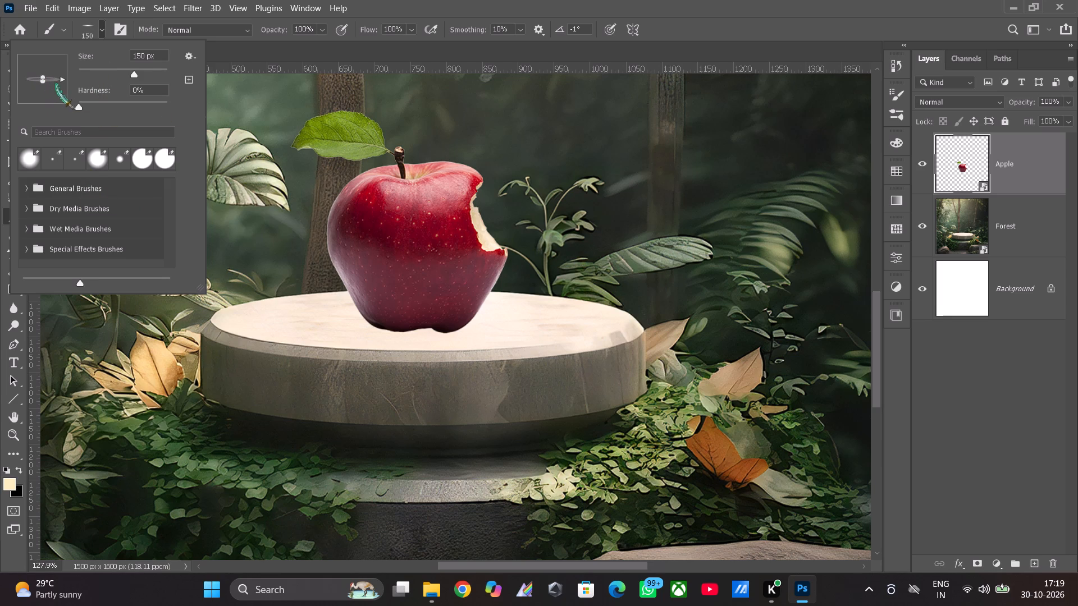
left_click(64, 79)
left_click(391, 334)
left_click(554, 238)
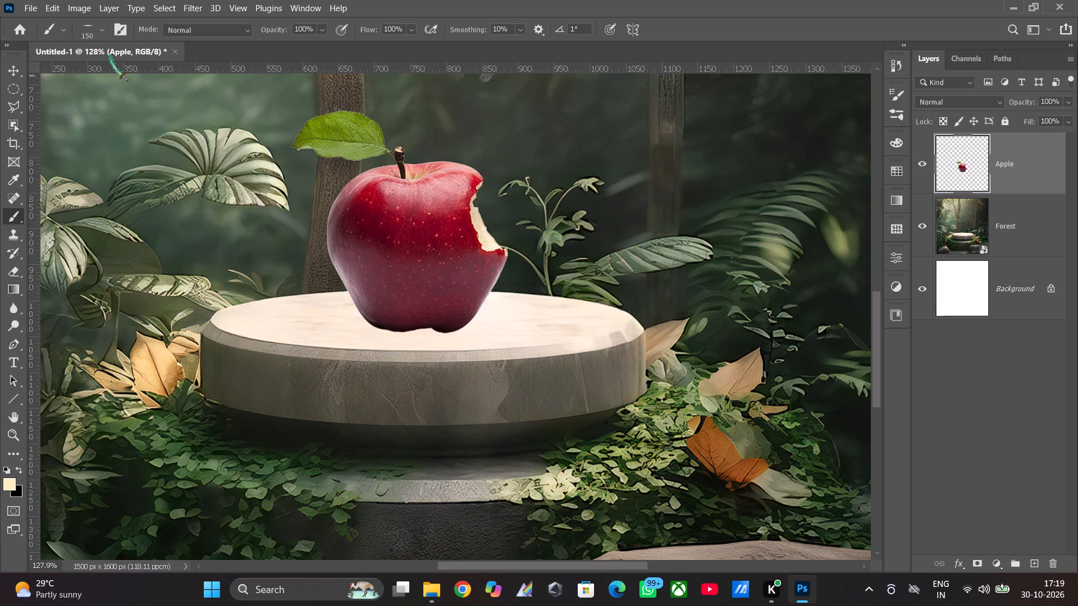
Enlarge the soft elliptical brush to 199 px and try a dab of the cream foreground colour at the apple's base.
left_click(103, 31)
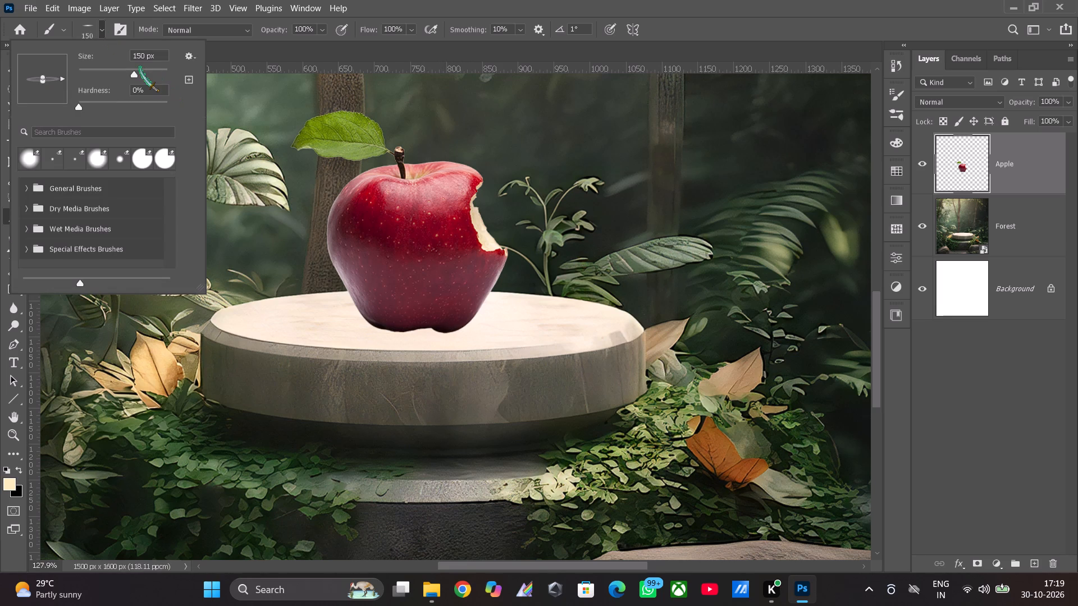
left_click(140, 67)
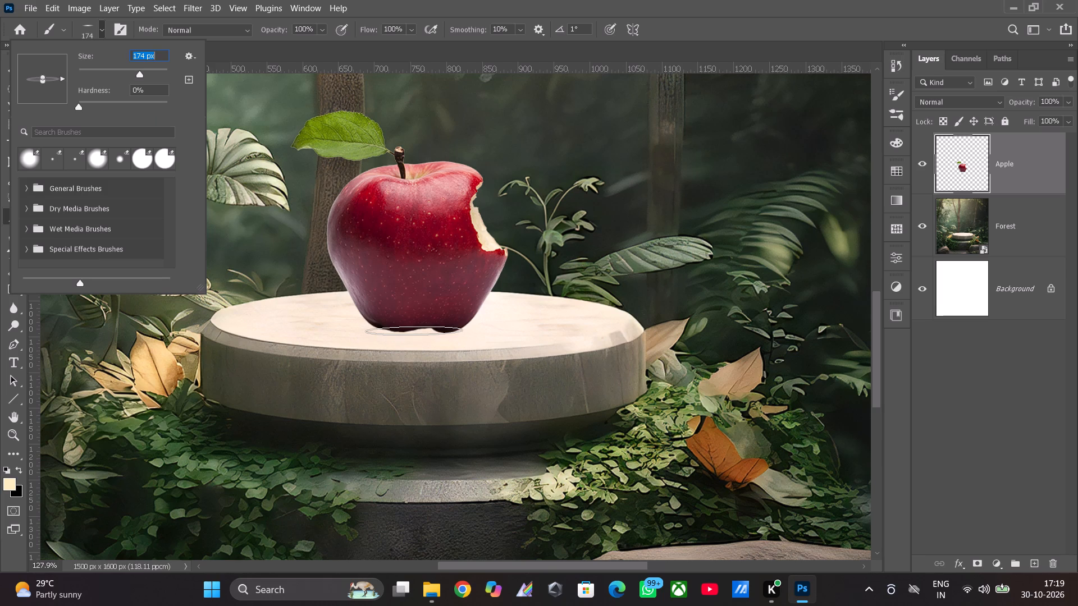
left_click(143, 71)
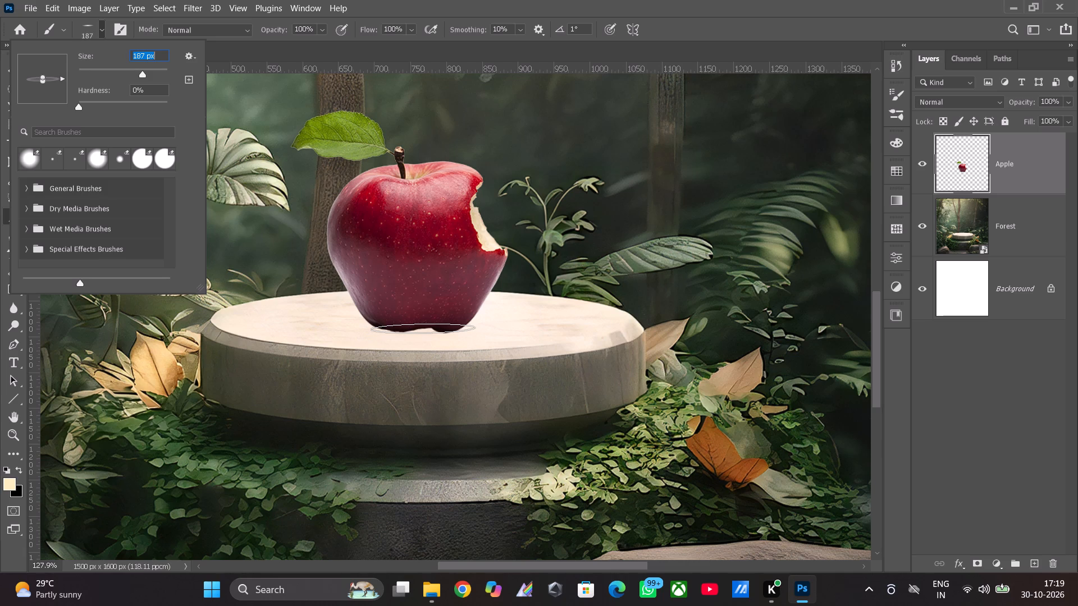
left_click(145, 68)
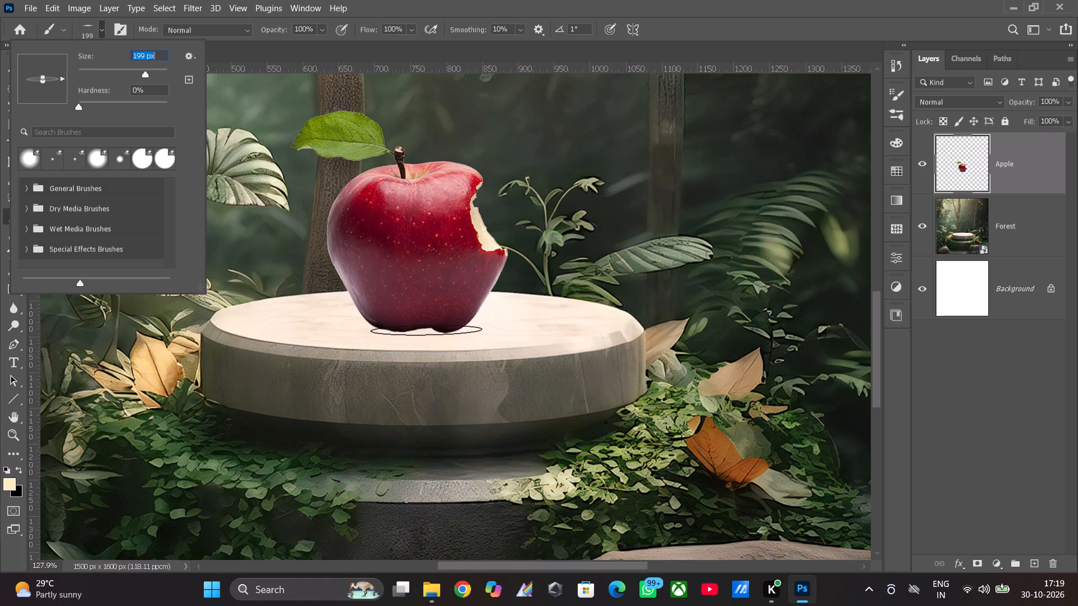
left_click(426, 330)
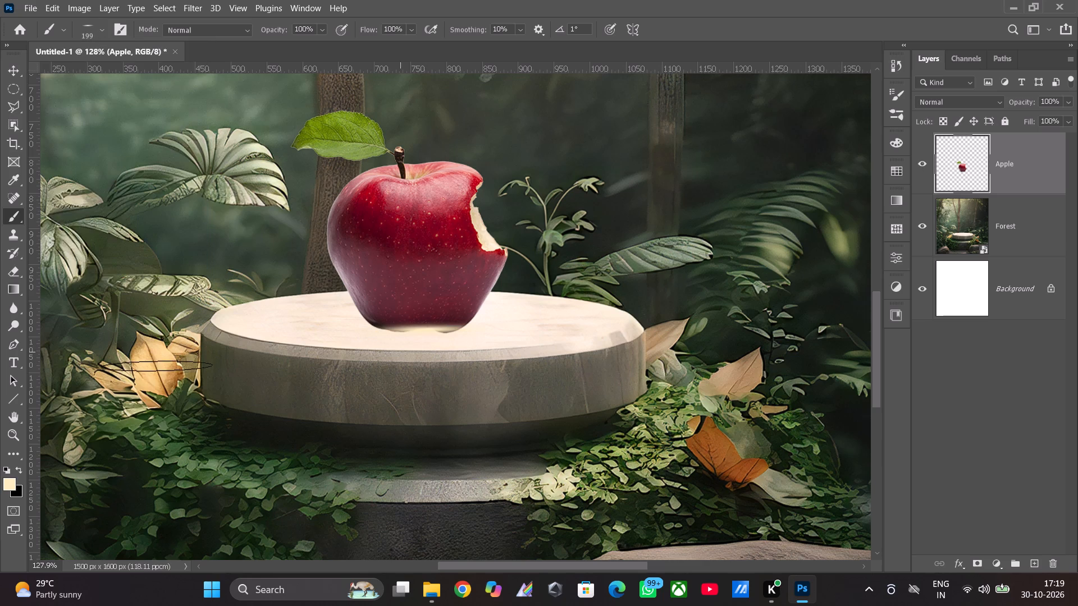
Set the foreground colour to black (#000000) and undo the cream dab at the apple's base.
left_click(11, 482)
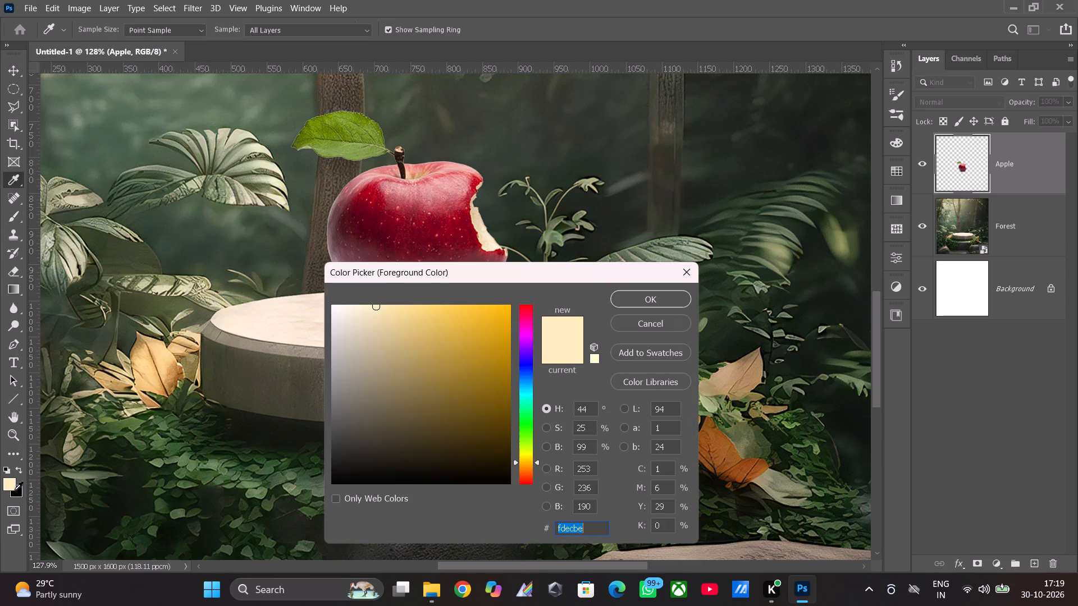
left_click_drag(319, 422, 323, 442)
left_click_drag(330, 445, 316, 483)
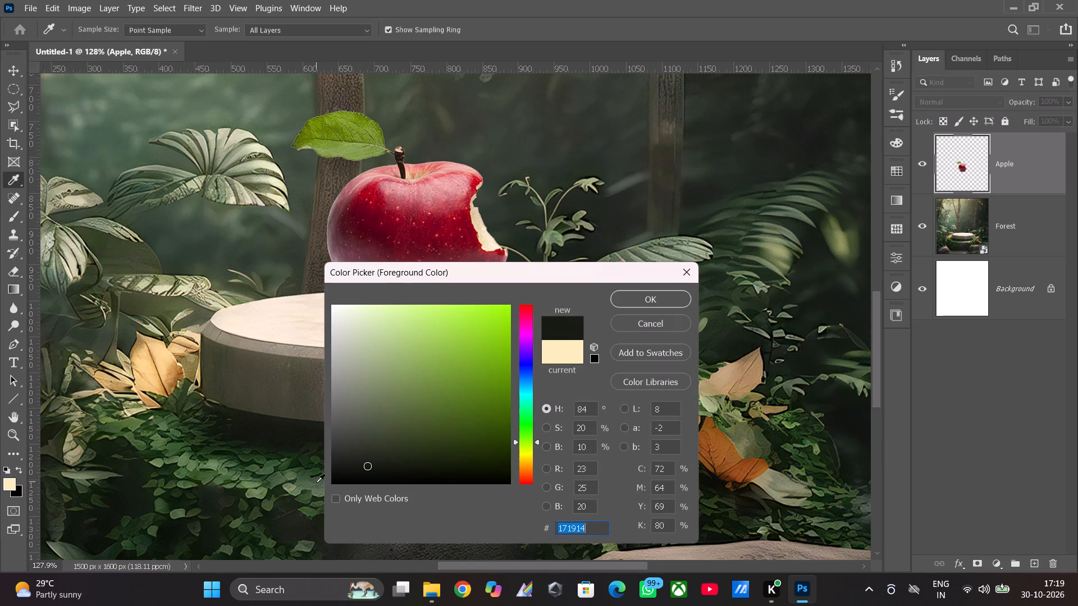
left_click_drag(316, 483, 330, 479)
left_click_drag(344, 466, 318, 498)
left_click(643, 301)
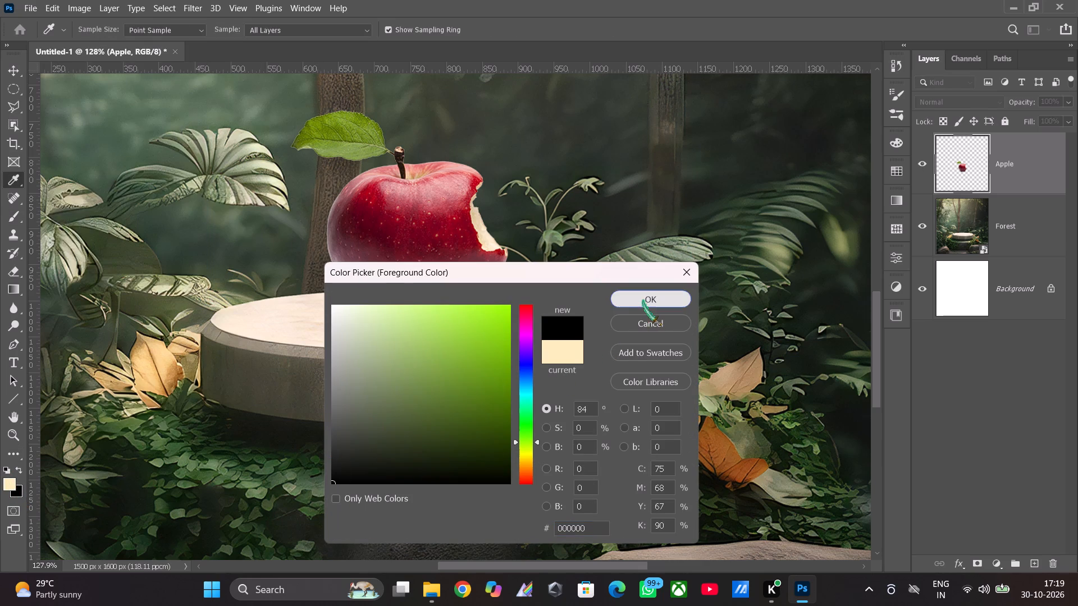
key("ctrl+z")
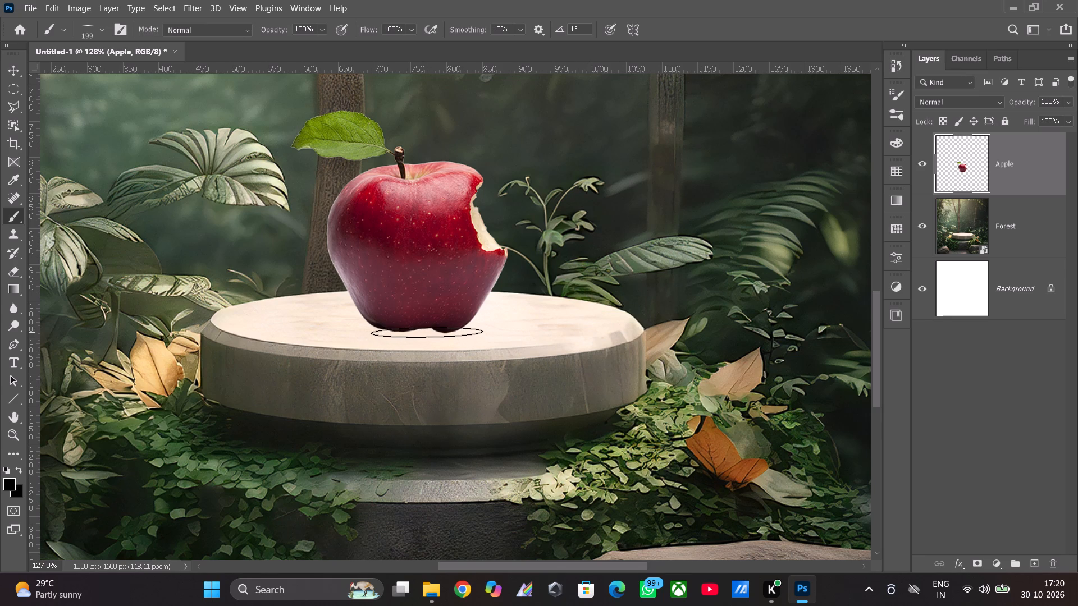
Paint a soft black contact shadow under the apple's base, undoing the first trial dab and placing a double dab instead.
left_click(427, 332)
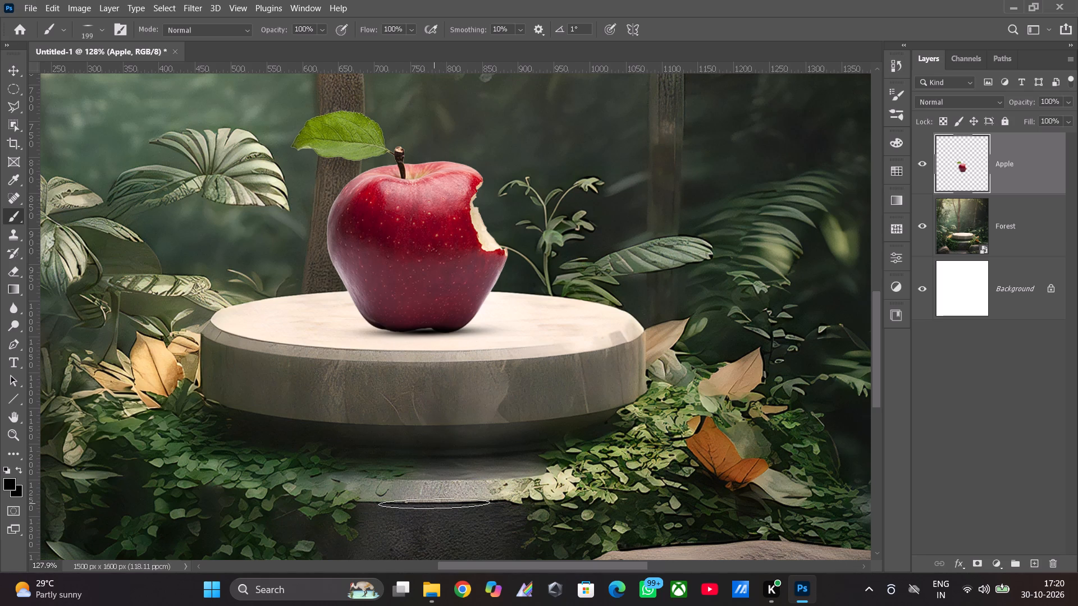
key("ctrl+z")
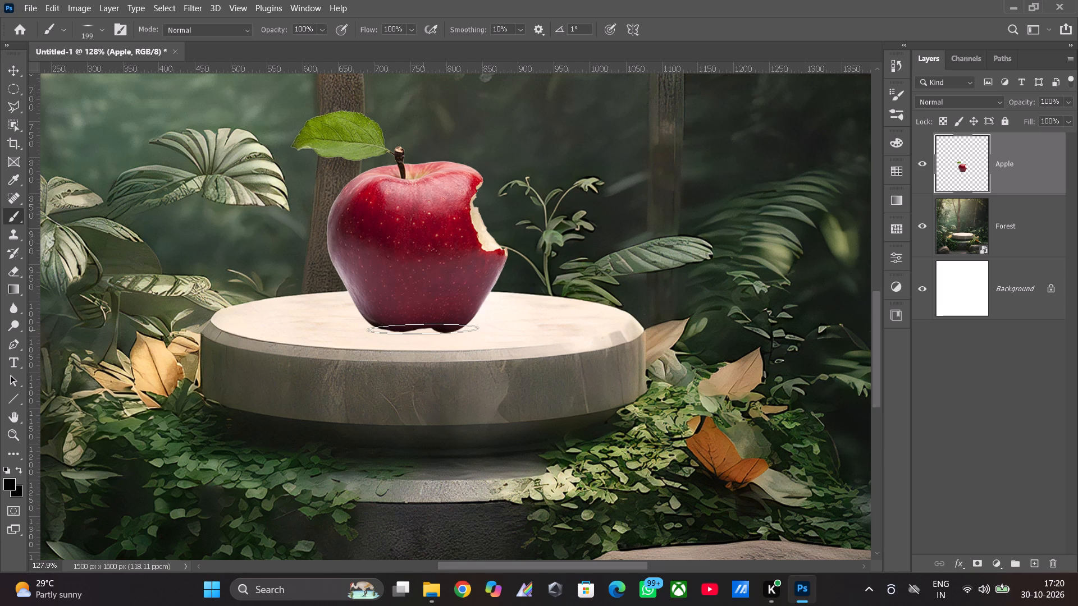
double_click(423, 330)
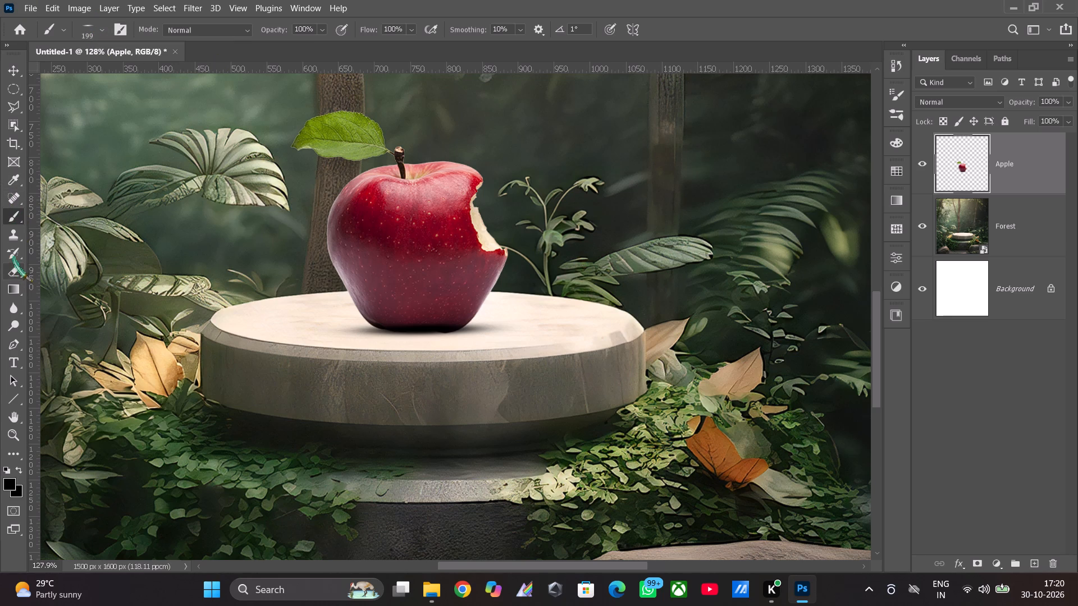
Set up the Eraser with a 29 px brush size and 38% opacity.
left_click(14, 275)
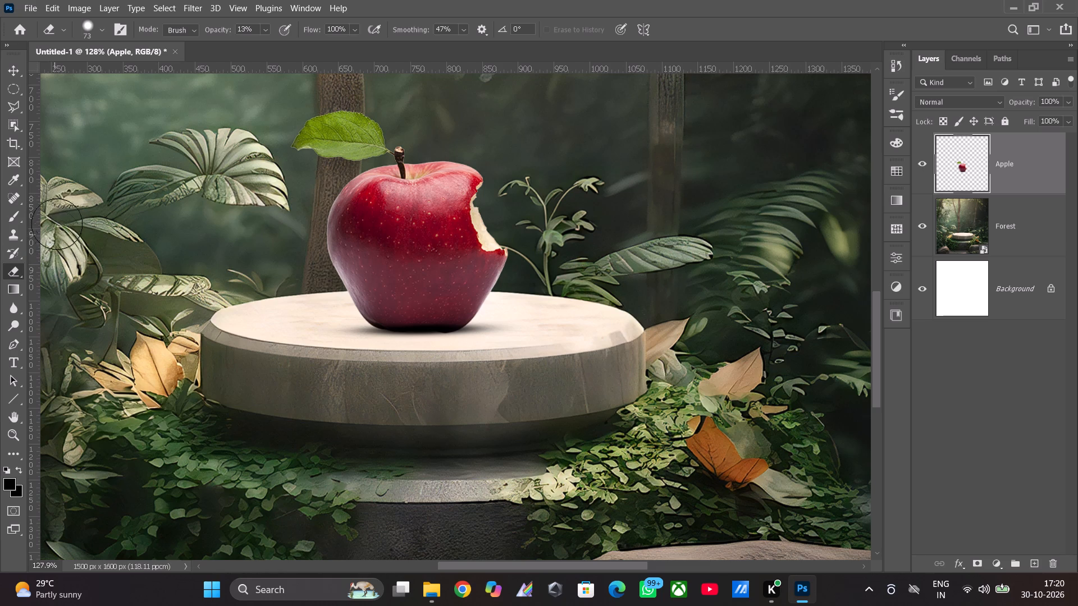
left_click(105, 31)
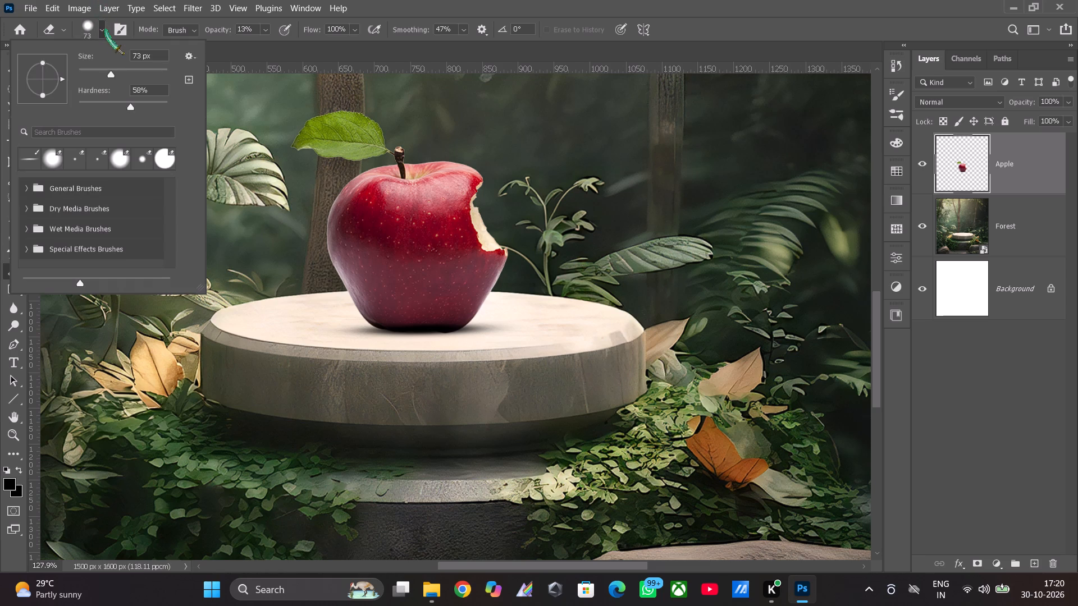
left_click(92, 68)
left_click(264, 29)
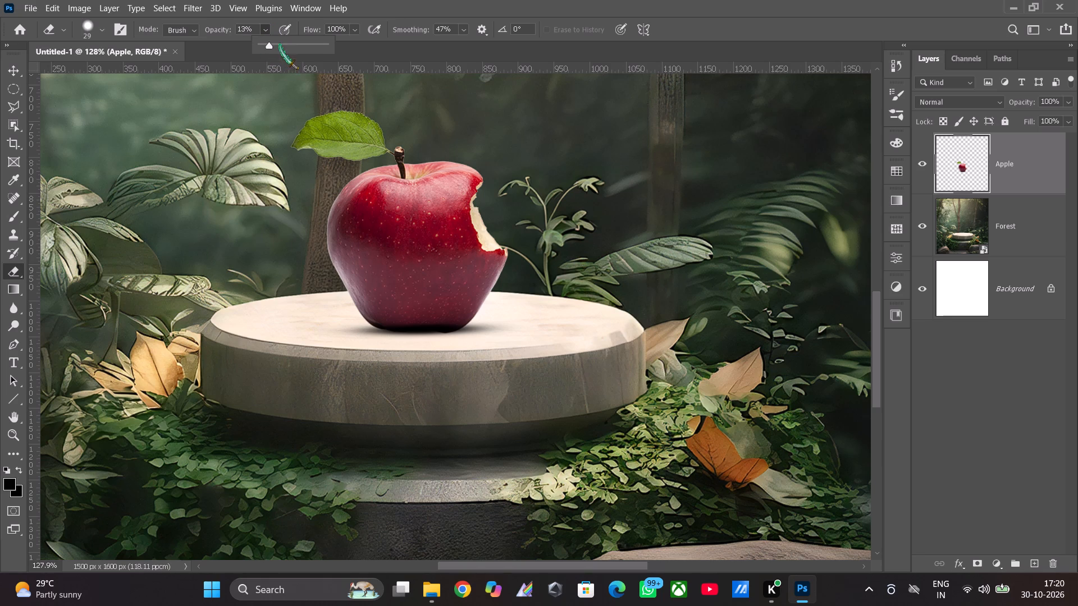
left_click(280, 44)
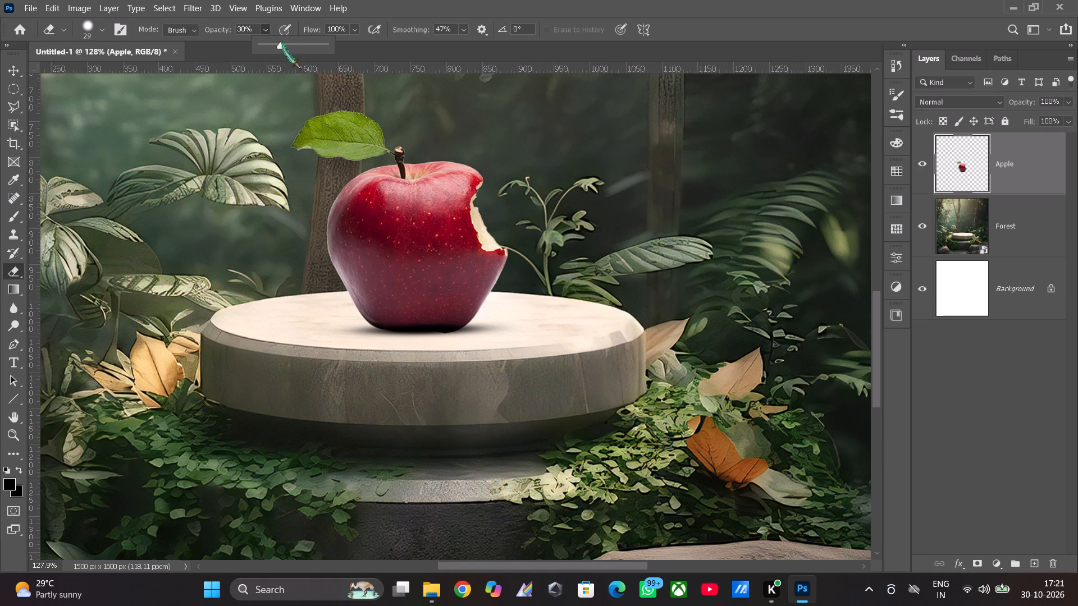
left_click(285, 44)
Lightly erase the faint outer end of the contact shadow on the left side of the apple's base.
left_click(16, 438)
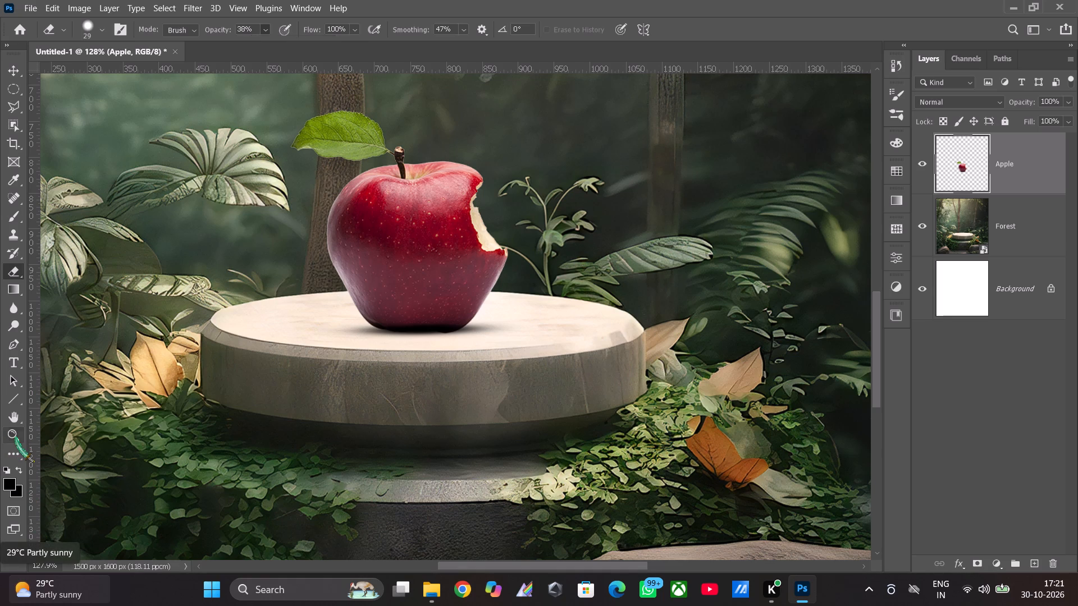
left_click_drag(339, 320, 373, 325)
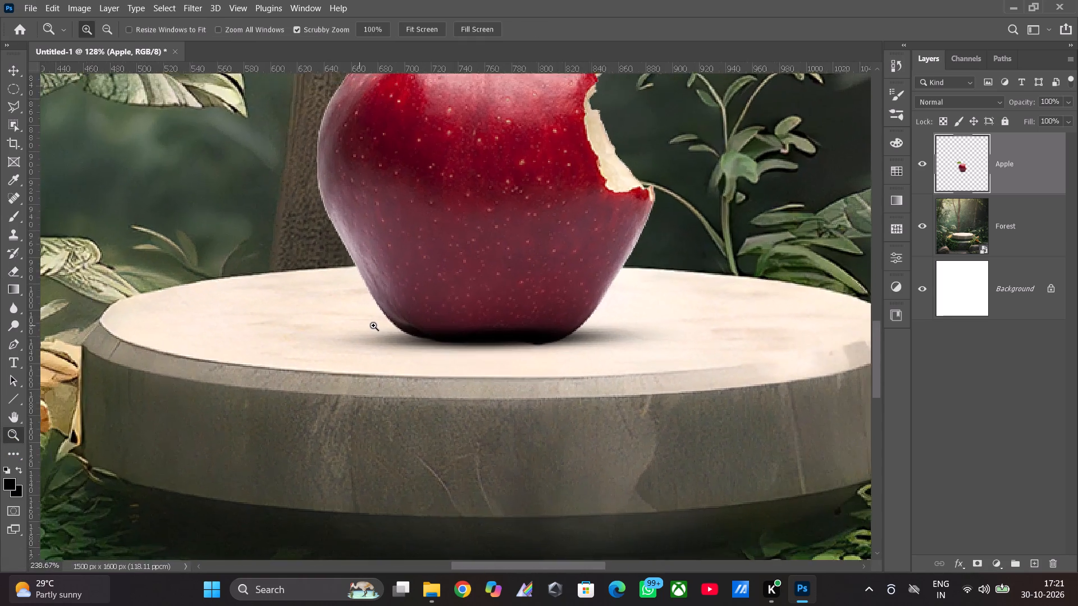
left_click_drag(373, 325, 376, 325)
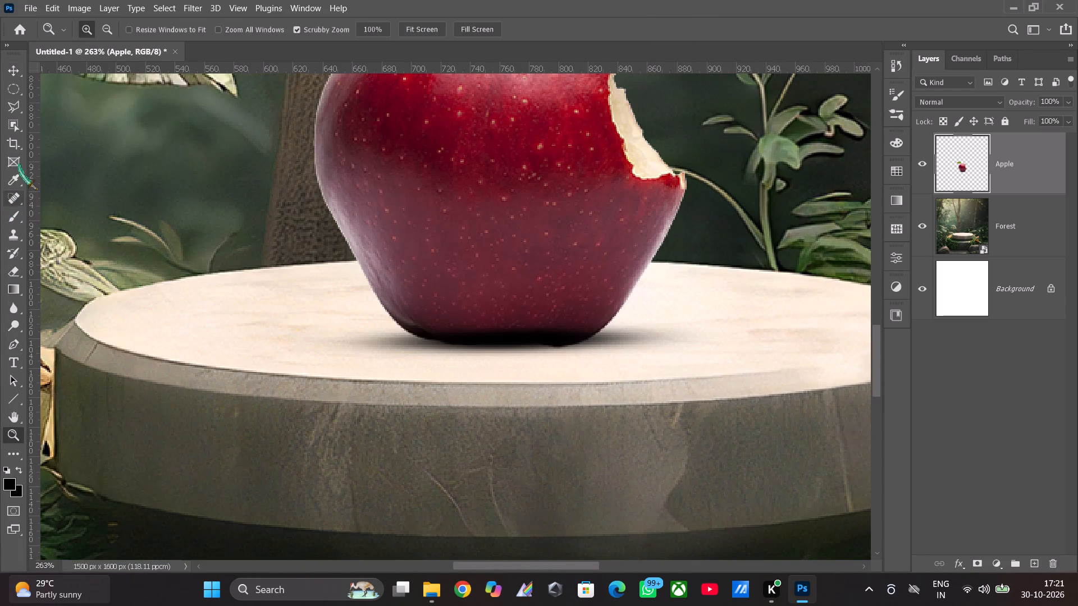
left_click(15, 276)
left_click(345, 332)
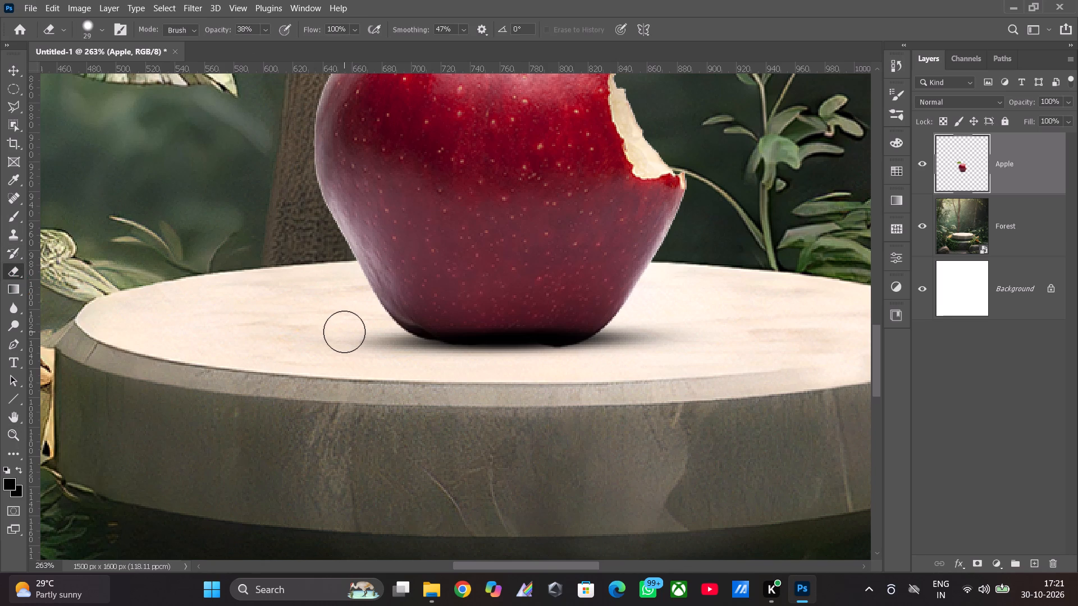
left_click_drag(345, 336, 354, 341)
left_click(354, 341)
left_click(358, 341)
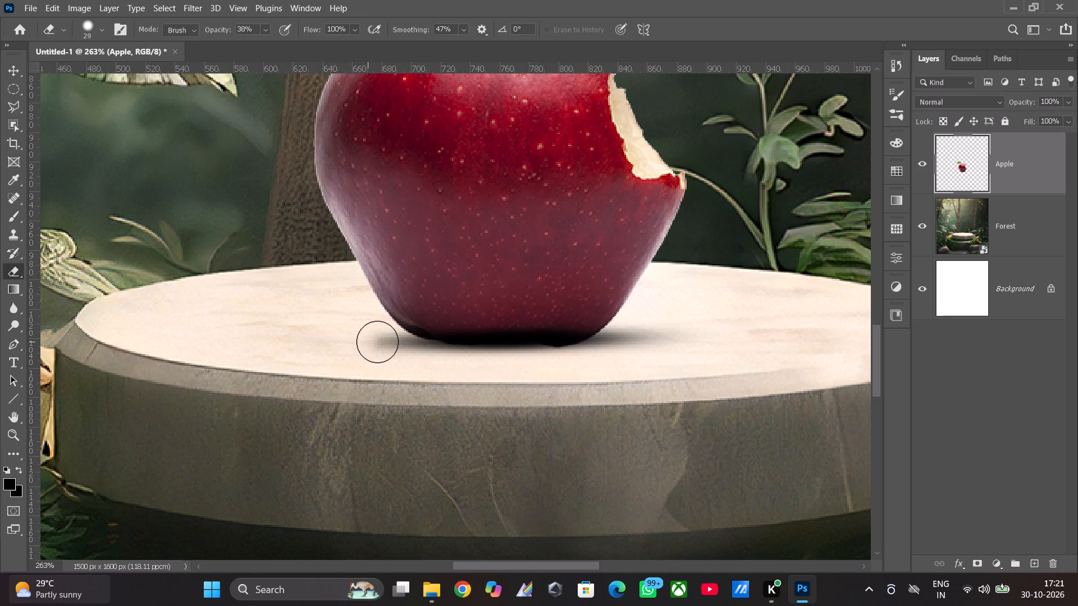
left_click(377, 342)
left_click(387, 348)
left_click(400, 347)
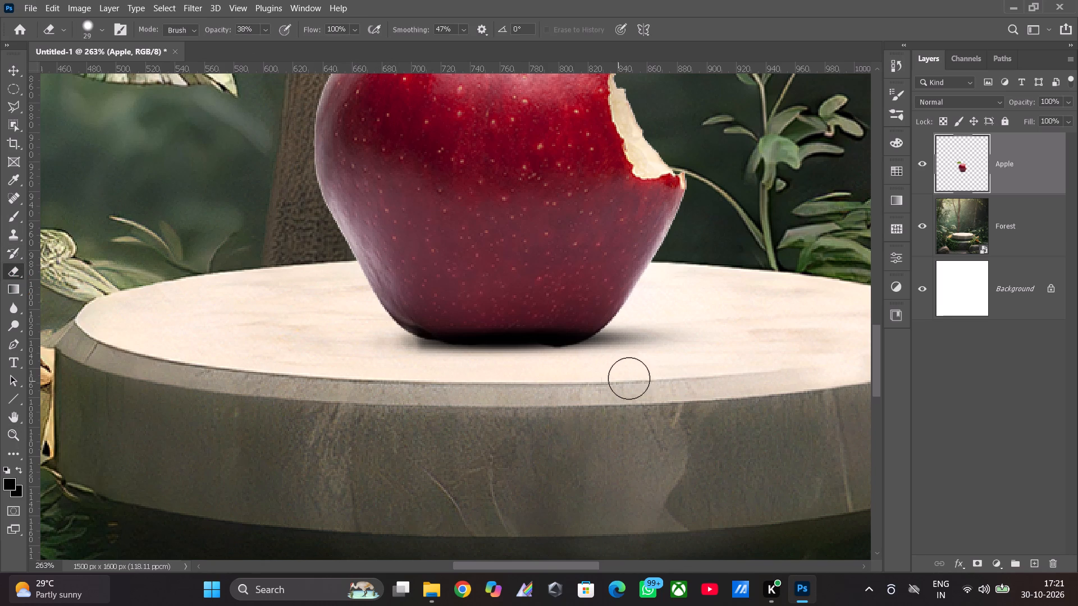
Soften the outer end of the contact shadow on the bitten side of the apple's base with light Eraser dabs.
left_click(655, 313)
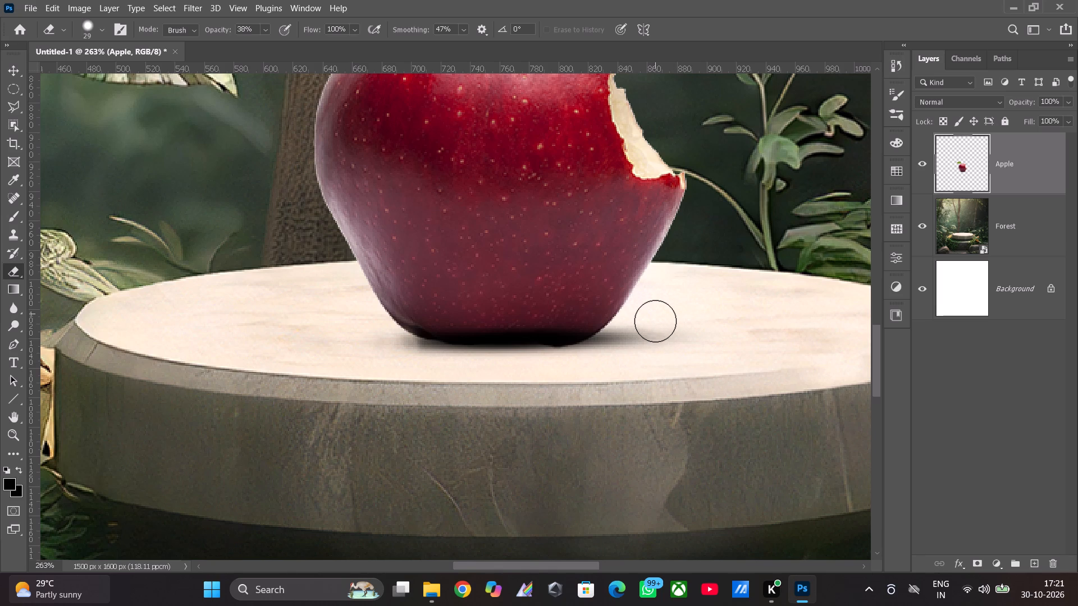
left_click(655, 320)
double_click(666, 330)
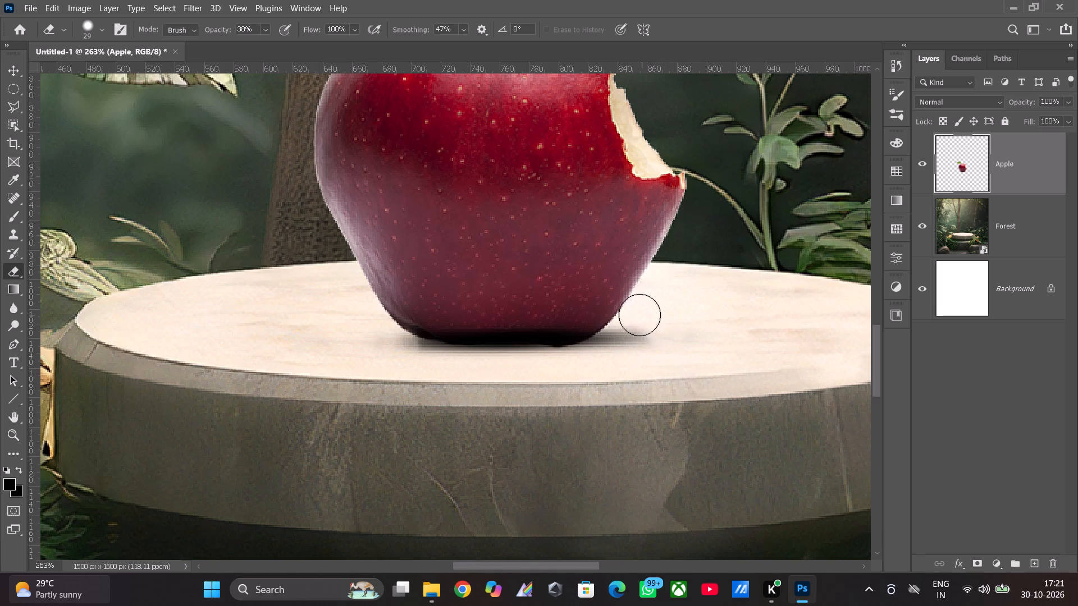
left_click(645, 315)
left_click(646, 315)
left_click(642, 319)
left_click(656, 325)
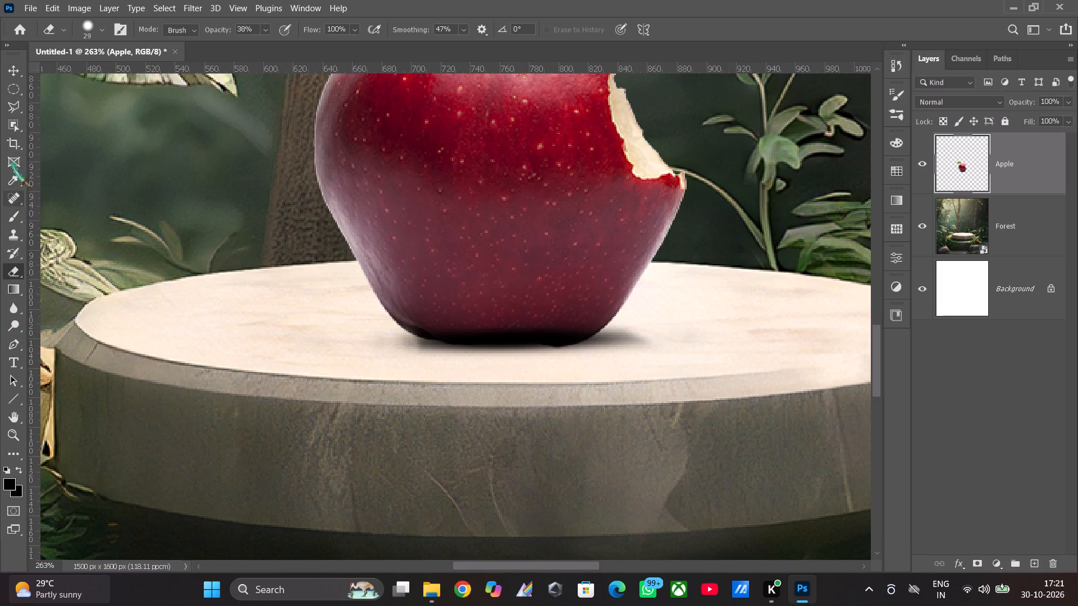
Reshape the Brush tip into a rounder ellipse at a -21° angle and reduce its size to 95 px.
left_click(16, 209)
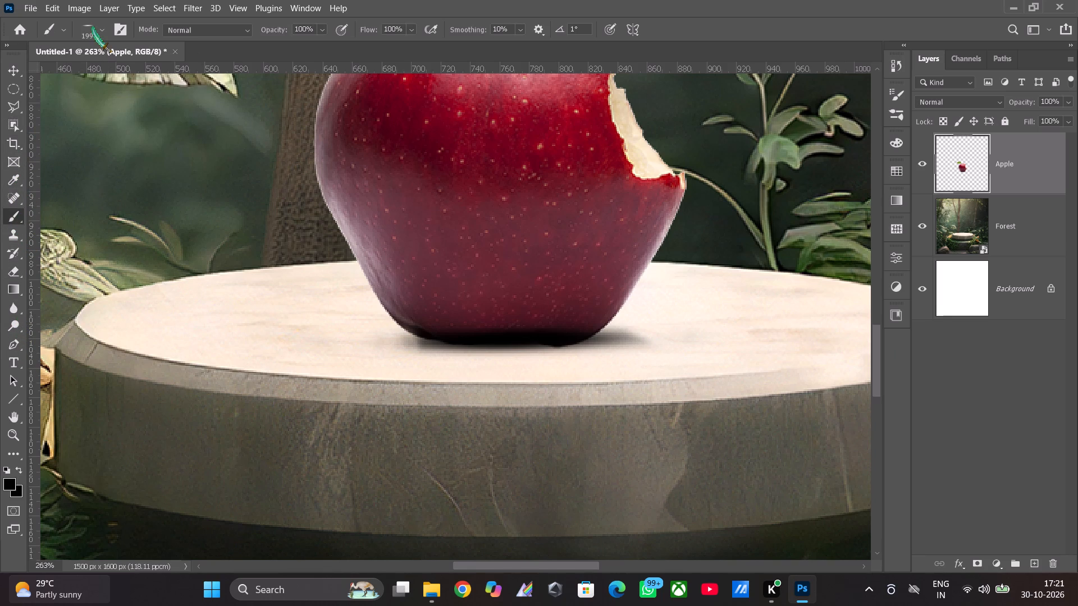
left_click(101, 27)
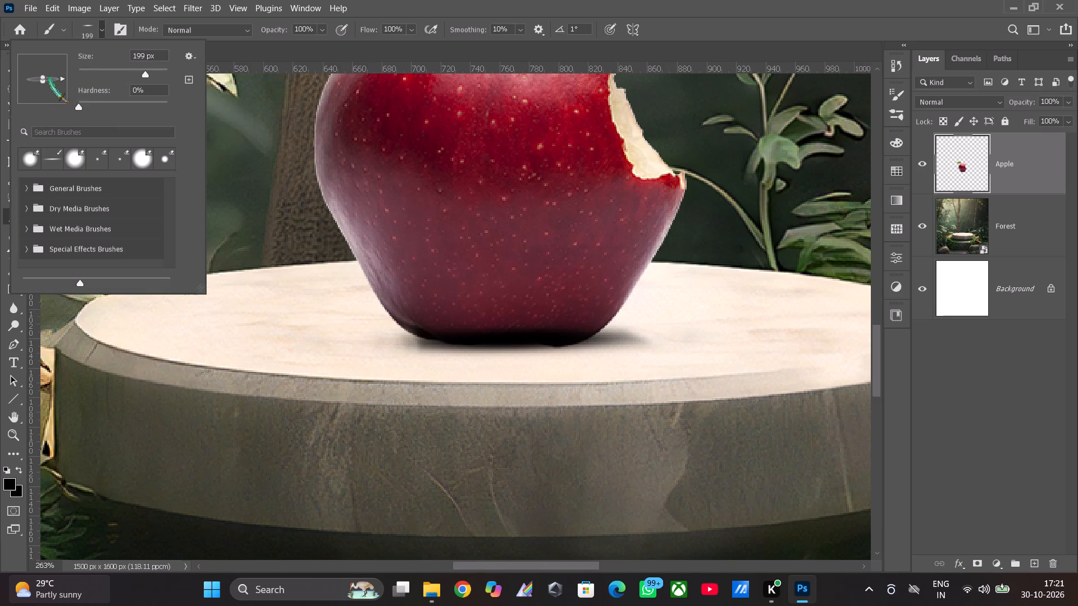
left_click_drag(42, 77, 47, 69)
left_click_drag(47, 69, 49, 68)
left_click_drag(61, 77, 65, 92)
left_click_drag(65, 92, 62, 105)
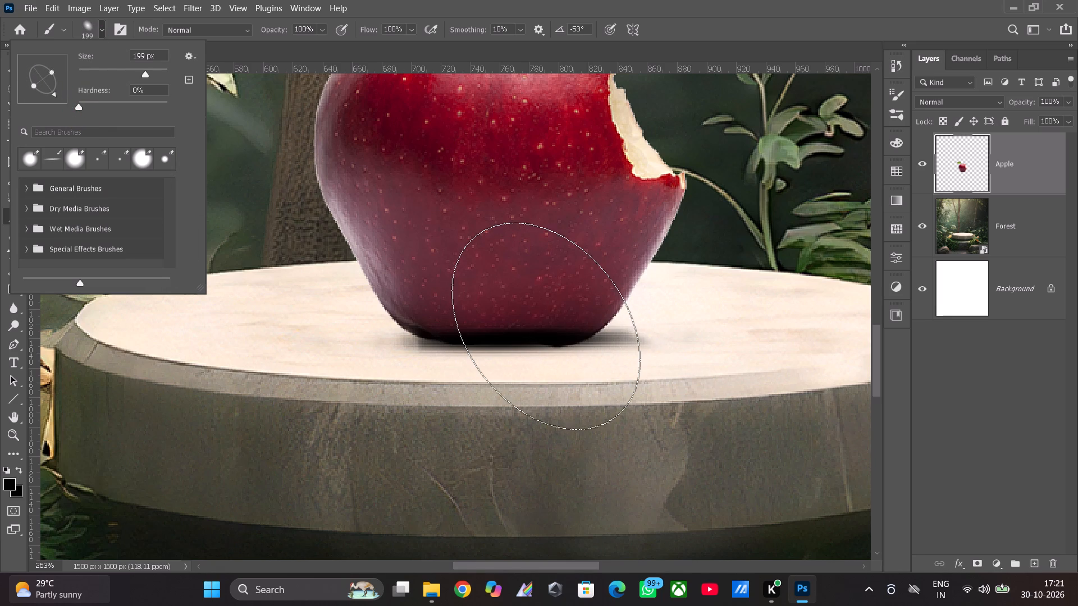
left_click(121, 71)
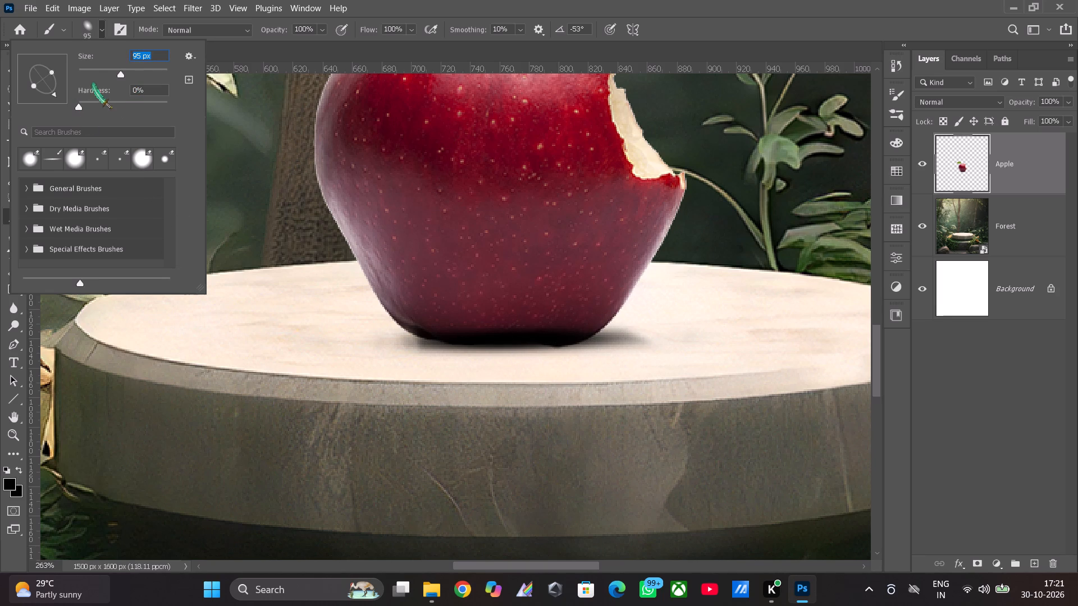
left_click_drag(56, 91, 60, 90)
left_click_drag(60, 90, 61, 90)
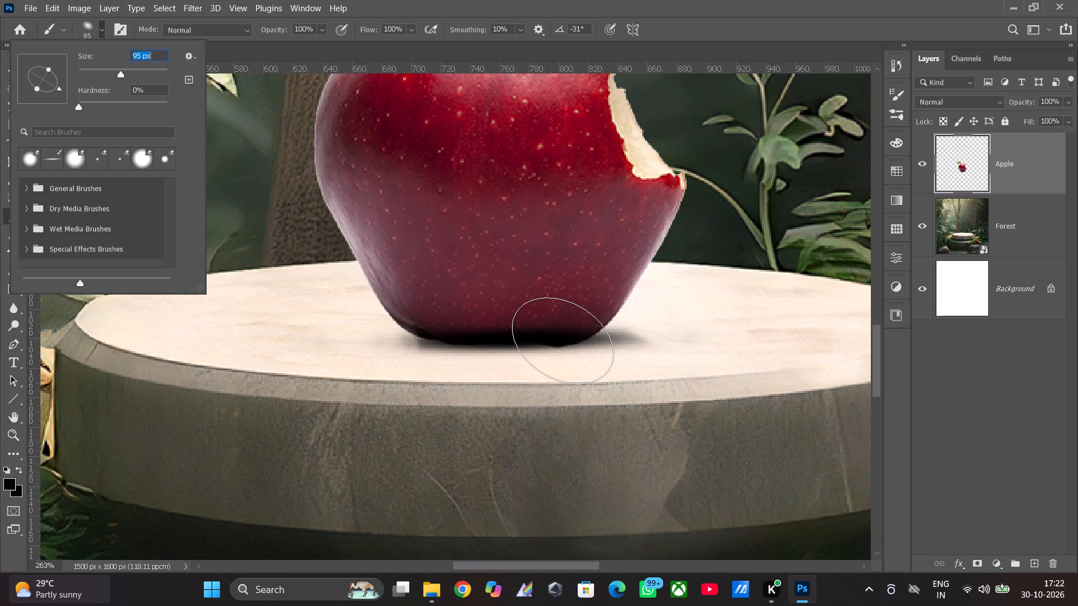
left_click(63, 87)
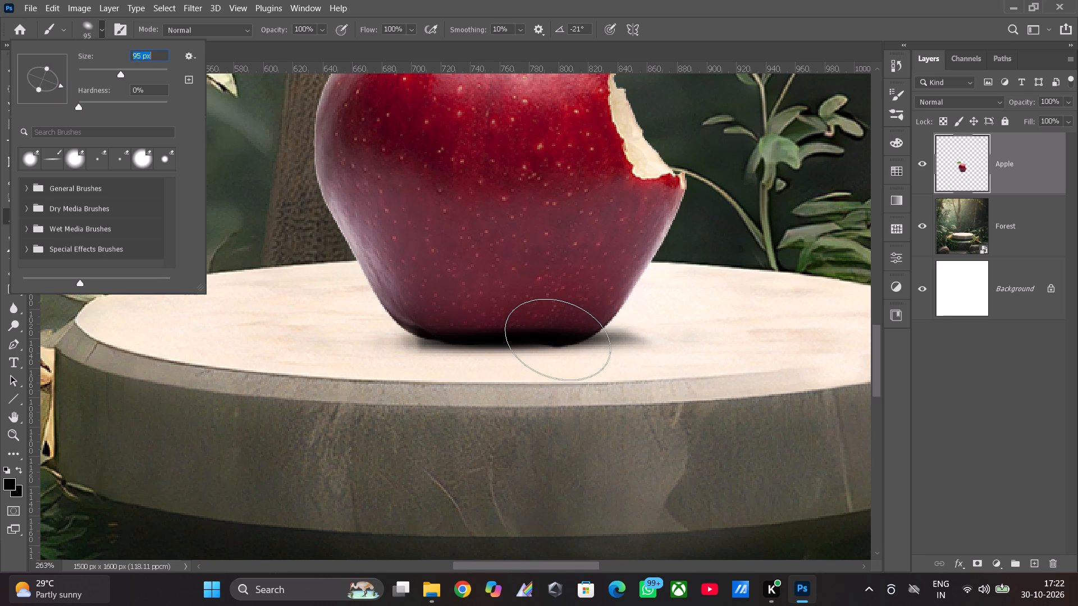
Build up a broad soft black cast shadow with overlapping dabs below the apple's base and out past its bitten side.
left_click(558, 339)
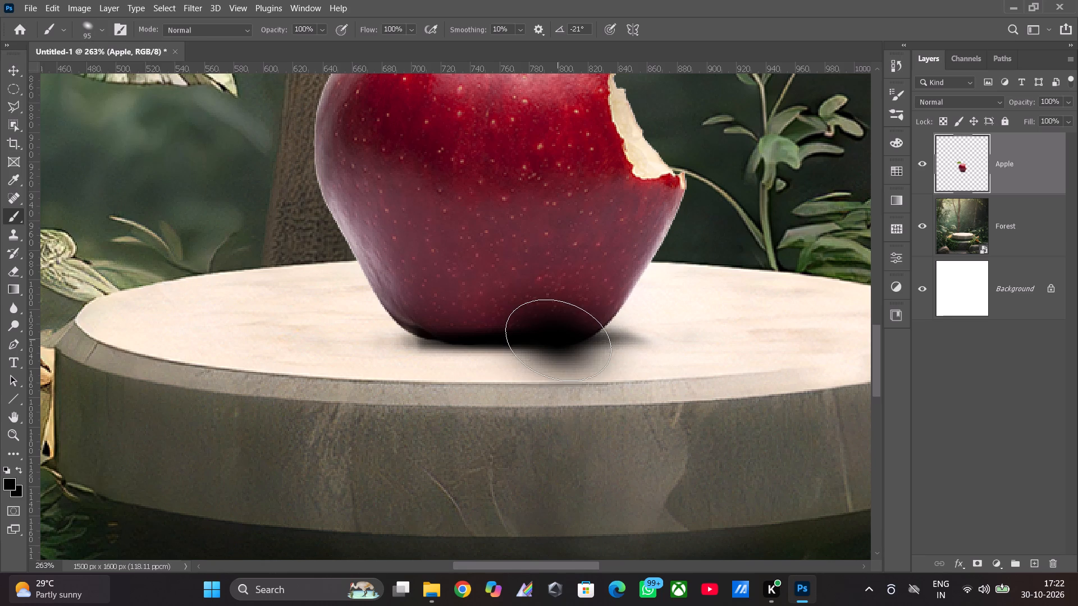
left_click(588, 365)
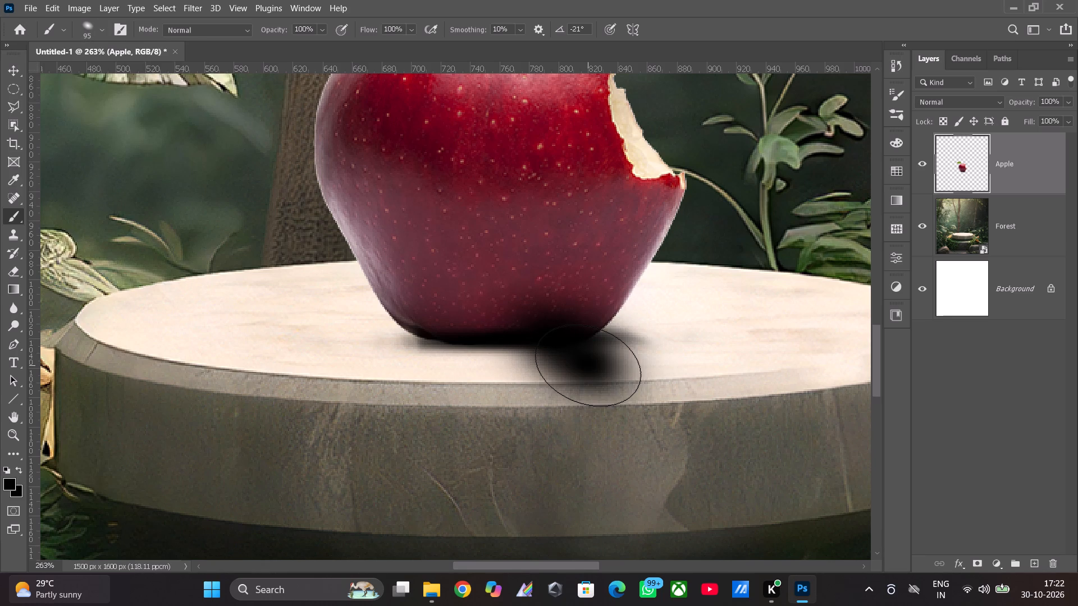
left_click(518, 364)
left_click(536, 373)
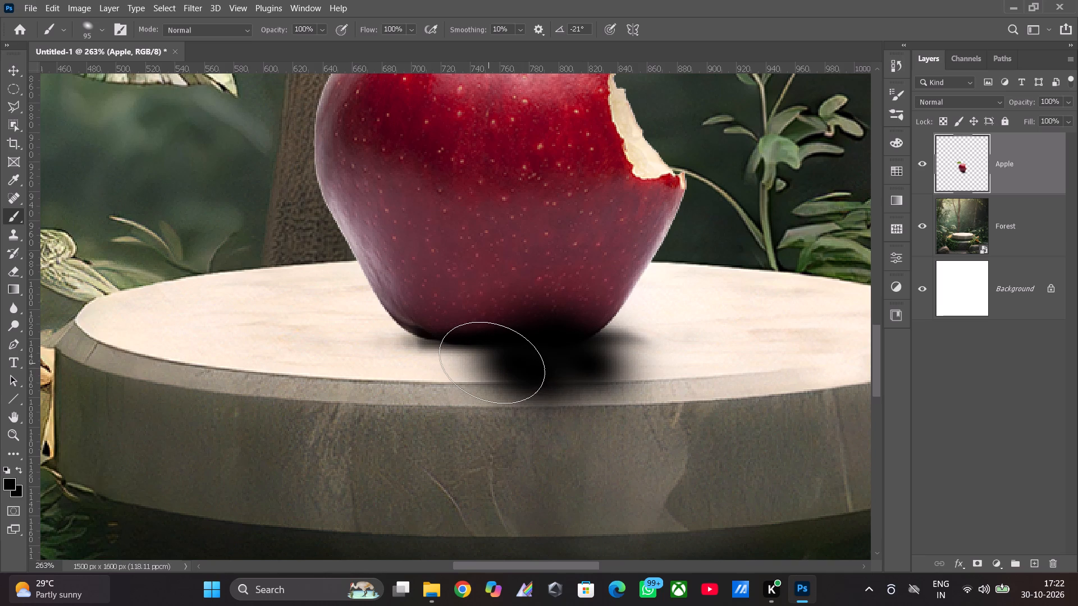
left_click(621, 356)
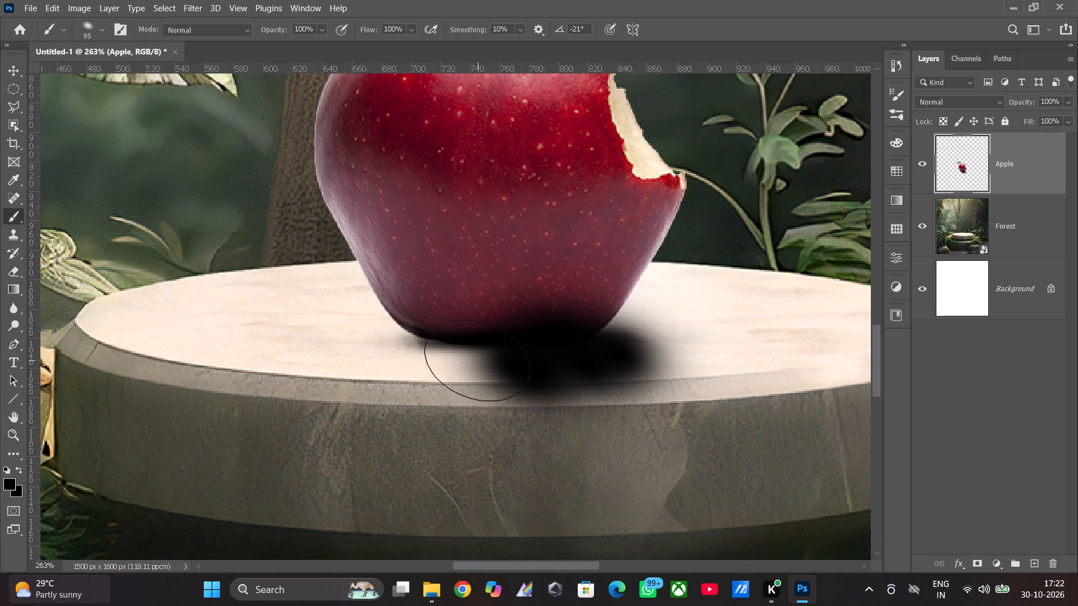
left_click(477, 360)
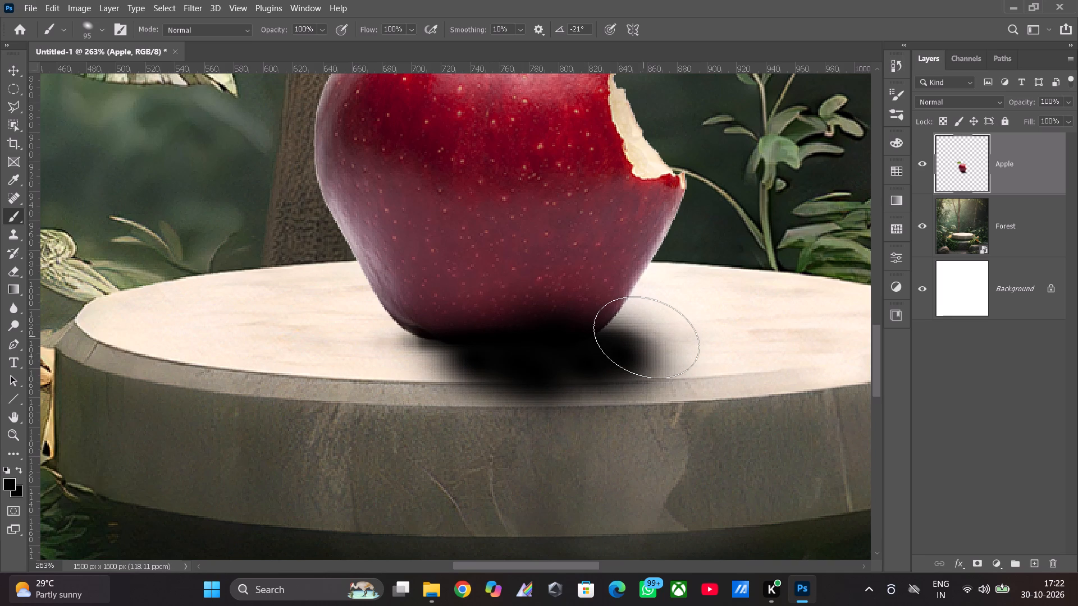
left_click(648, 338)
left_click(630, 323)
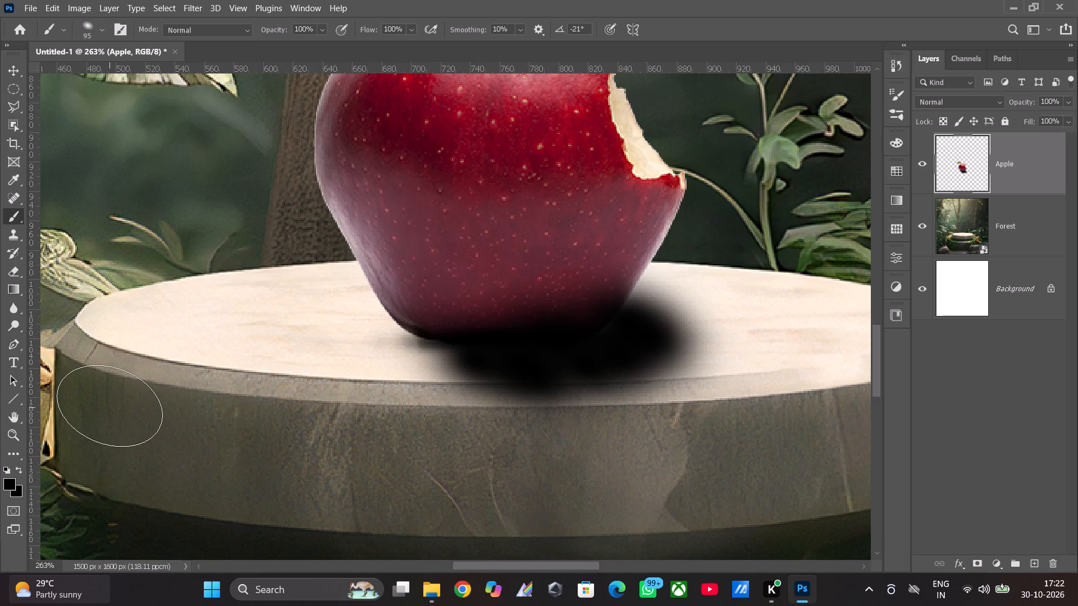
left_click(595, 382)
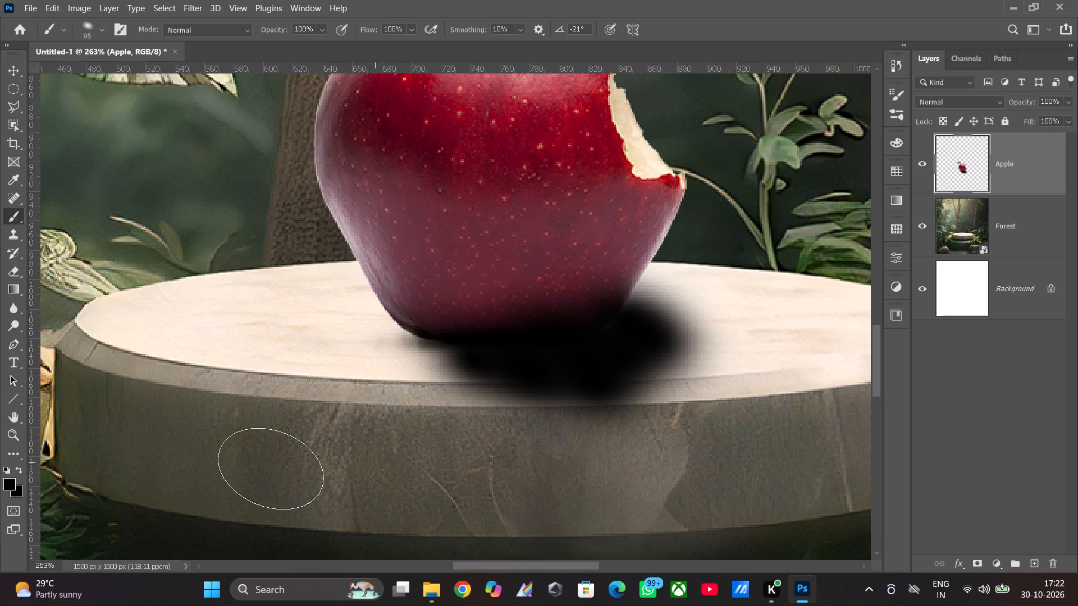
left_click(462, 360)
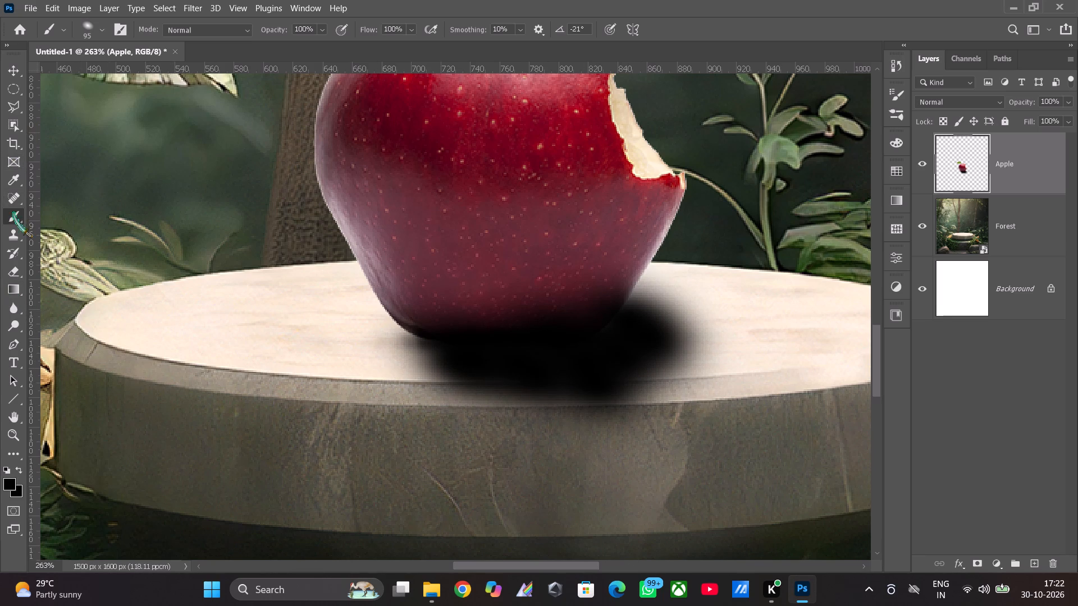
Set the Eraser tool to a size of 39 px and an opacity of 12%.
left_click(19, 280)
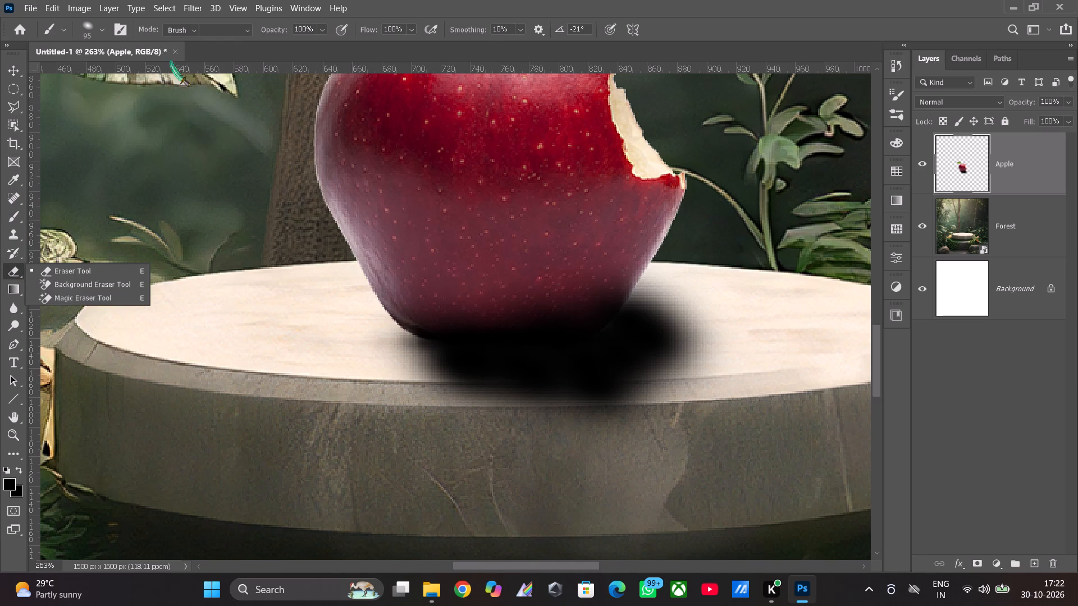
left_click(105, 29)
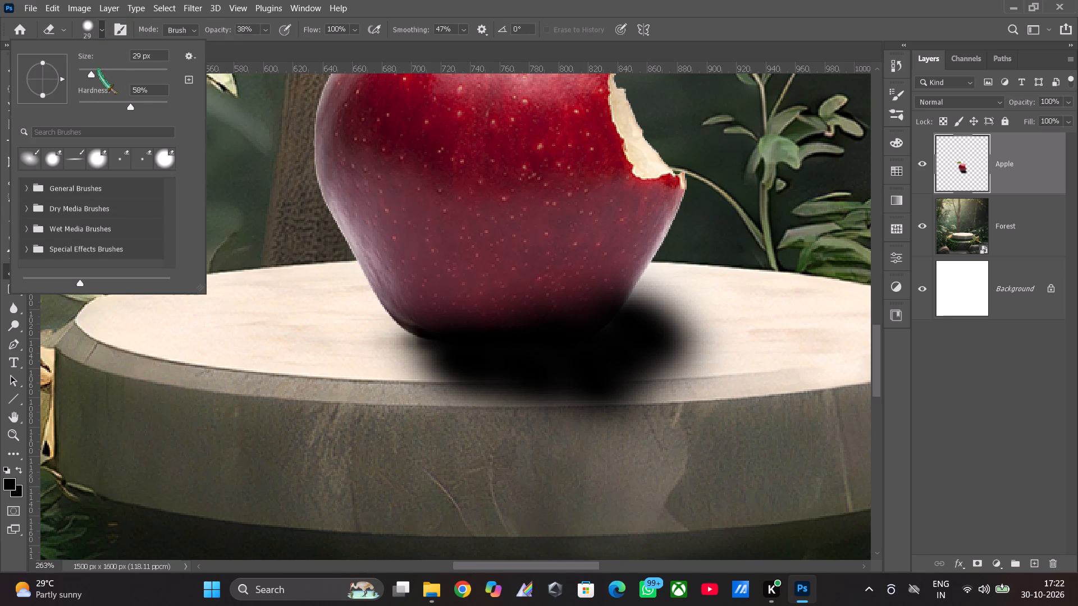
left_click(96, 70)
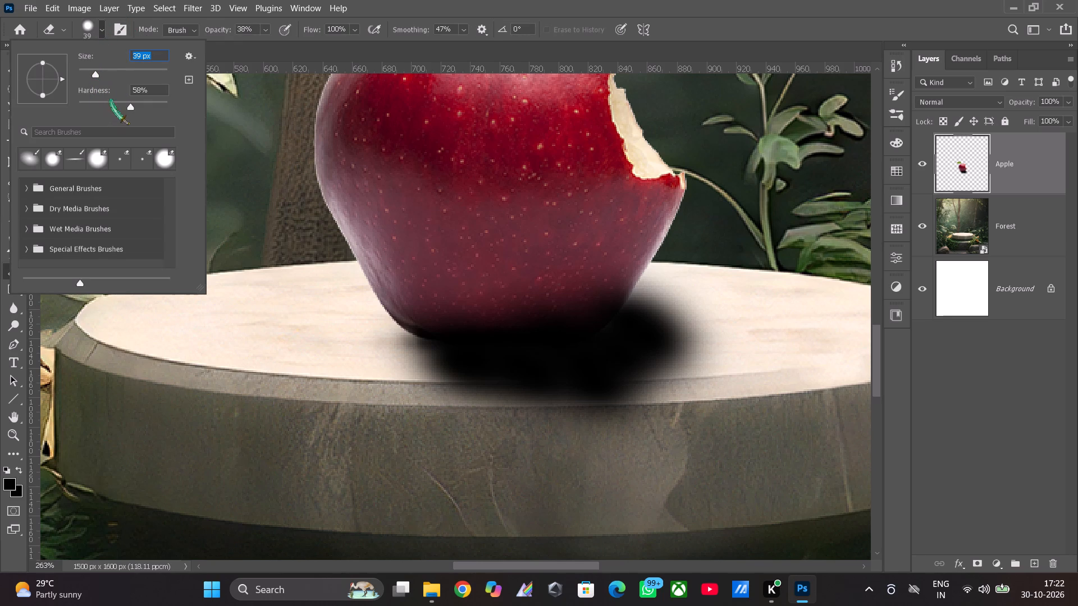
left_click(112, 100)
left_click(263, 29)
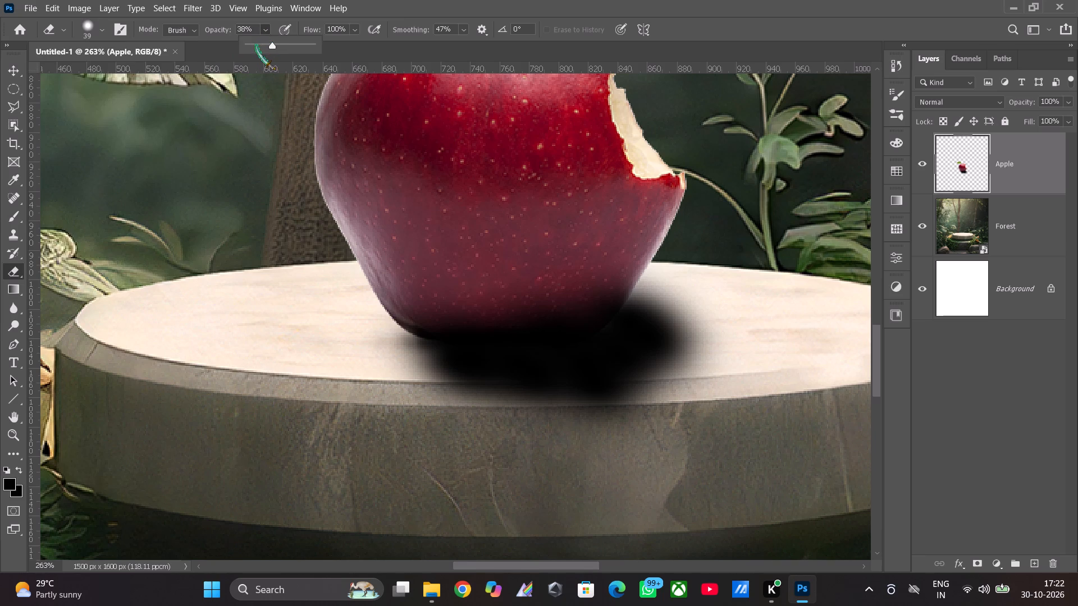
left_click(256, 45)
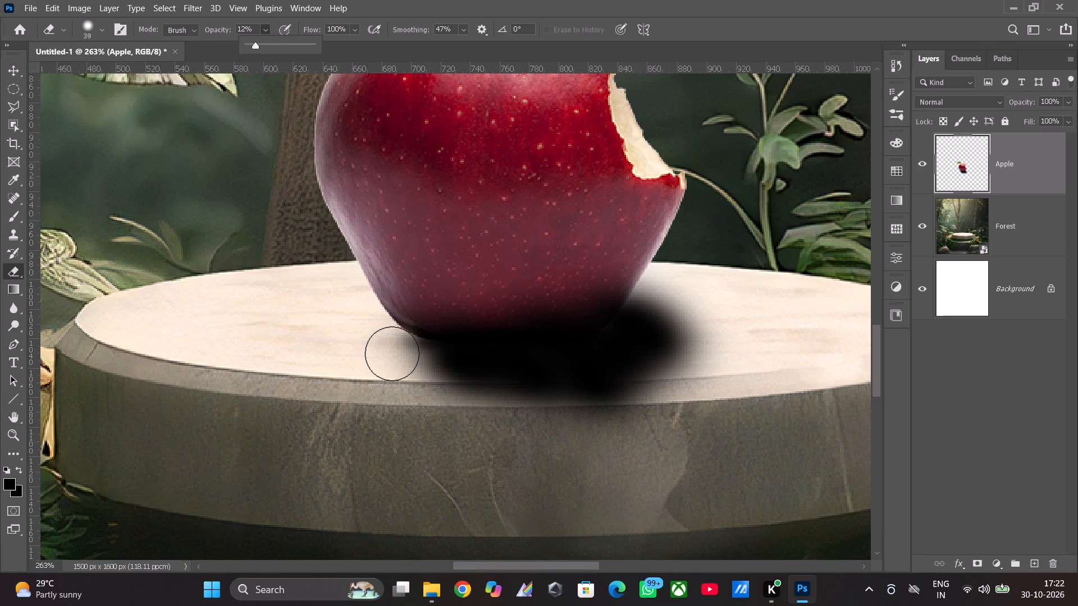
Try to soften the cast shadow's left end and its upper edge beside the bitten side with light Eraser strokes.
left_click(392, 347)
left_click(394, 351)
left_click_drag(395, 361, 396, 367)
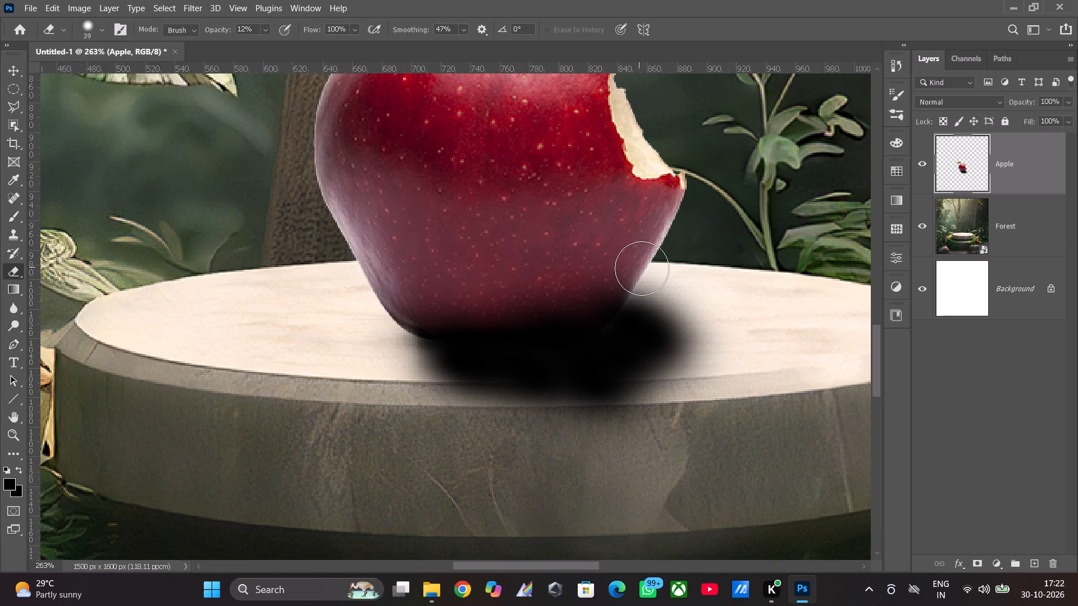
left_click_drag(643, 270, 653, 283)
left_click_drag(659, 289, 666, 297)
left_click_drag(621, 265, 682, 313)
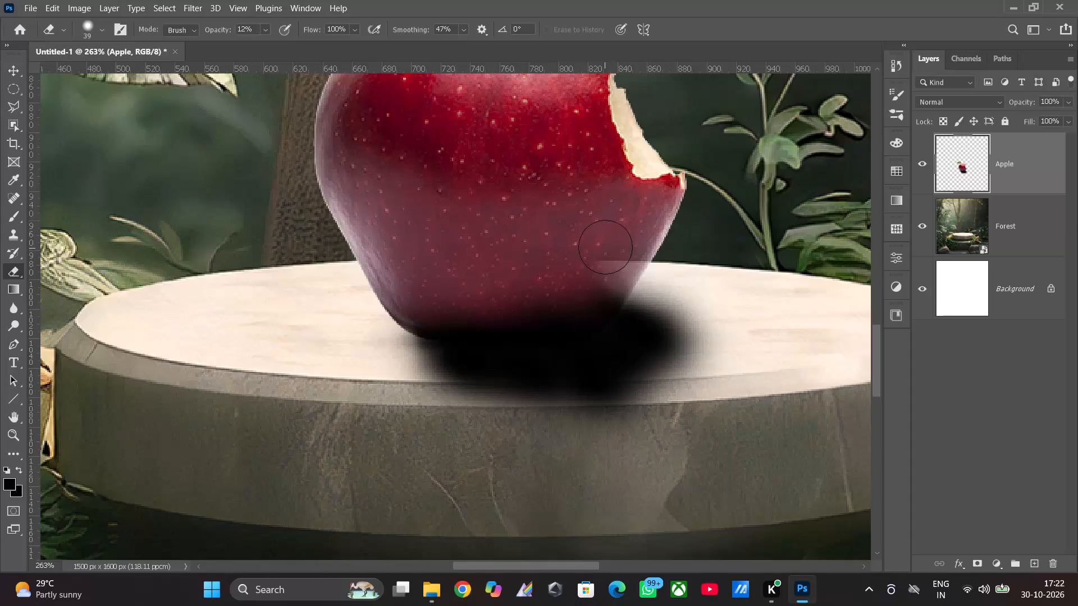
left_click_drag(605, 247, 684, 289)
Undo all the erasing and shadow painting on the Apple layer, back to the original unpainted smart object.
key("ctrl+z")
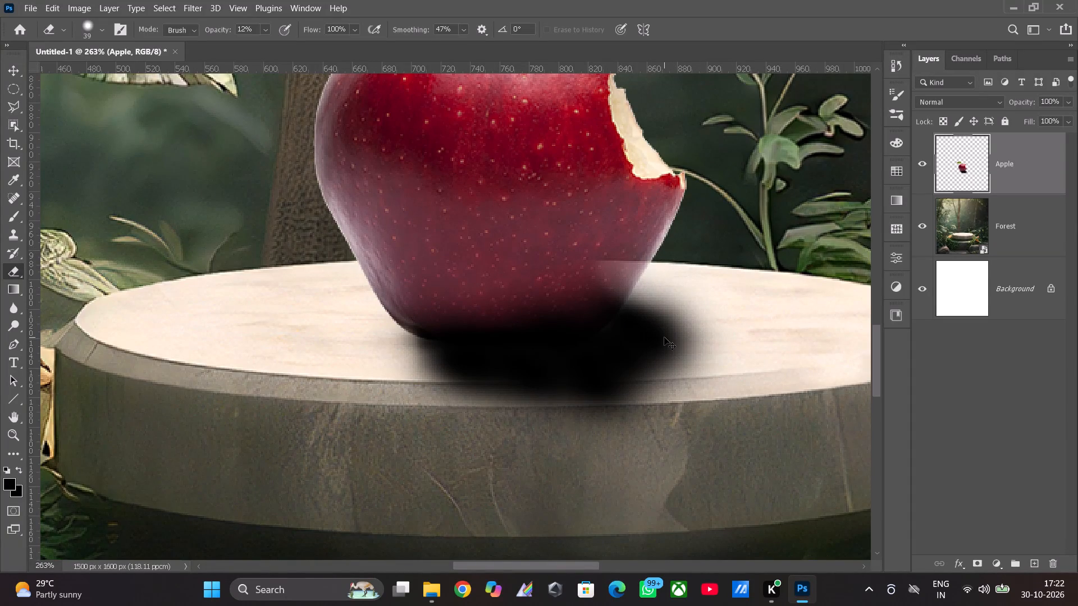
key("ctrl+z")
key("ctrl+z")
key("ctrl+z")
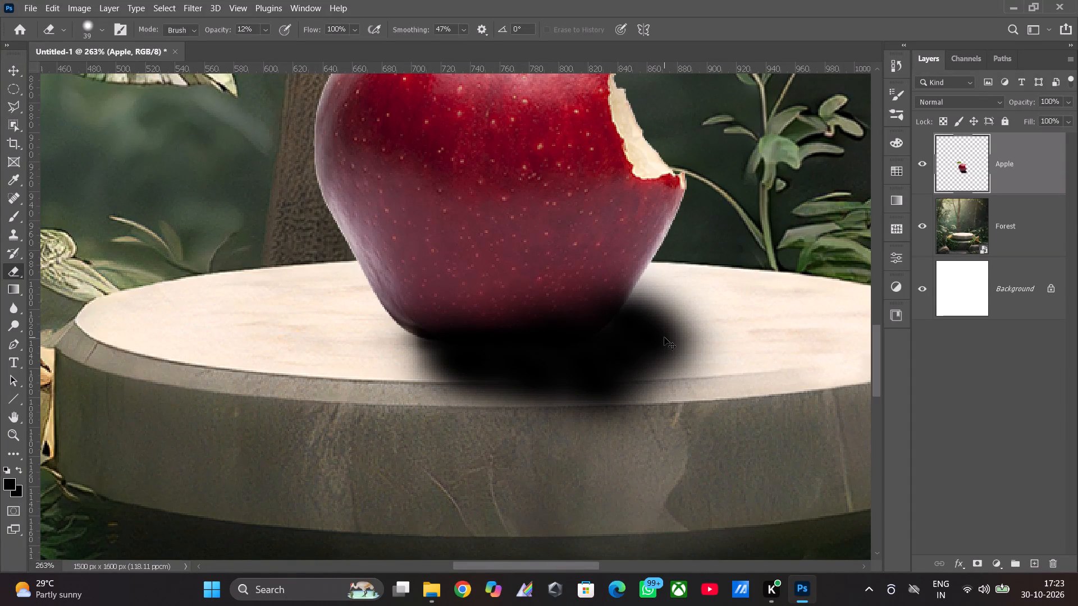
key("ctrl+z")
key("ctrl+z")
key("ctrl+z")
key("ctrl+z")
key("ctrl+z")
key("ctrl+z")
key("ctrl+z")
key("ctrl+z")
key("ctrl+z")
key("ctrl+z")
key("ctrl+z")
key("ctrl+z")
key("ctrl+z")
key("ctrl+z")
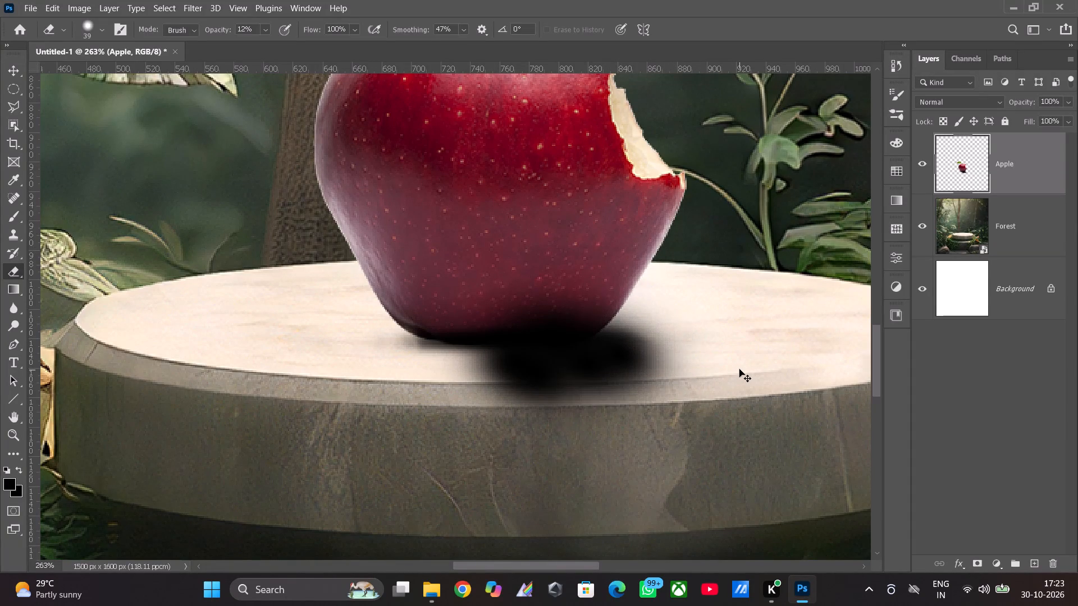
key("ctrl+z")
key("ctrl+z")
key("ctrl+z")
key("ctrl+z")
key("ctrl+z")
key("ctrl+z")
key("ctrl+z")
key("ctrl+z")
key("ctrl+z")
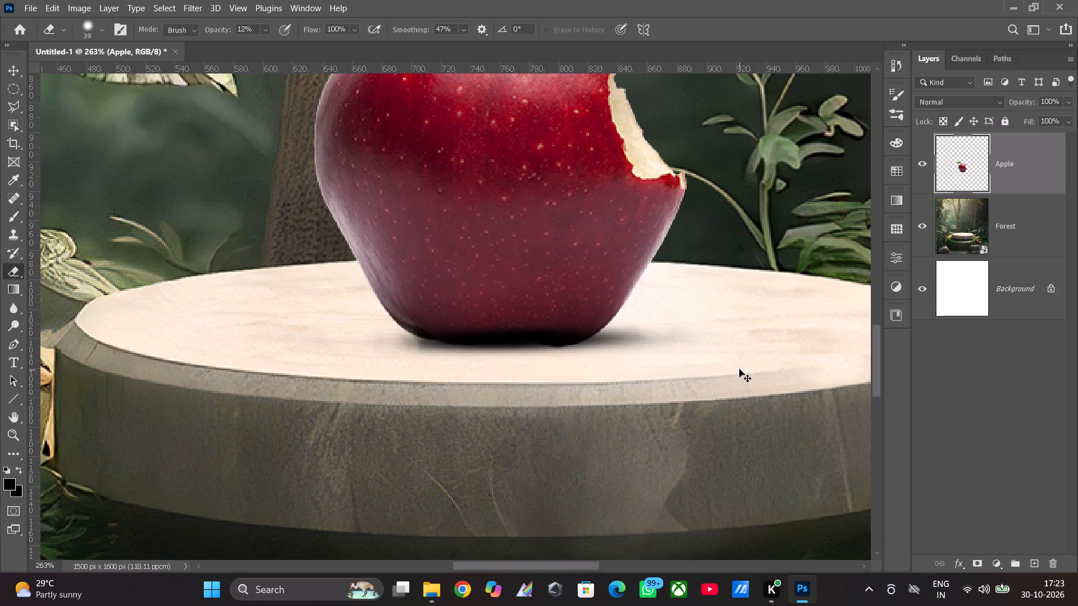
key("ctrl+z")
key("ctrl+z")
key("ctrl+z")
key("ctrl+z")
key("ctrl+z")
key("ctrl+z")
key("ctrl+z")
key("ctrl+z")
key("ctrl+z")
key("ctrl+z")
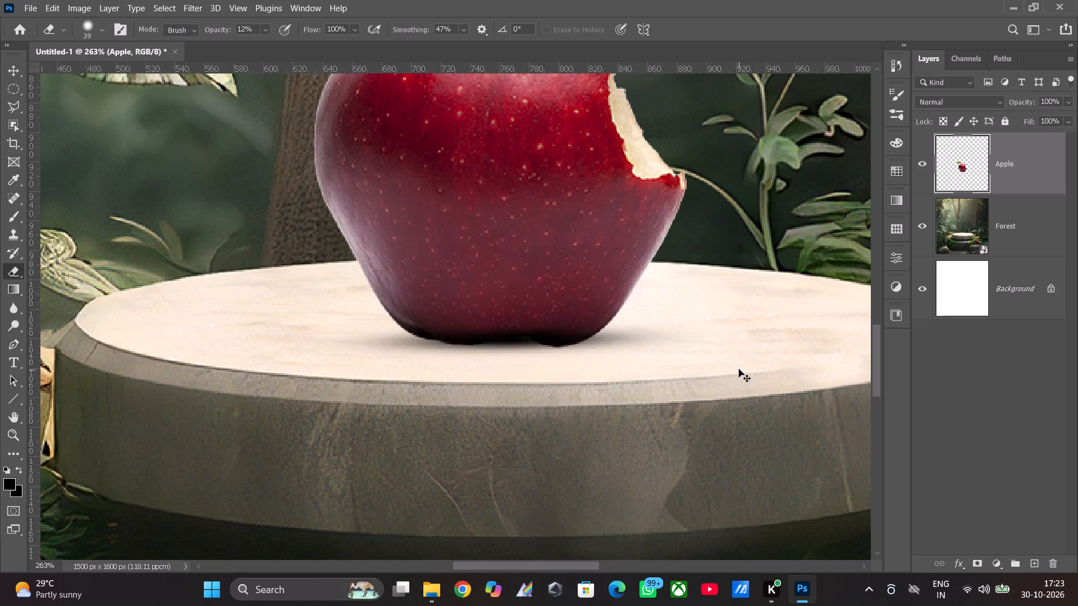
key("ctrl+z")
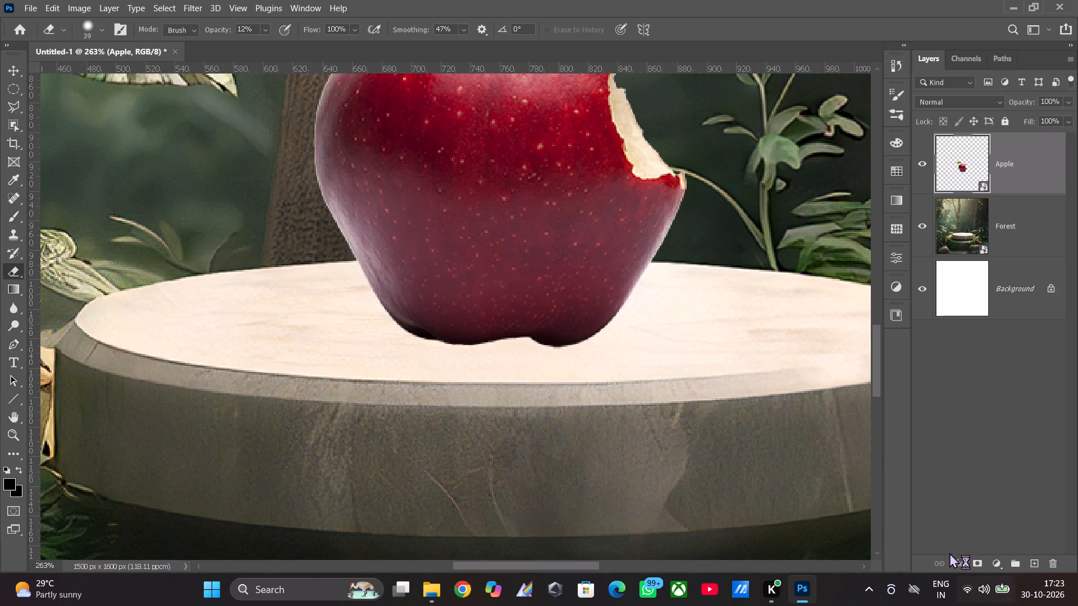
Add a new empty layer above the Apple layer.
left_click(1036, 566)
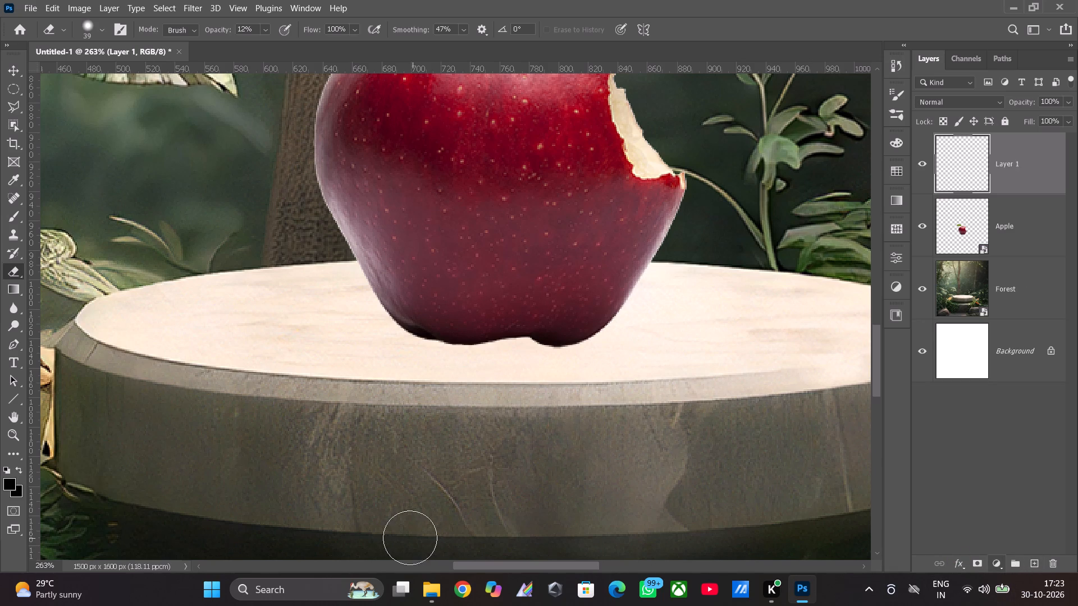
With the Brush at 73% opacity, paint a soft black shadow under the left and middle of the apple's base.
left_click(18, 222)
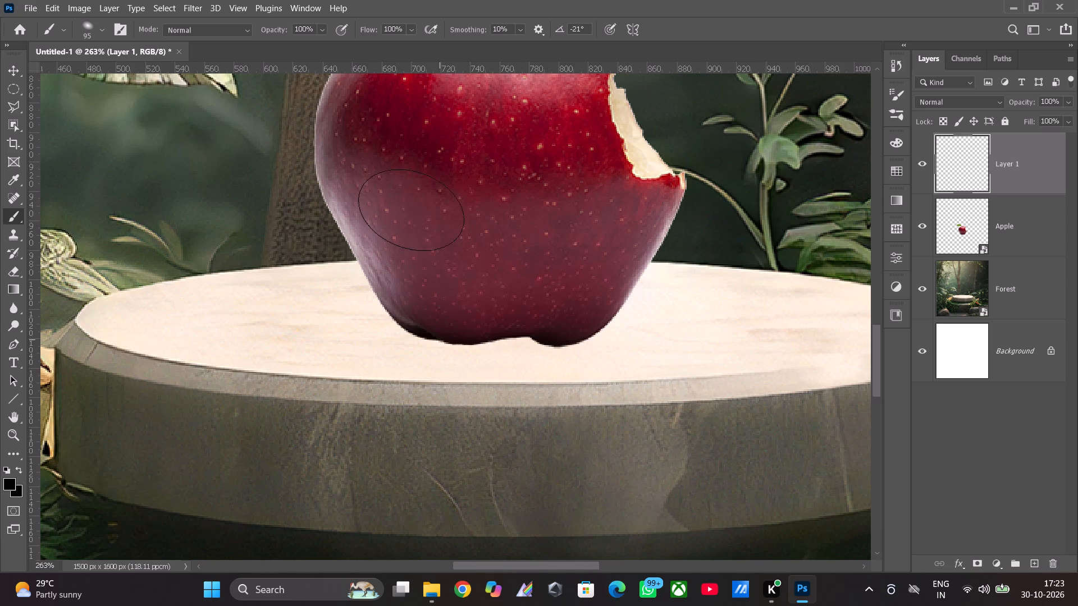
left_click(323, 27)
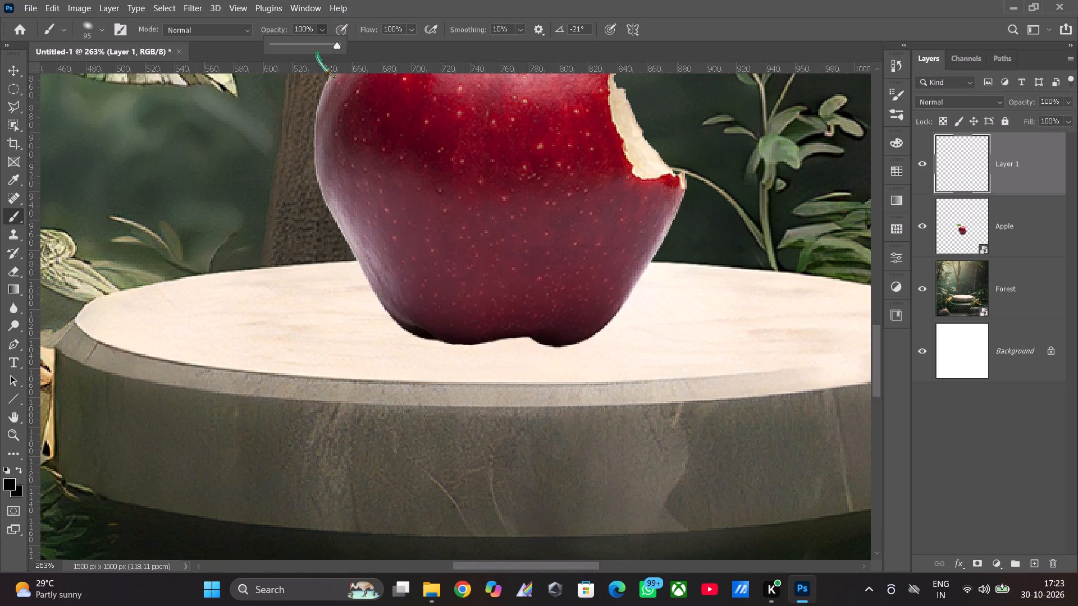
left_click(319, 44)
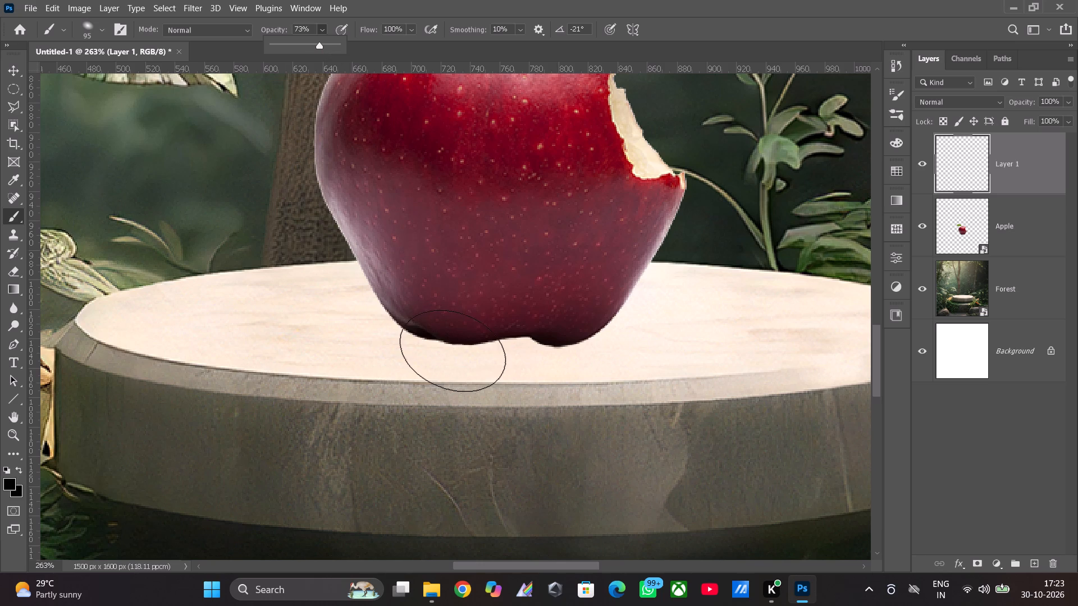
left_click(452, 350)
left_click(522, 360)
left_click(529, 337)
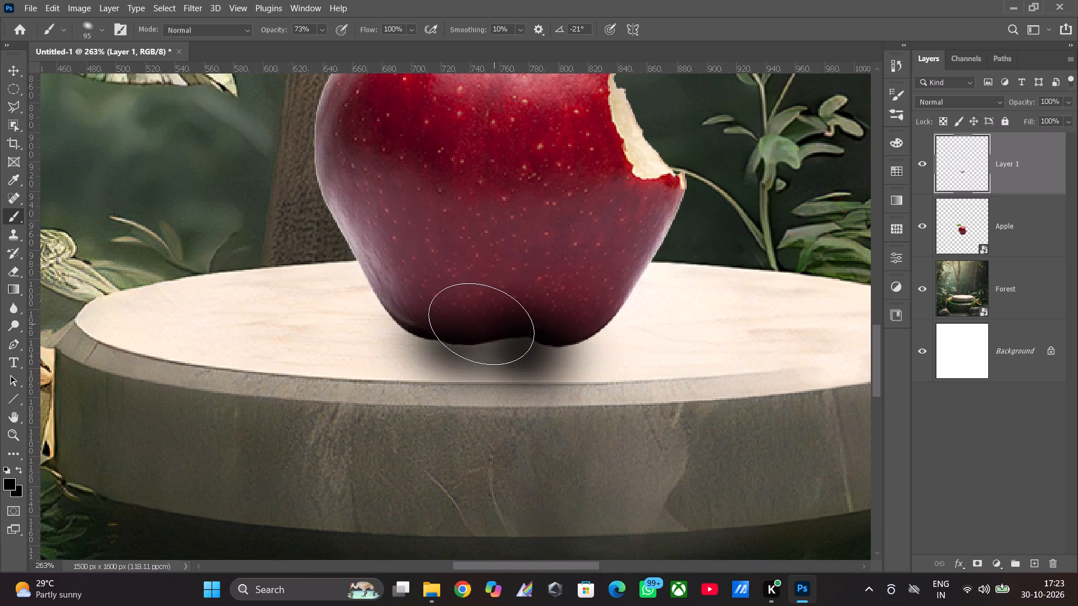
left_click_drag(481, 324, 467, 333)
left_click(445, 336)
left_click_drag(438, 343, 439, 348)
left_click(477, 357)
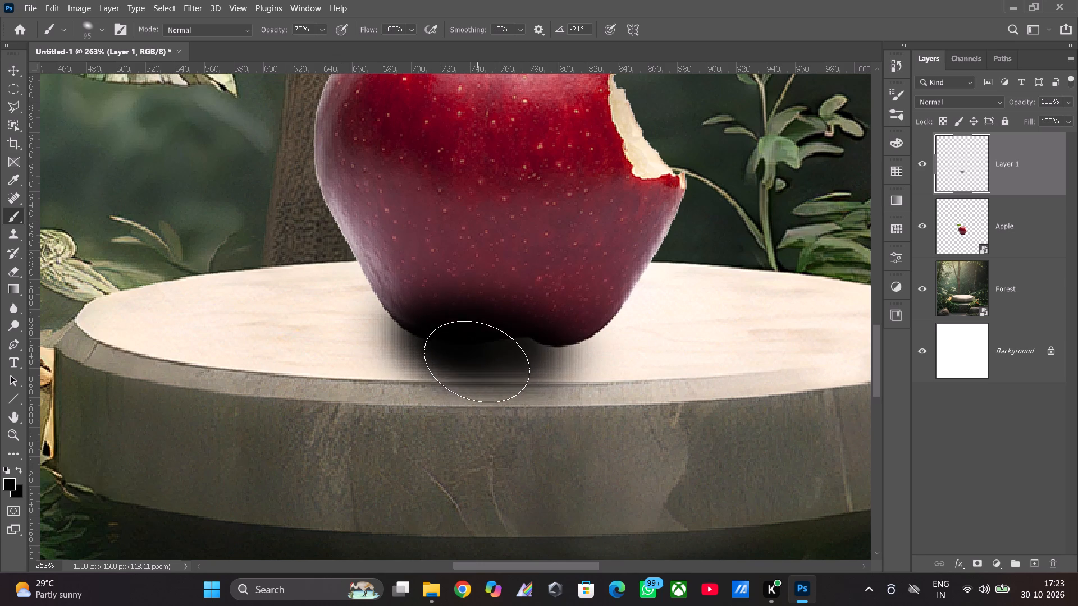
Extend the soft black shadow along the front of the apple's base and up around its bitten side.
left_click_drag(491, 368, 519, 374)
left_click_drag(528, 368, 544, 373)
left_click_drag(561, 372, 567, 374)
left_click_drag(585, 367, 590, 367)
left_click(601, 360)
left_click(618, 351)
left_click(624, 342)
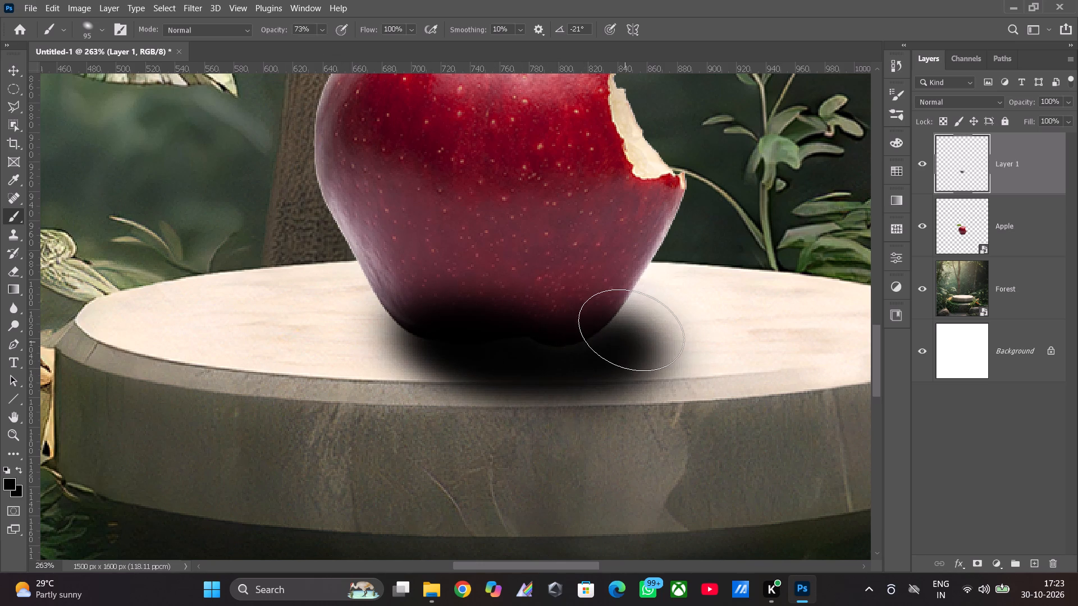
left_click(633, 328)
left_click(639, 320)
left_click(651, 302)
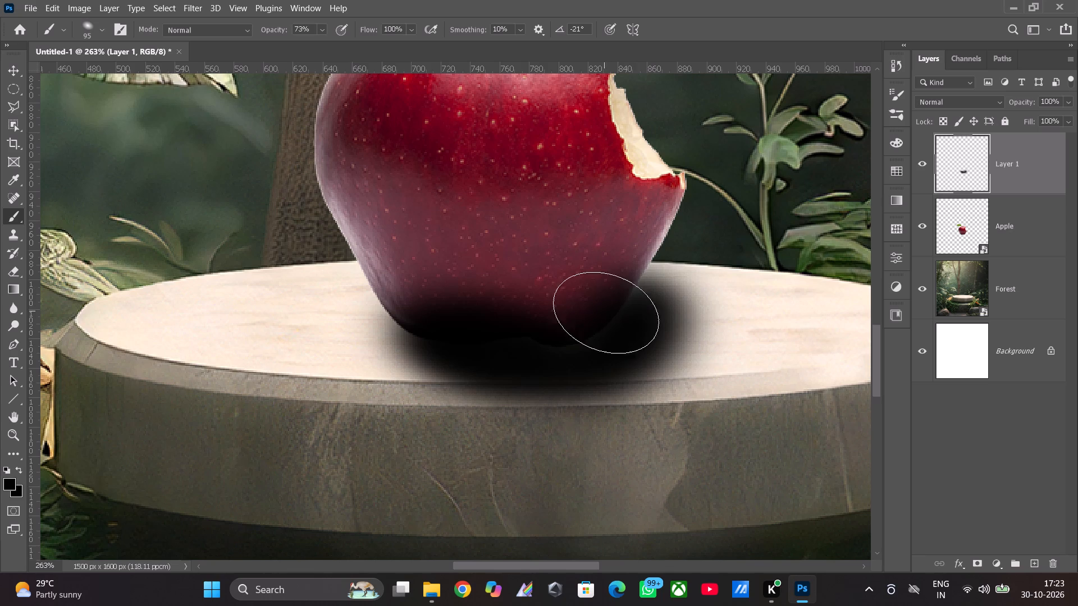
Fill in the shadow around the base and stretch its tail outward across the pedestal on the bitten side.
left_click(622, 351)
left_click(660, 369)
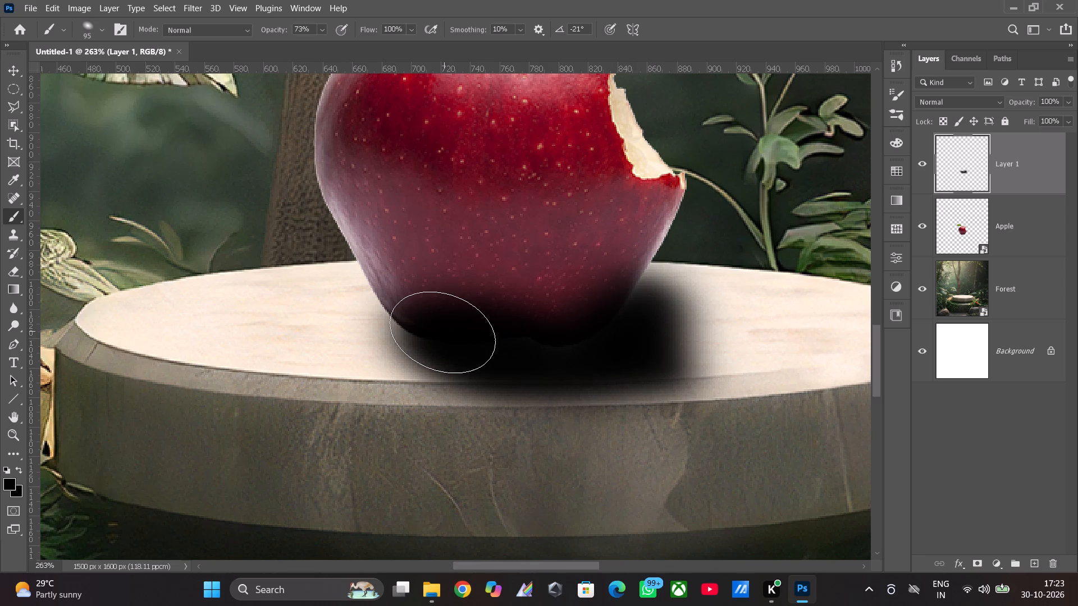
left_click(430, 339)
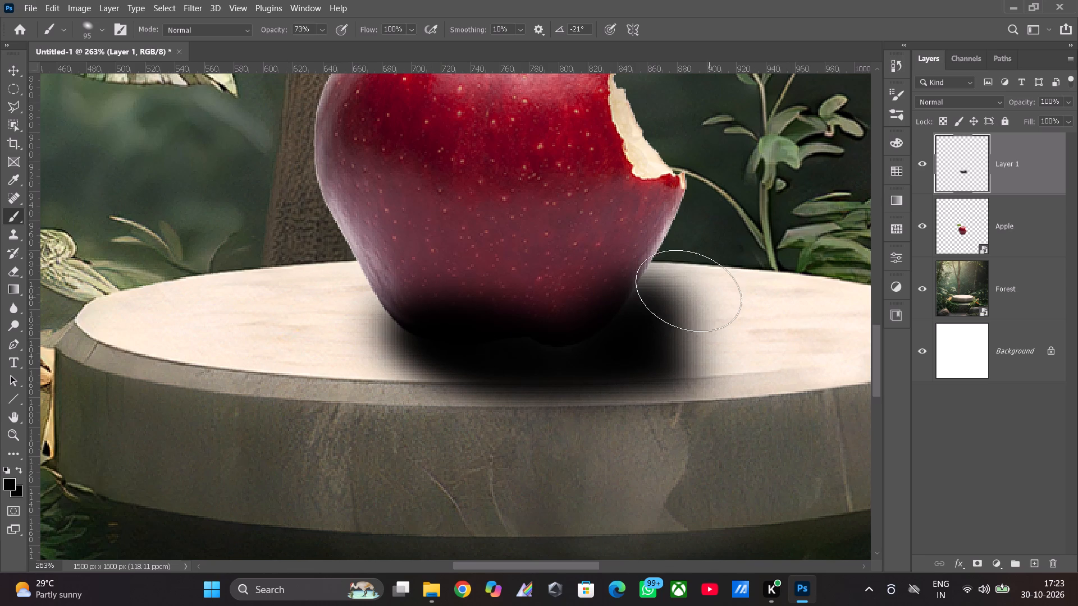
left_click(579, 325)
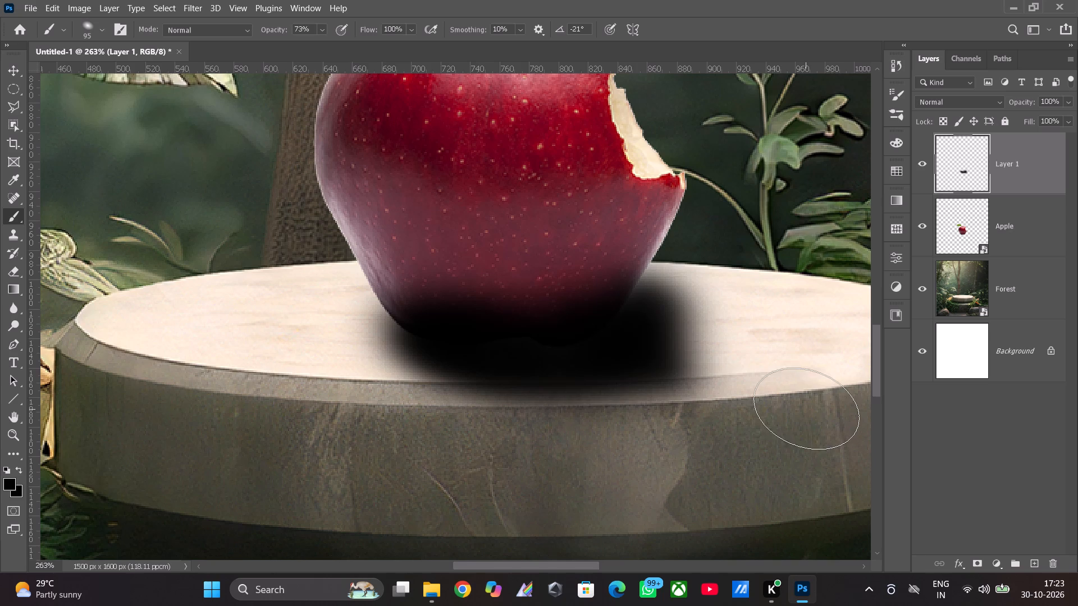
left_click(691, 351)
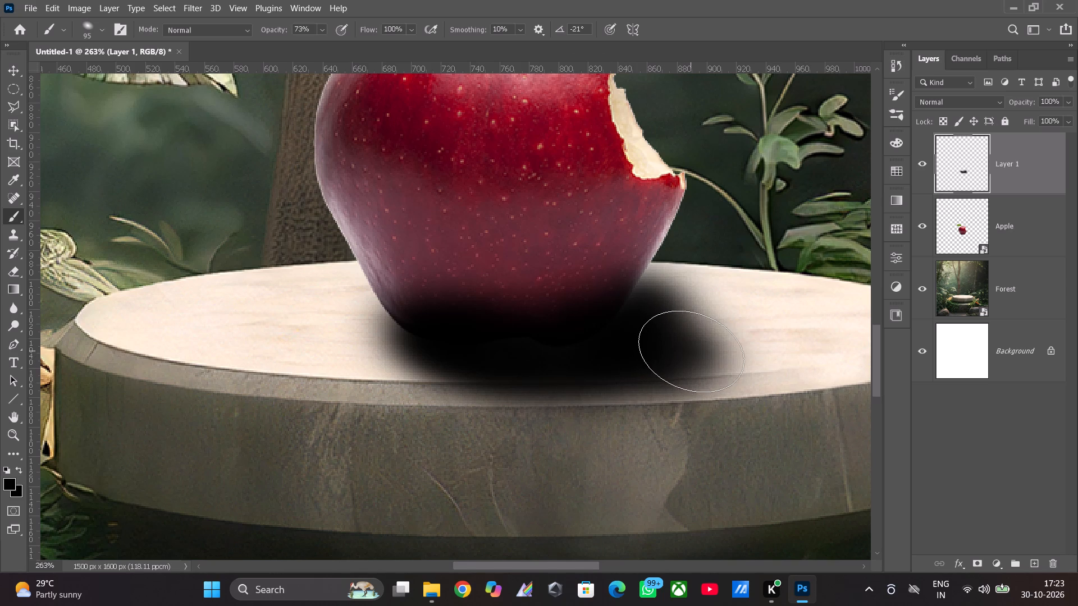
left_click(722, 364)
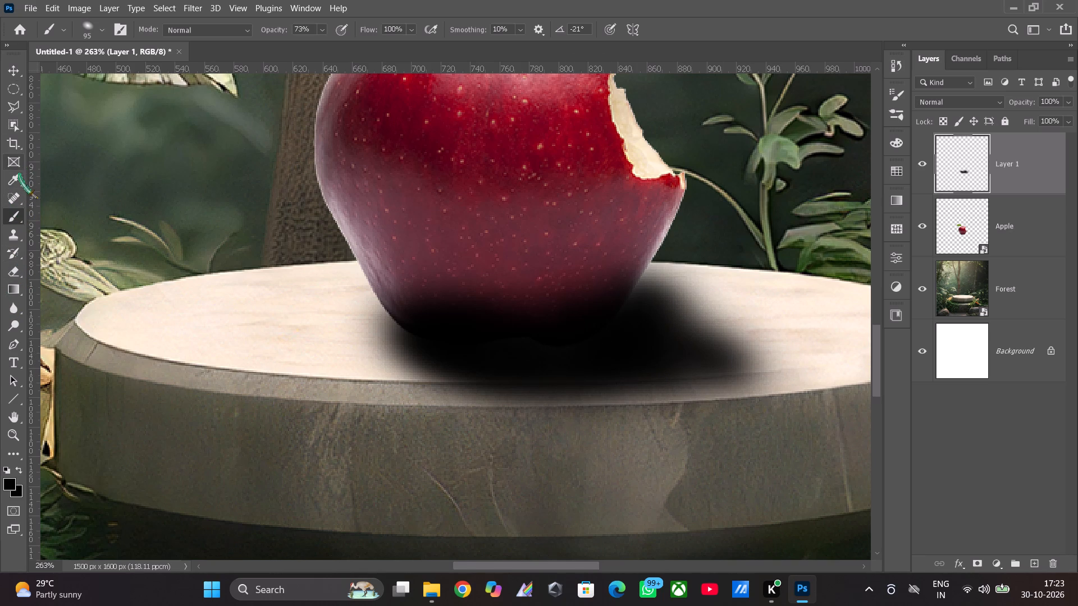
Lightly erase the shadow's upper fringe where it overlaps the lower body of the apple.
left_click(17, 268)
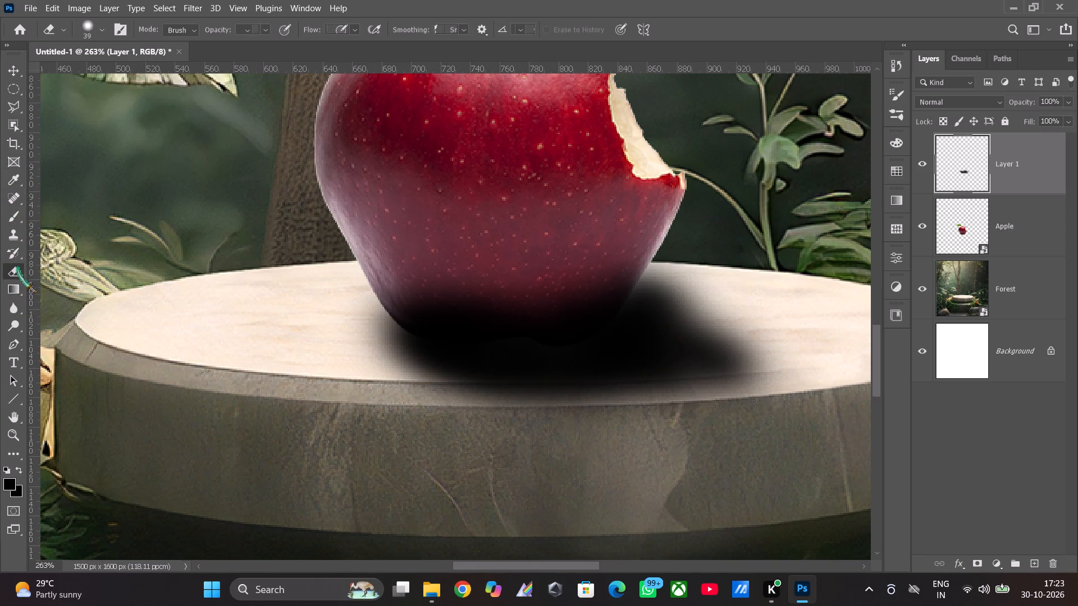
left_click(431, 276)
left_click_drag(452, 274, 534, 287)
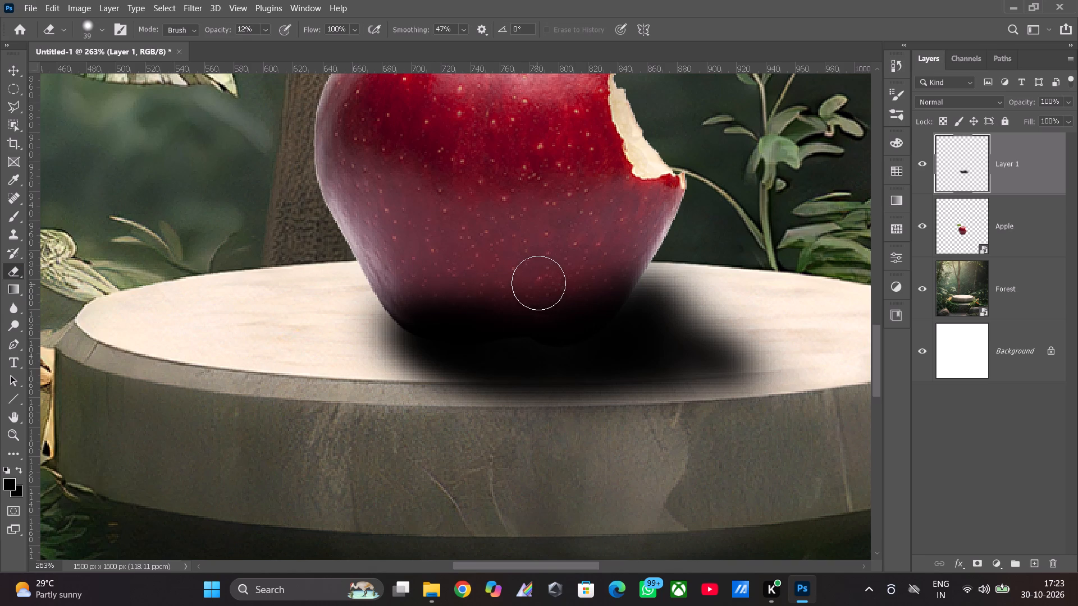
left_click(538, 283)
left_click_drag(566, 279, 588, 279)
left_click(601, 278)
left_click_drag(621, 276, 634, 279)
left_click(654, 278)
left_click_drag(577, 270, 437, 256)
left_click_drag(387, 245, 385, 250)
left_click_drag(410, 254, 409, 260)
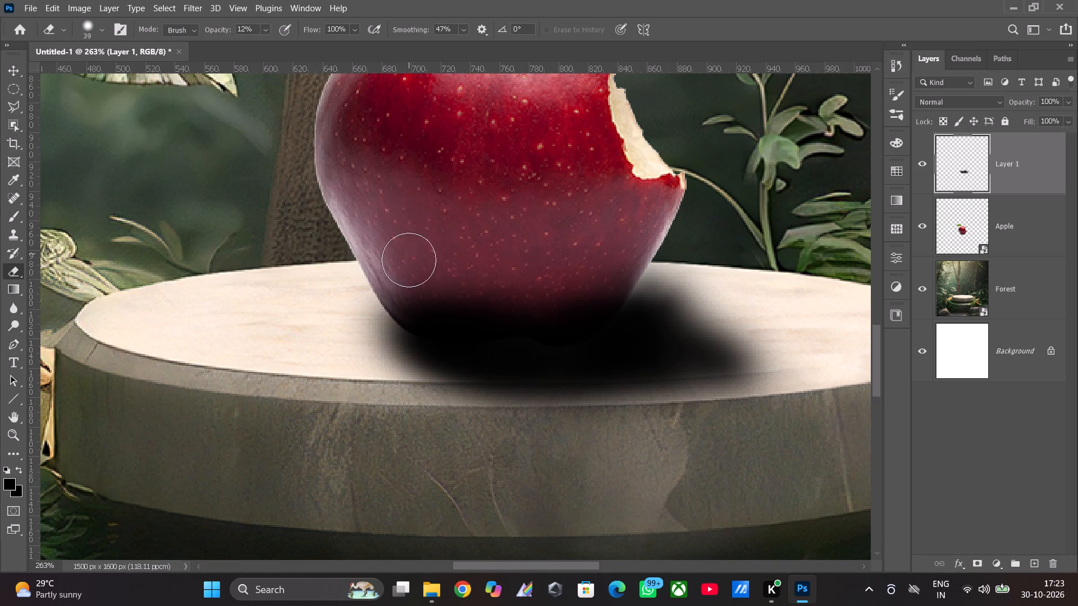
Lightly erase the shadow's outer edge down the apple's left side and around the left end of its base.
left_click_drag(409, 260, 405, 271)
left_click(405, 276)
left_click_drag(402, 284, 399, 290)
left_click_drag(385, 303, 378, 309)
left_click_drag(371, 321, 364, 335)
double_click(382, 348)
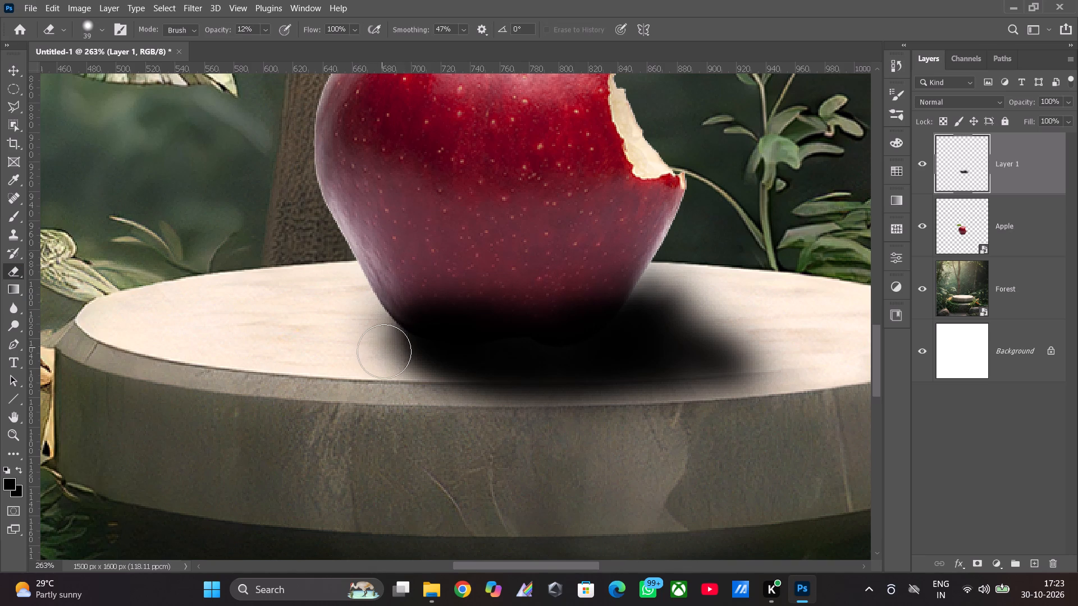
left_click_drag(386, 355, 390, 362)
left_click_drag(398, 359, 409, 364)
left_click(408, 364)
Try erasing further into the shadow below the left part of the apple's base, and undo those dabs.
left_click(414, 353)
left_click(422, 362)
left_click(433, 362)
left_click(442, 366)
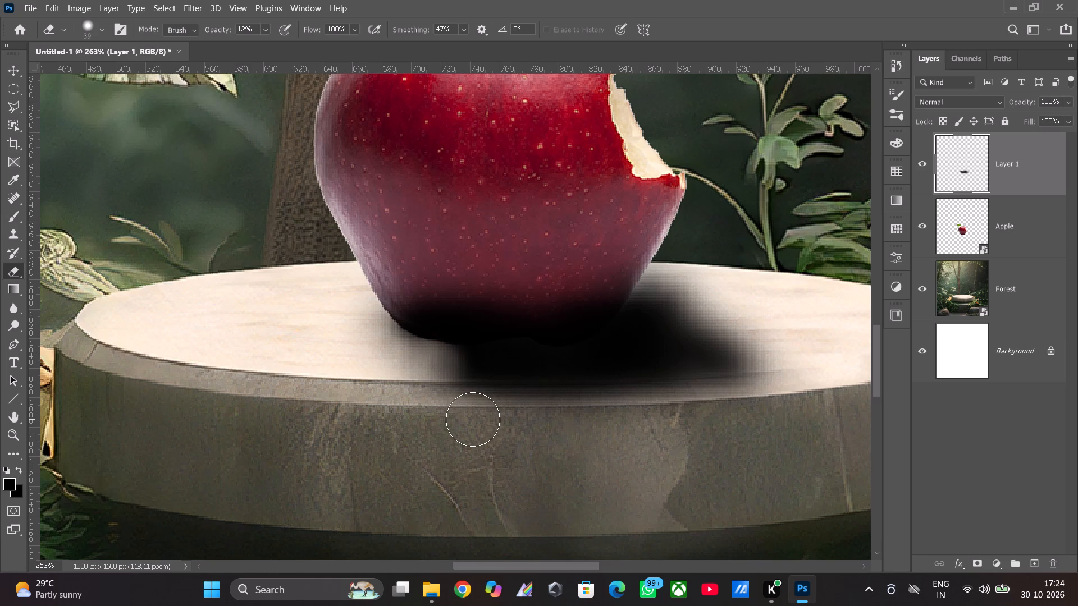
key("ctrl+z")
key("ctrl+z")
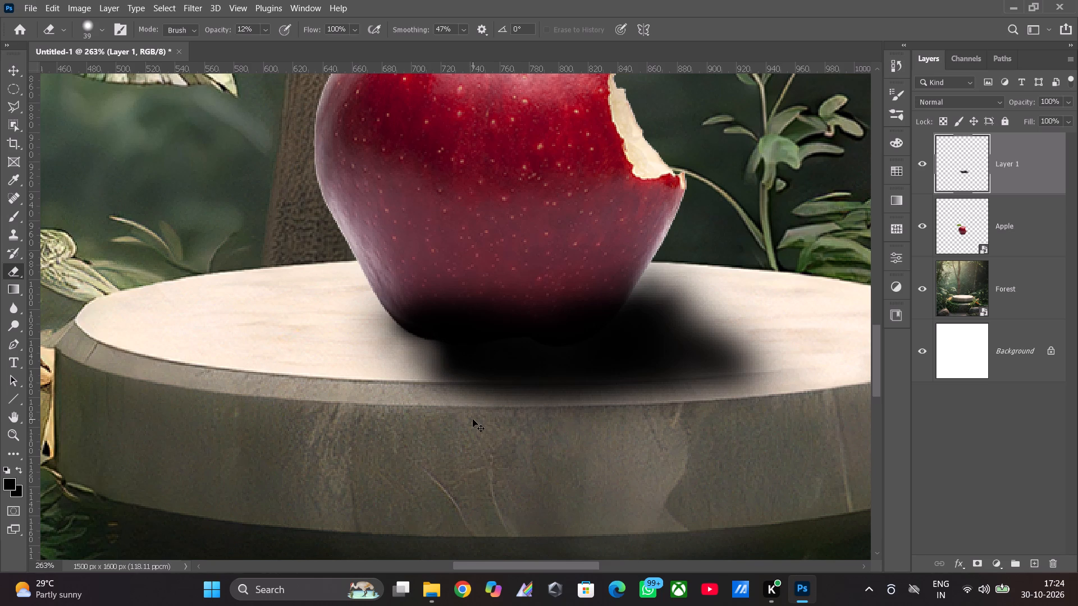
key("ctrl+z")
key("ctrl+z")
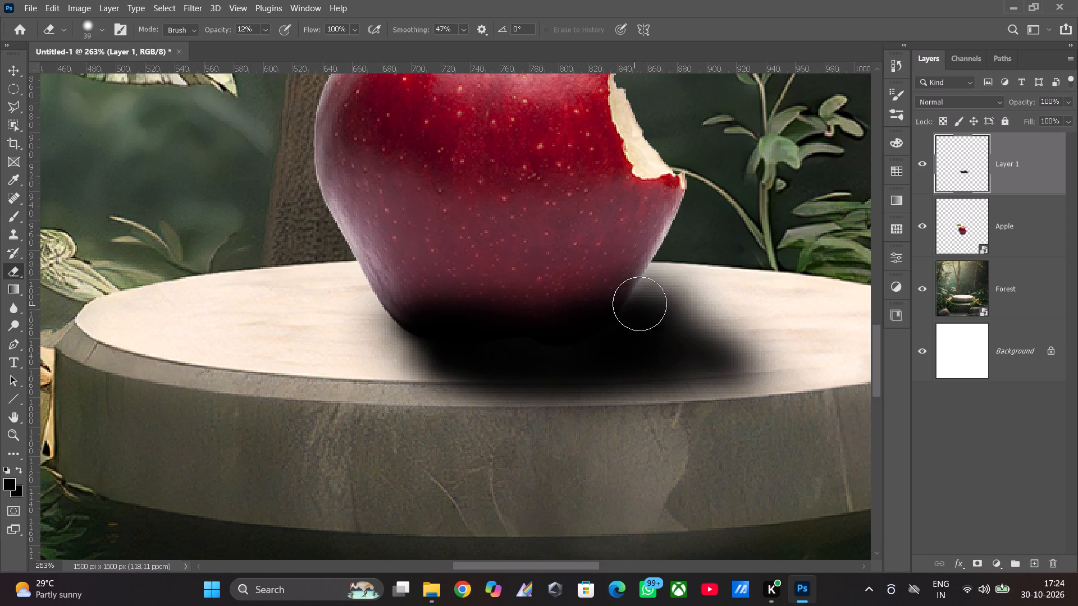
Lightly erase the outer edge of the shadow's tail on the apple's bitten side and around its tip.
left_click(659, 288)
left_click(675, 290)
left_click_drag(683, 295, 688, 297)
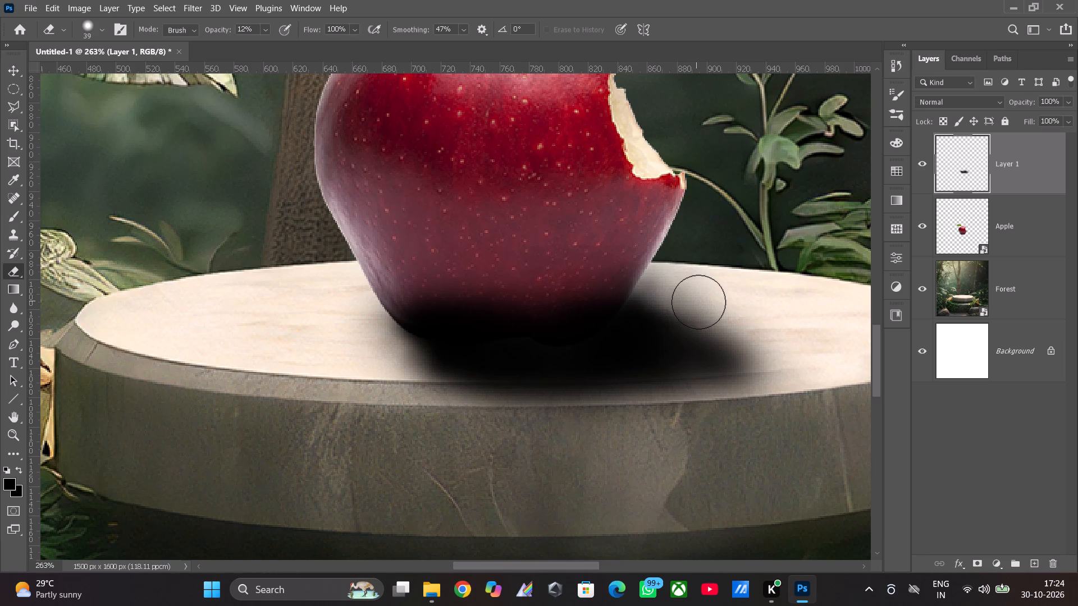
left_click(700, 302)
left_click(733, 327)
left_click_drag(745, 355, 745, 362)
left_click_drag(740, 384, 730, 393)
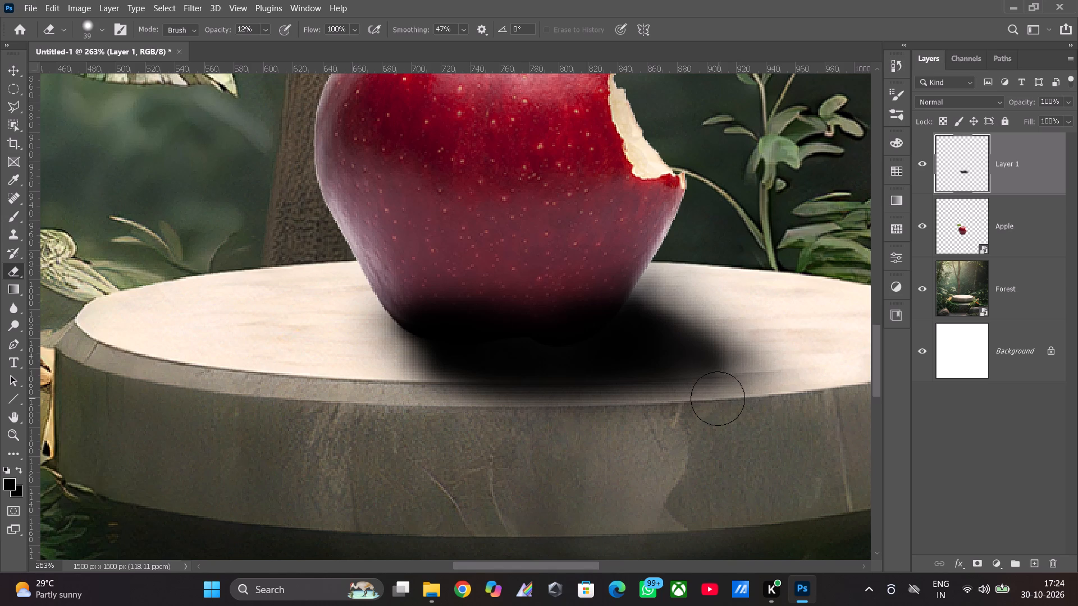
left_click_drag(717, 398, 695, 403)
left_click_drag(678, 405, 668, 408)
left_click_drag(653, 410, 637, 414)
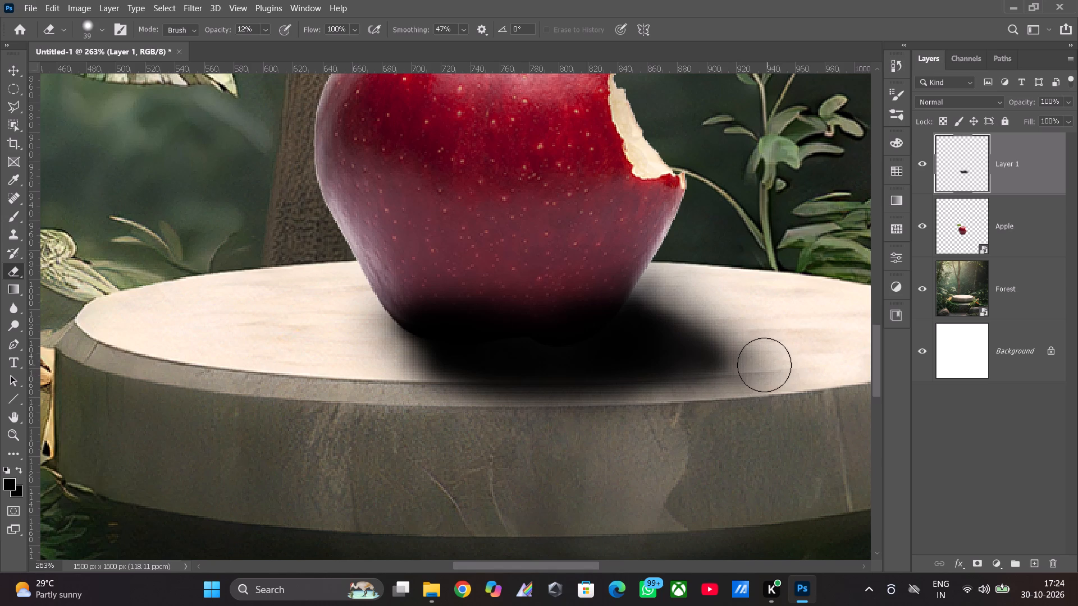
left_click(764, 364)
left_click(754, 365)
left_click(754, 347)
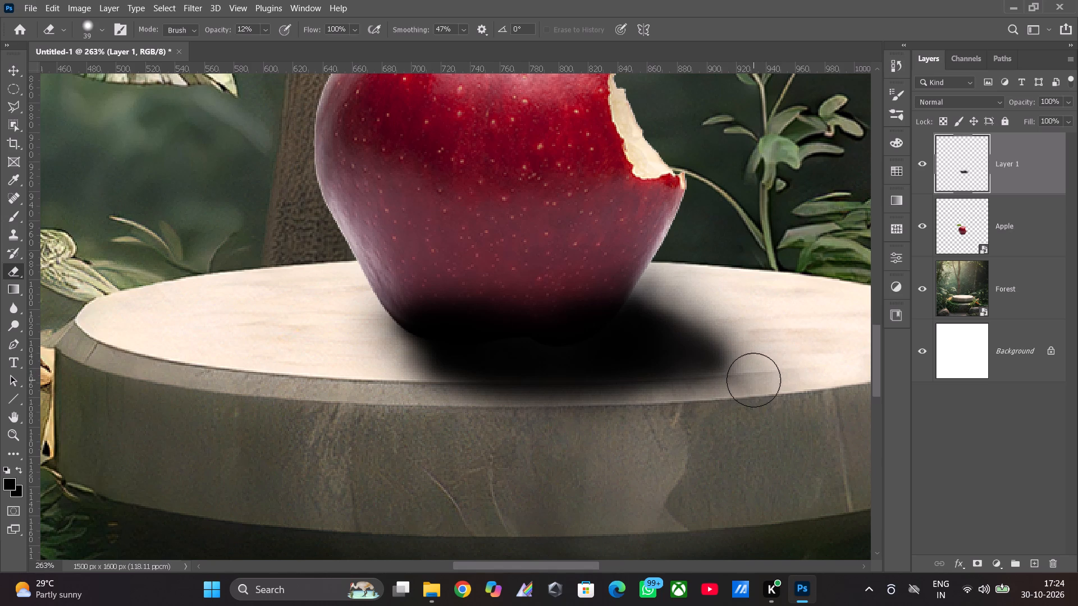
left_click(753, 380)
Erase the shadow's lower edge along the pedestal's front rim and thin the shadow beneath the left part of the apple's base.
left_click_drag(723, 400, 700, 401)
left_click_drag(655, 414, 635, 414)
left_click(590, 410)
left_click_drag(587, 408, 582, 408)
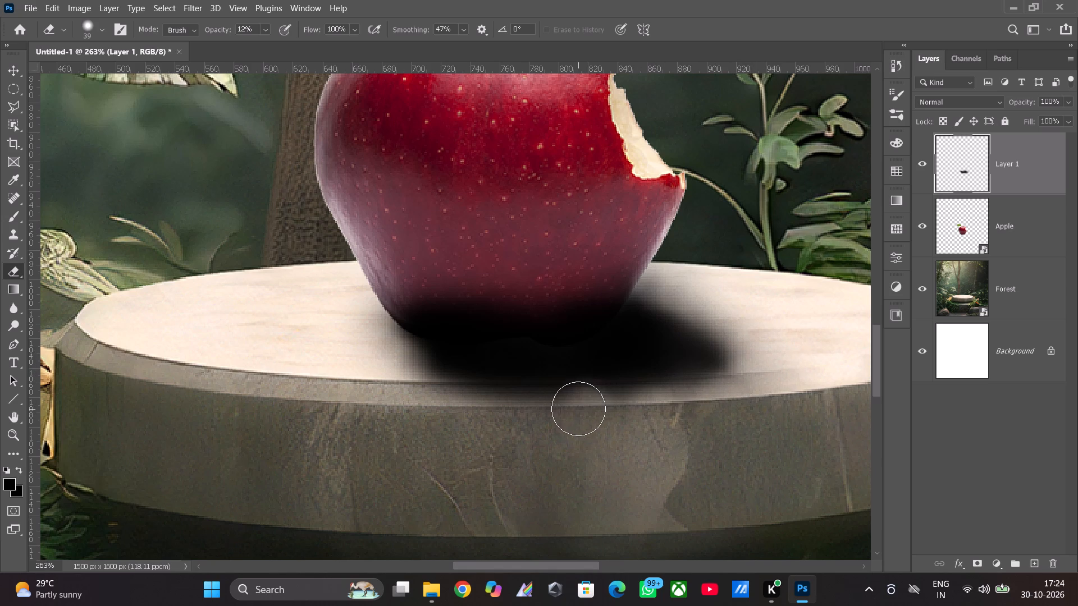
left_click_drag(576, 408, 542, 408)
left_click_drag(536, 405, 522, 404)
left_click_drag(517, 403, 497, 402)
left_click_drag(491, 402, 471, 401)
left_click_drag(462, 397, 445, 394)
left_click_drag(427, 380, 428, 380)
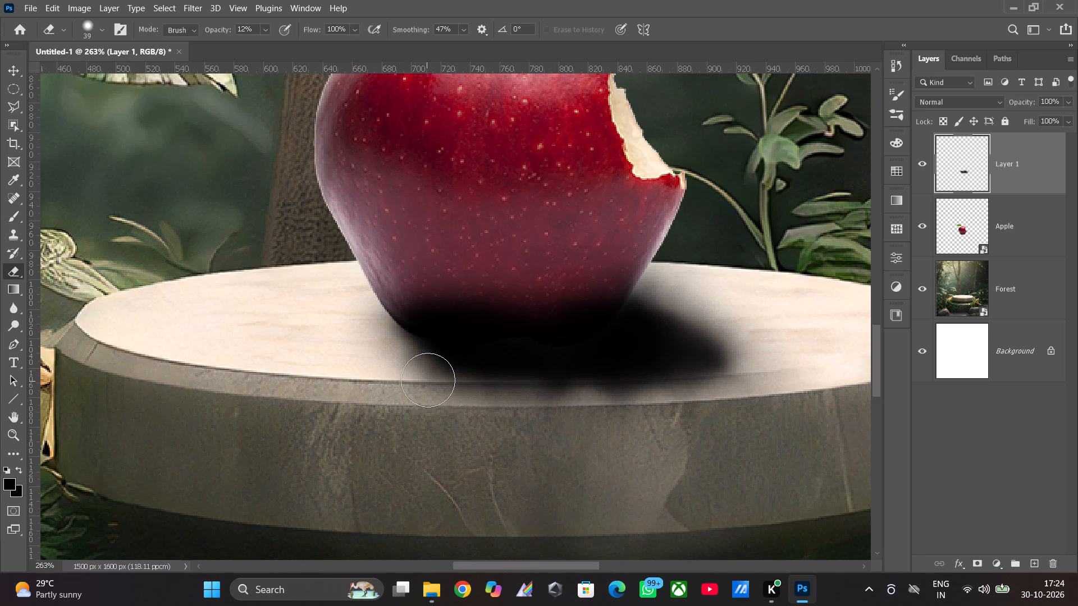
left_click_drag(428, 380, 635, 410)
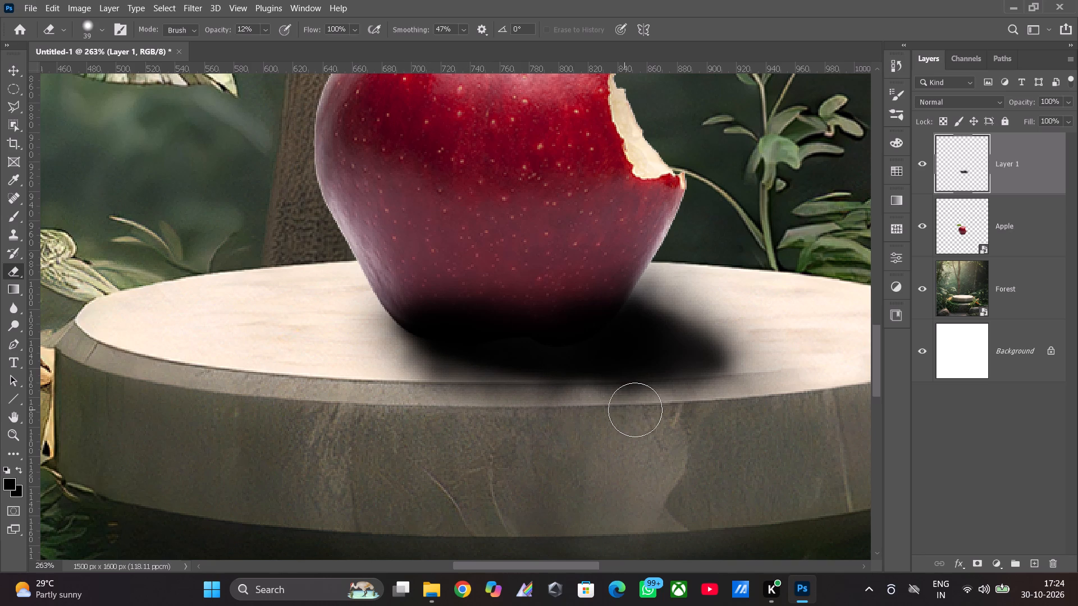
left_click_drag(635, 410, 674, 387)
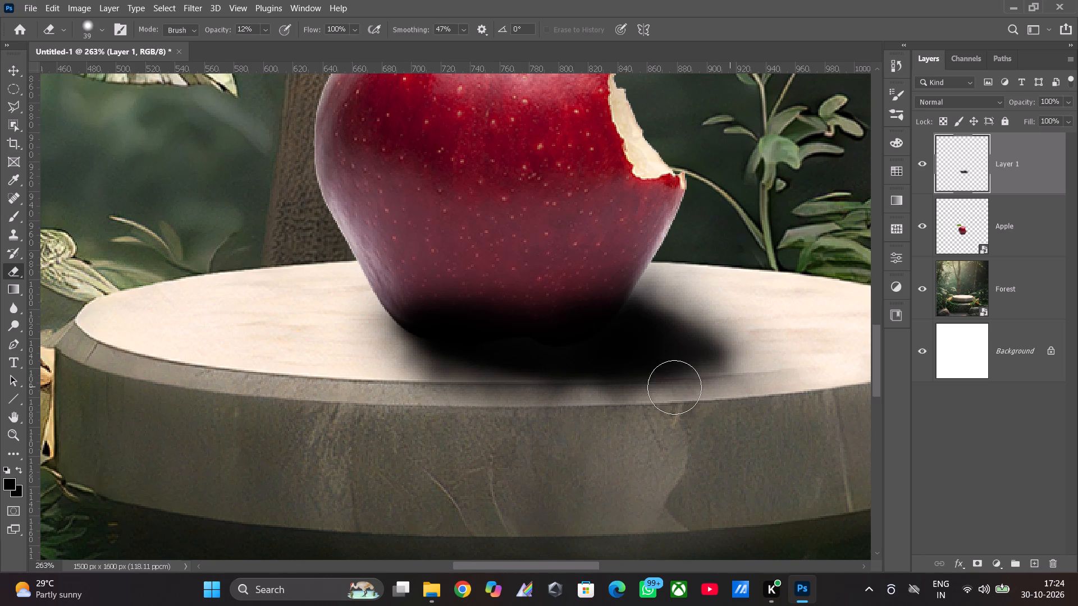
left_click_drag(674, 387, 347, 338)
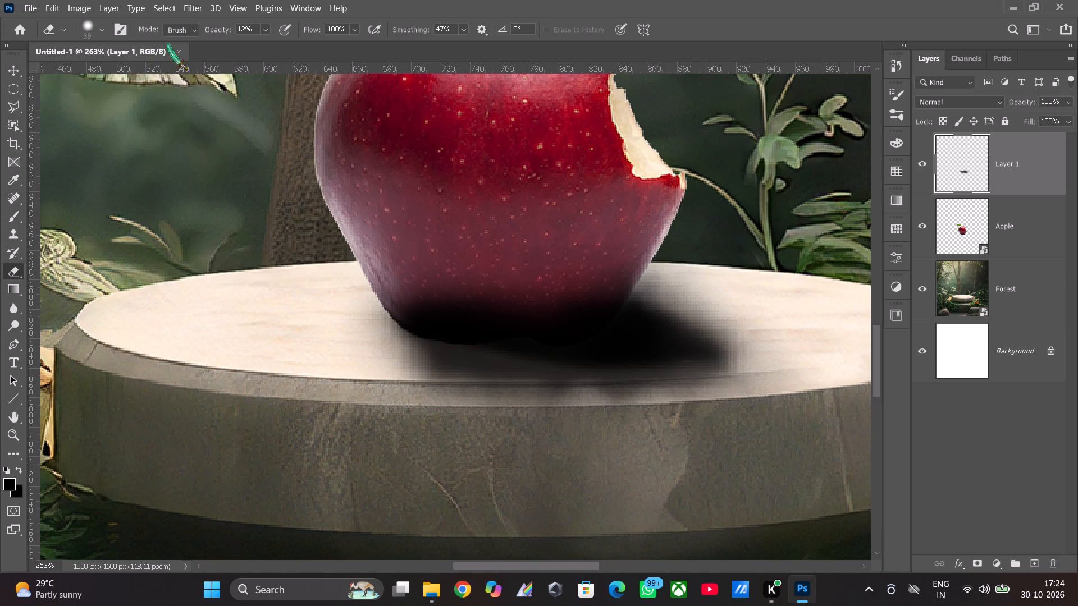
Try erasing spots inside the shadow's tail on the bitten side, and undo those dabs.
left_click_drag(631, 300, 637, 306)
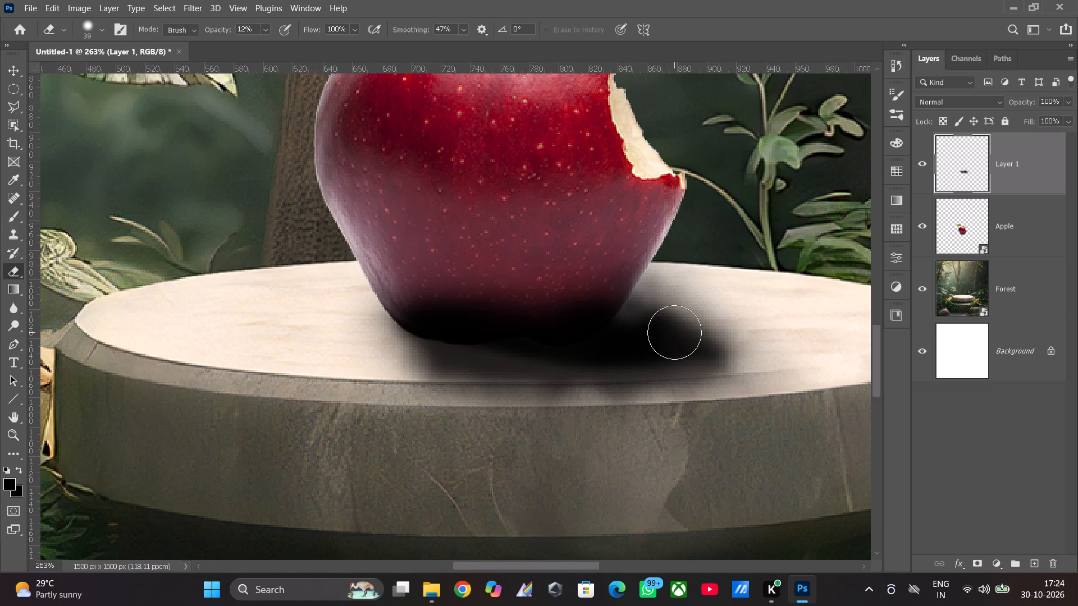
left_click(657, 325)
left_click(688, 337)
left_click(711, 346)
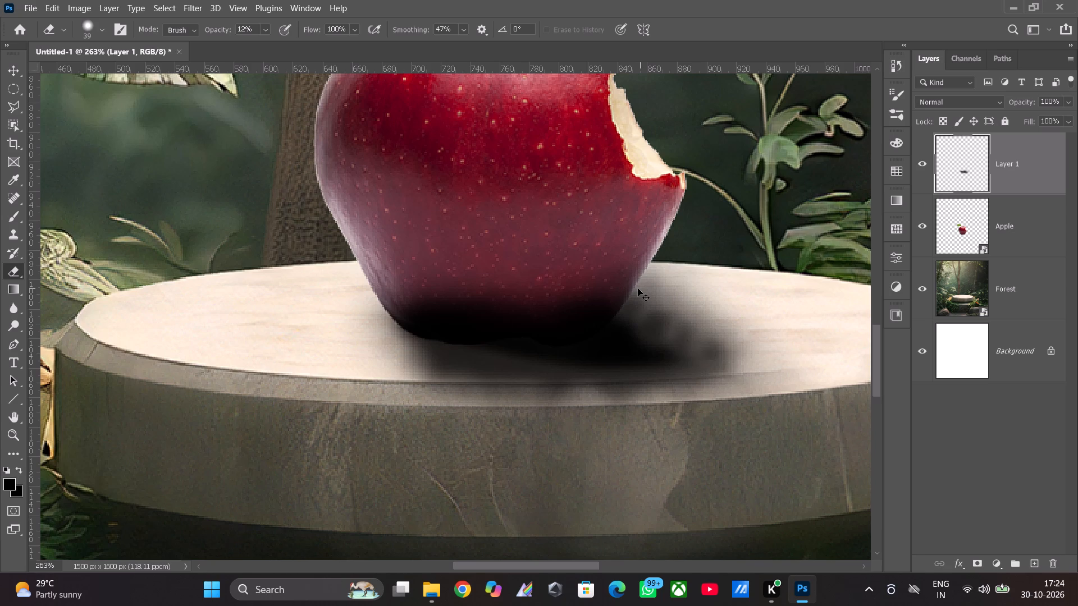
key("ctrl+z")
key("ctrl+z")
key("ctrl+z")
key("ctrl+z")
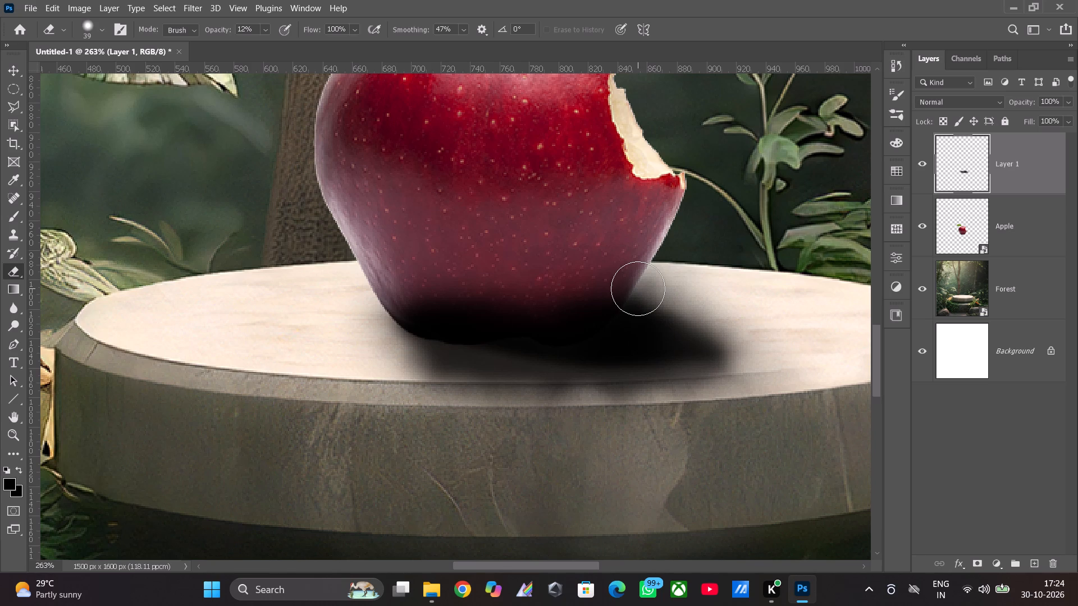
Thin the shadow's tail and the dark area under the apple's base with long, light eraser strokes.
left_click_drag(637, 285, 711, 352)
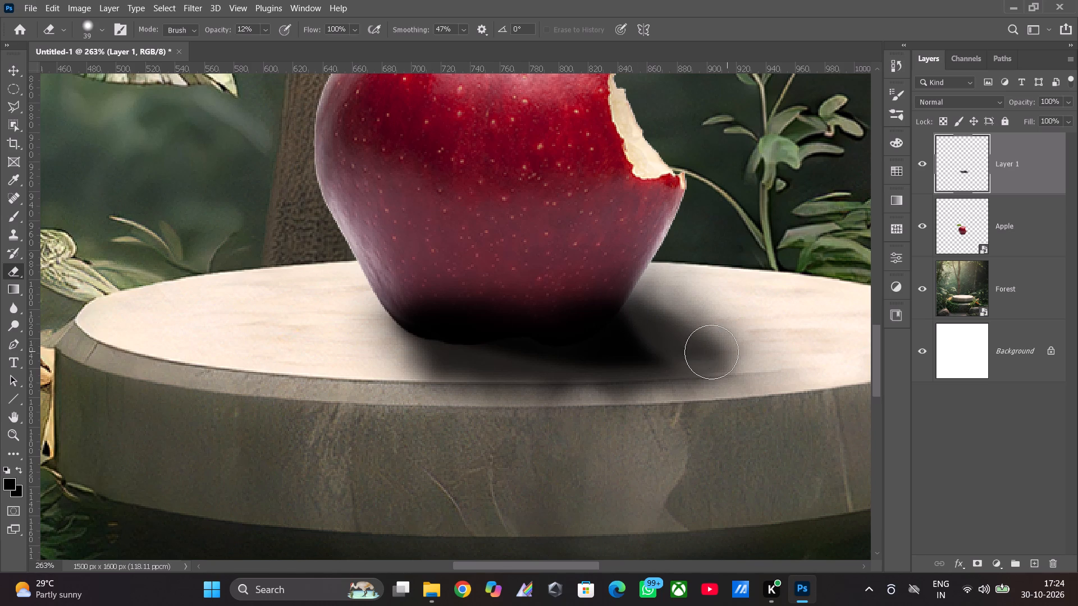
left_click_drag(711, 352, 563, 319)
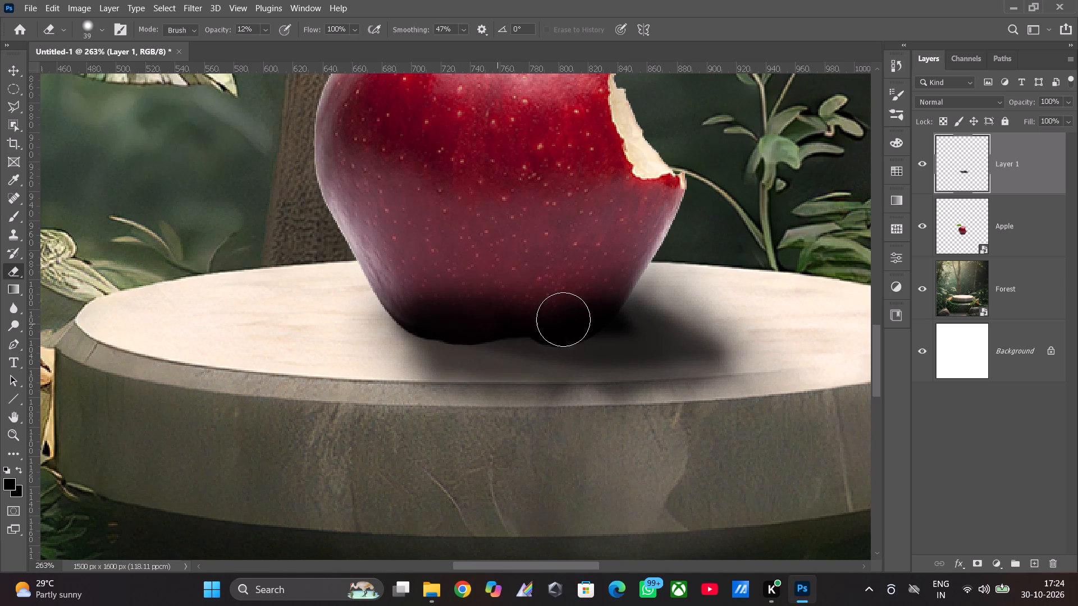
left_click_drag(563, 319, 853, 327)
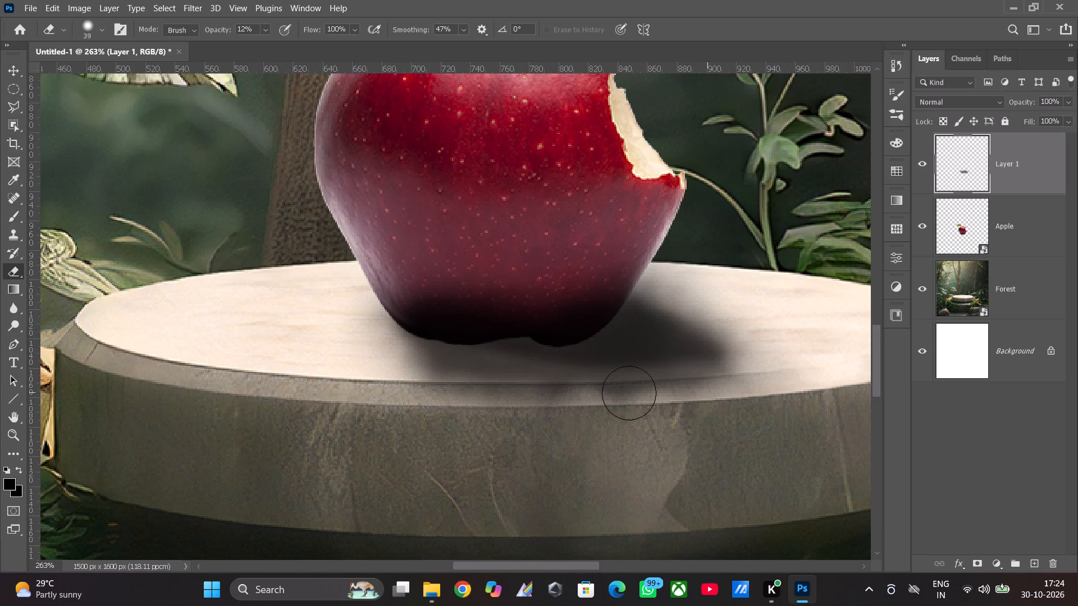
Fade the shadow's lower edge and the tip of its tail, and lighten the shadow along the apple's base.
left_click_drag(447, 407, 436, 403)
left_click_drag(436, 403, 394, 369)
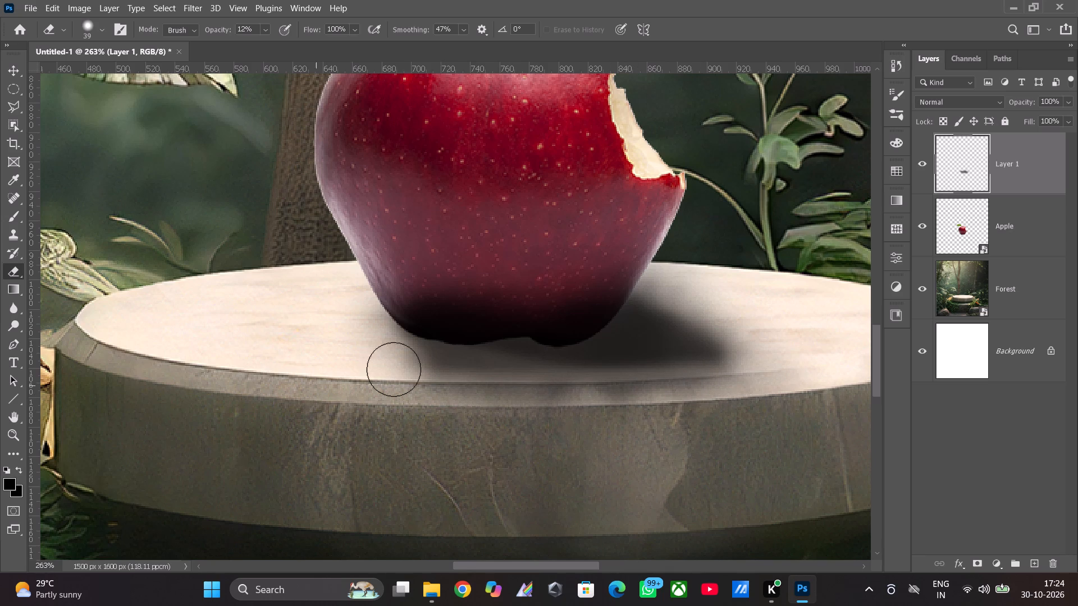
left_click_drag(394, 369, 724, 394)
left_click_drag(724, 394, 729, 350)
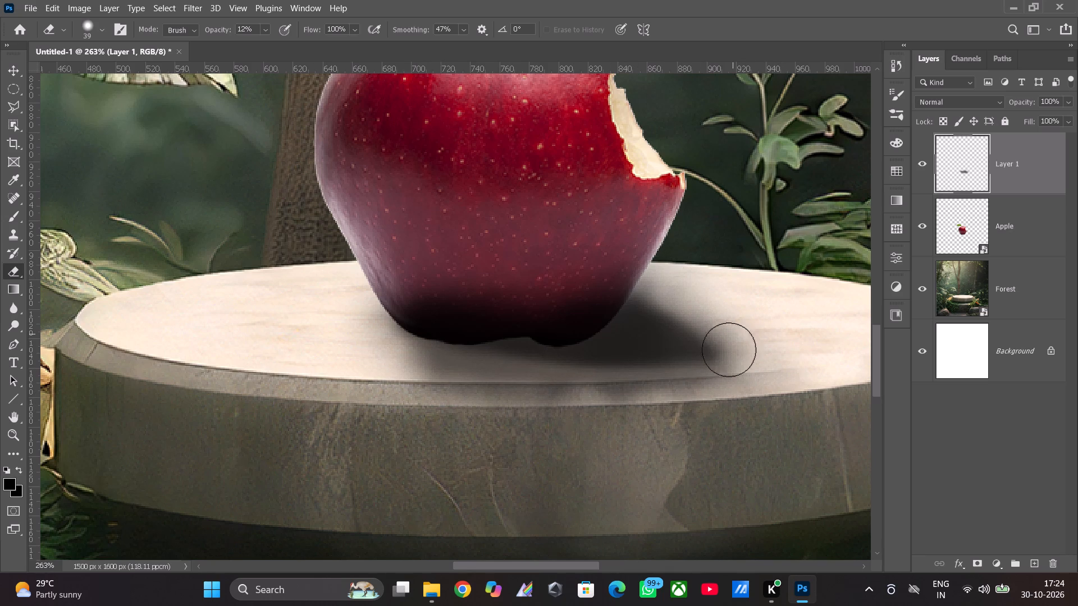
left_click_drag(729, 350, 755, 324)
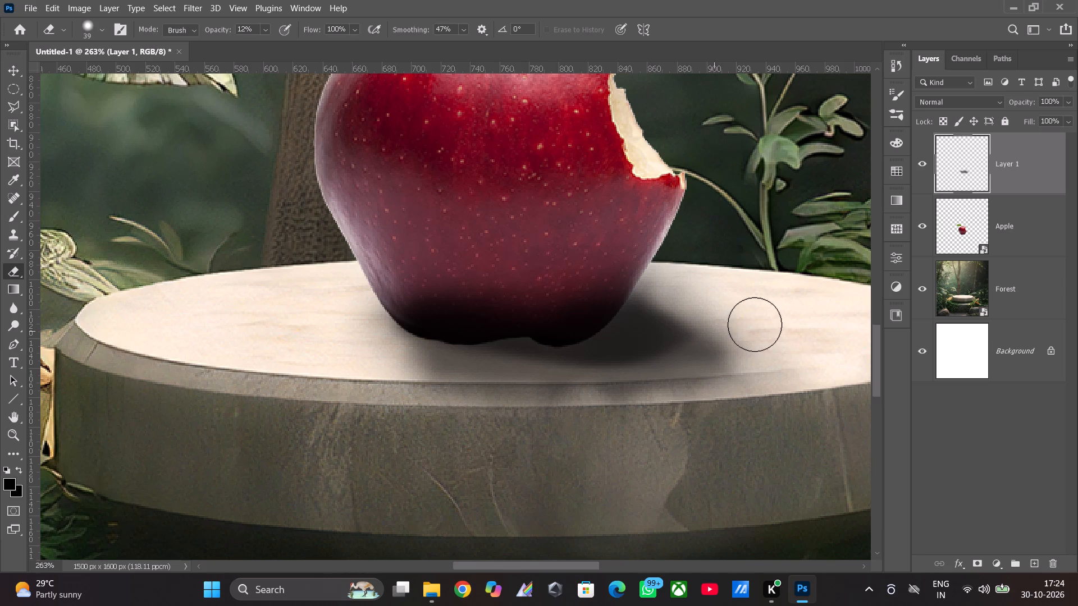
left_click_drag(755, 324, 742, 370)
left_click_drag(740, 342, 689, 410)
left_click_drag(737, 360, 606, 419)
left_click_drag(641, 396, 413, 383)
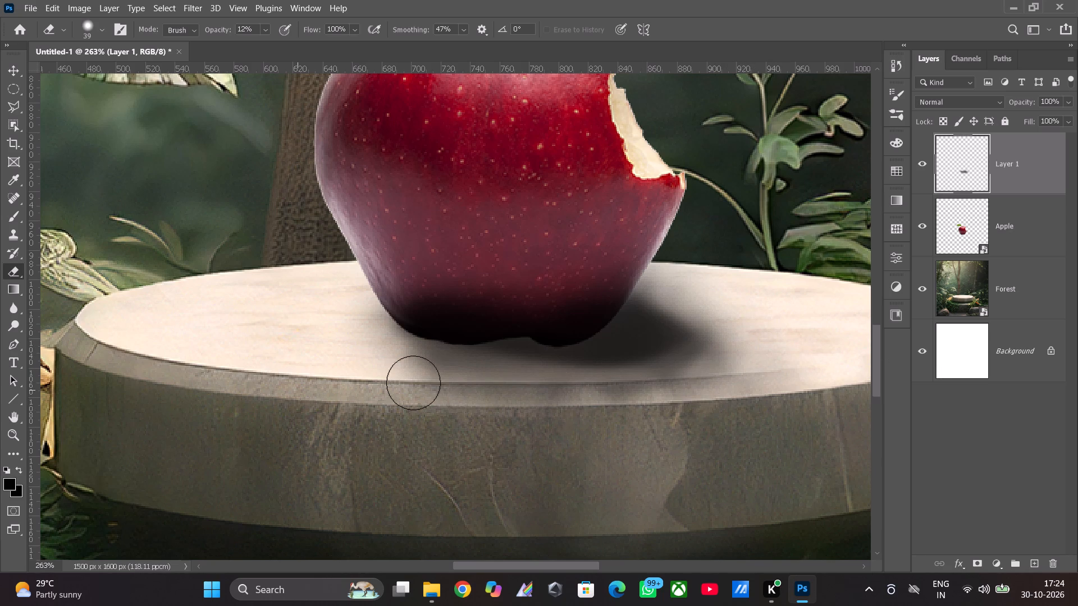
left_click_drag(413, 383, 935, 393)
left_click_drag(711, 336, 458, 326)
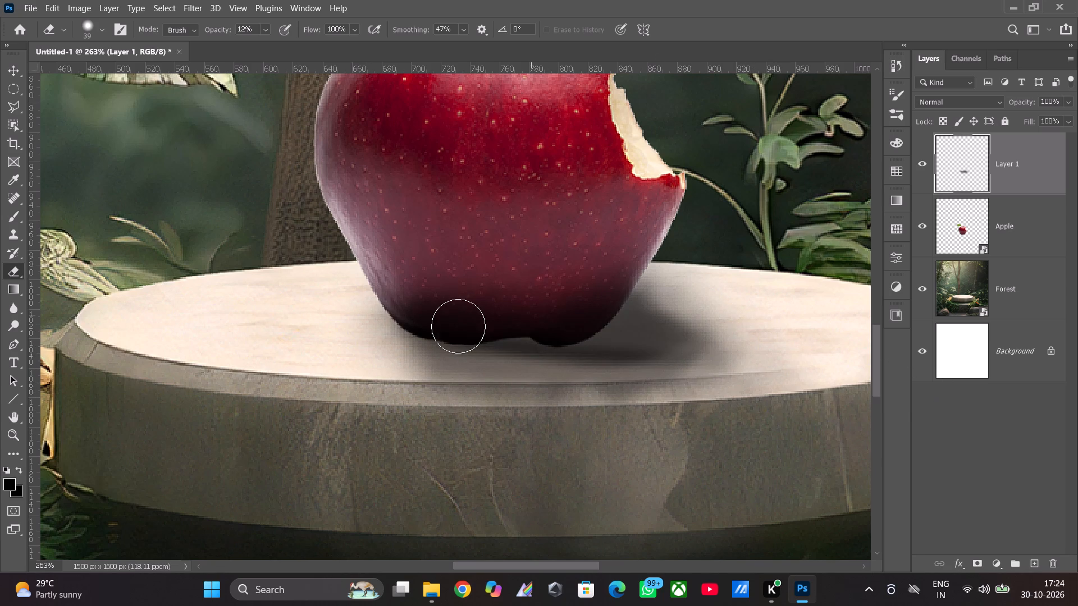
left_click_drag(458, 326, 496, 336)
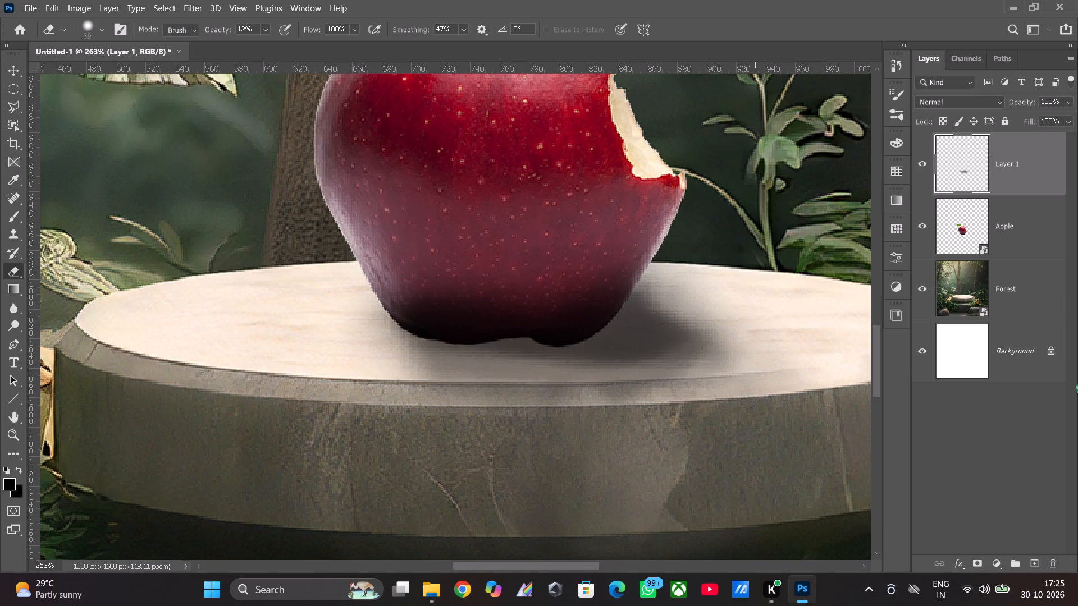
Delete the painted shadow layer, Layer 1.
left_click(12, 419)
left_click(12, 433)
left_click_drag(628, 275, 575, 285)
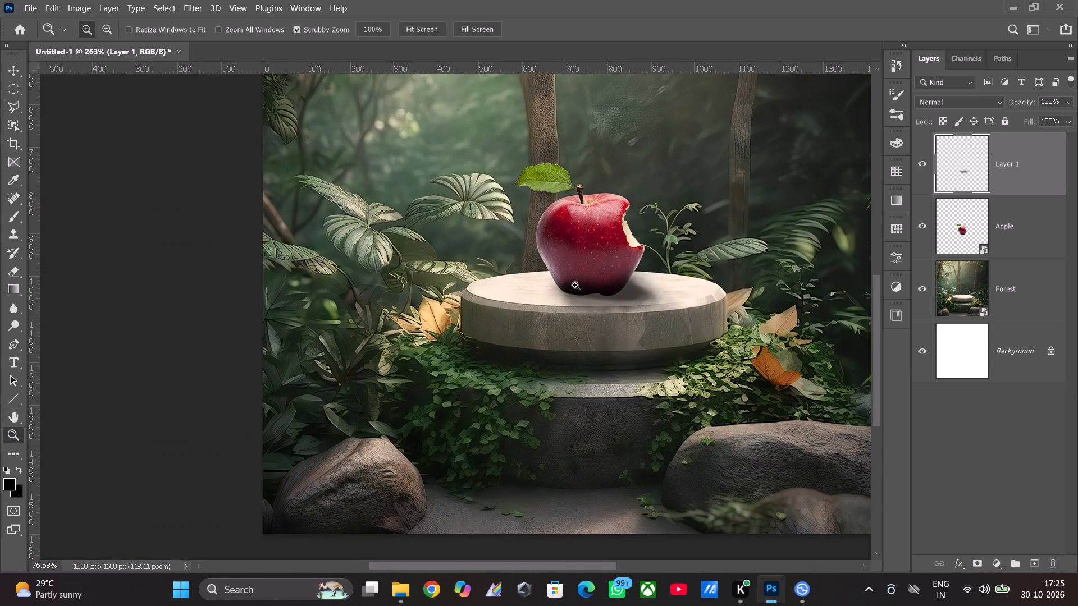
left_click_drag(575, 285, 584, 285)
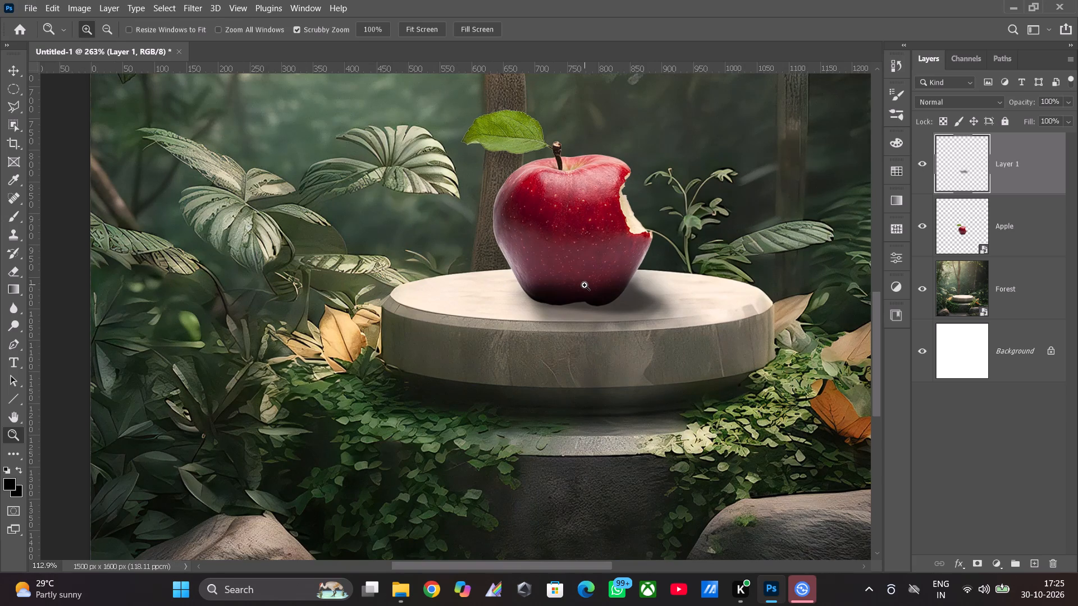
left_click_drag(584, 285, 584, 284)
left_click(1049, 564)
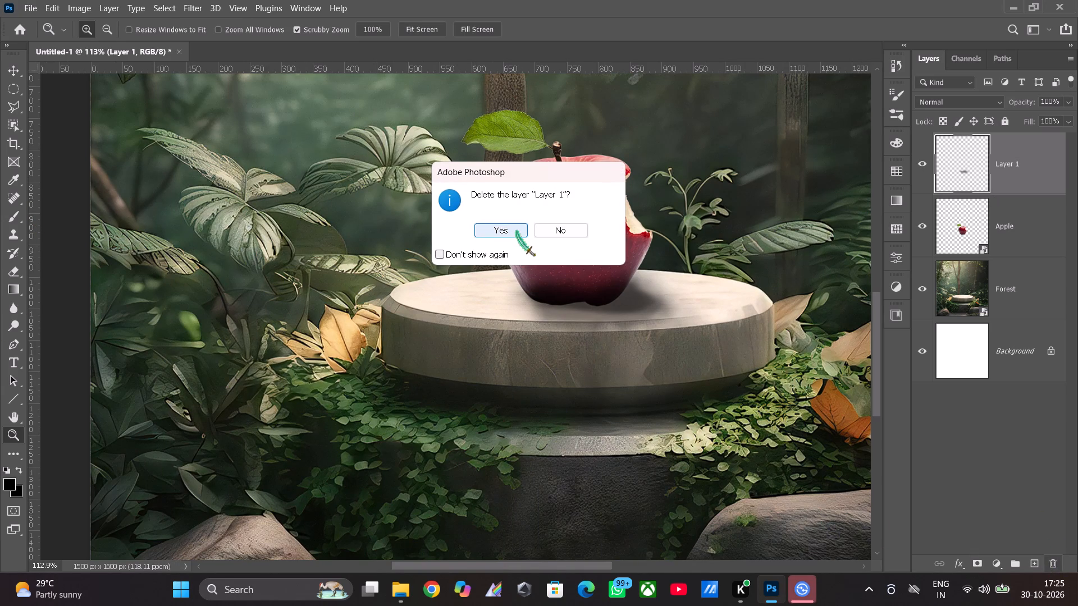
left_click(517, 231)
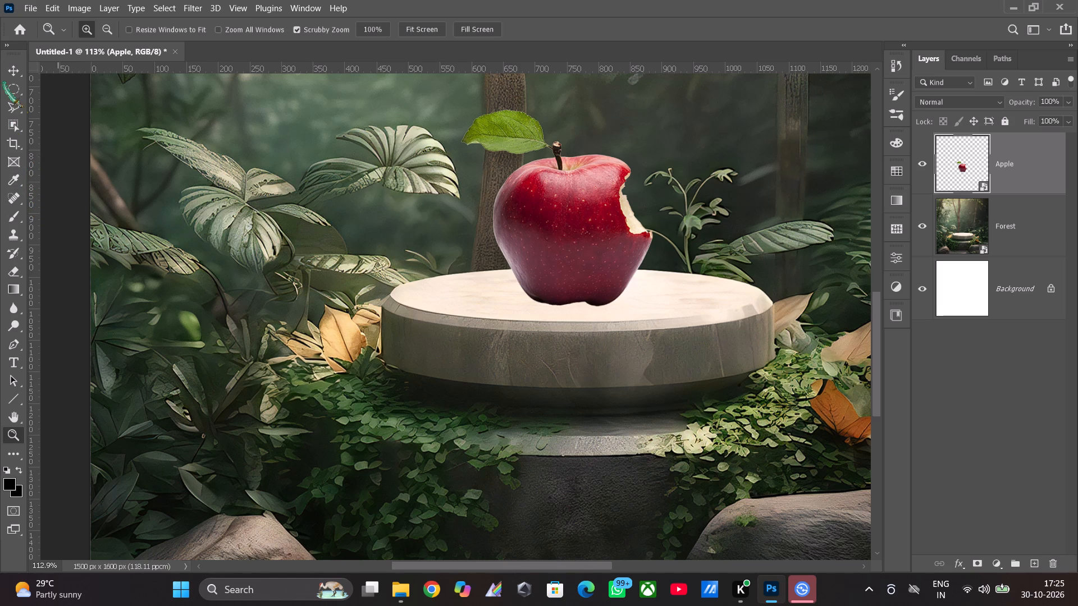
Flatten the soft Brush tip into a thin ellipse and set its angle to -7°.
left_click(15, 212)
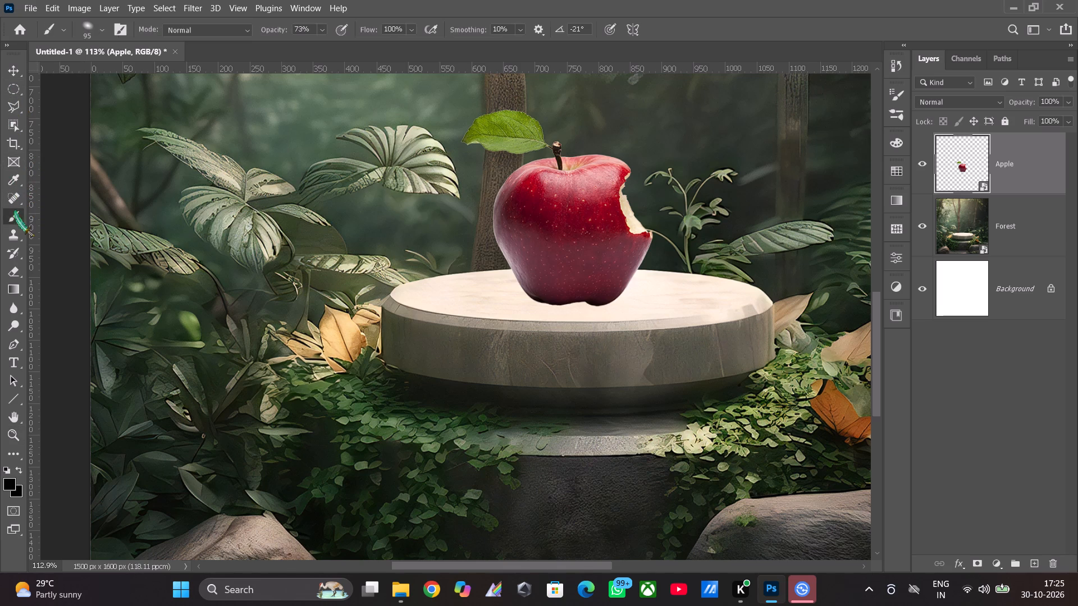
left_click(66, 30)
left_click(62, 31)
left_click(95, 27)
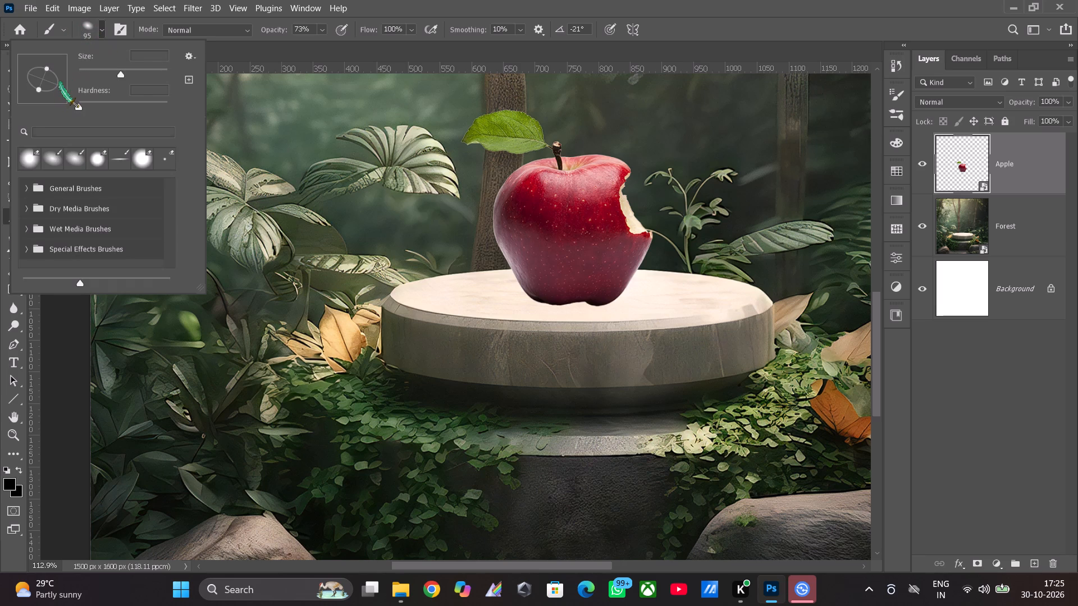
left_click_drag(60, 82, 65, 82)
left_click_drag(65, 82, 65, 84)
left_click_drag(47, 67, 45, 68)
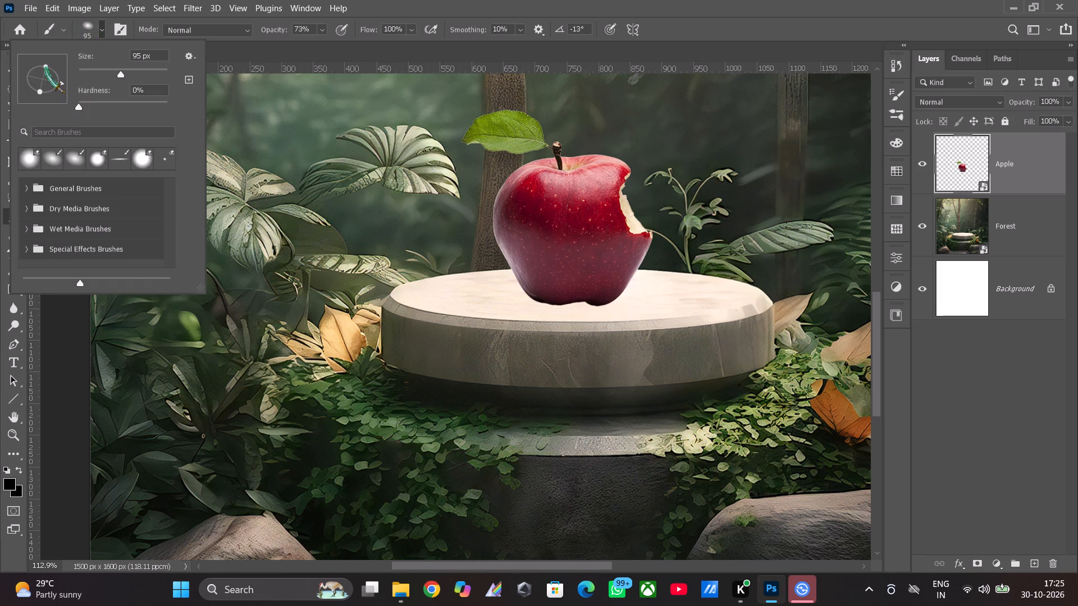
left_click_drag(45, 68, 44, 76)
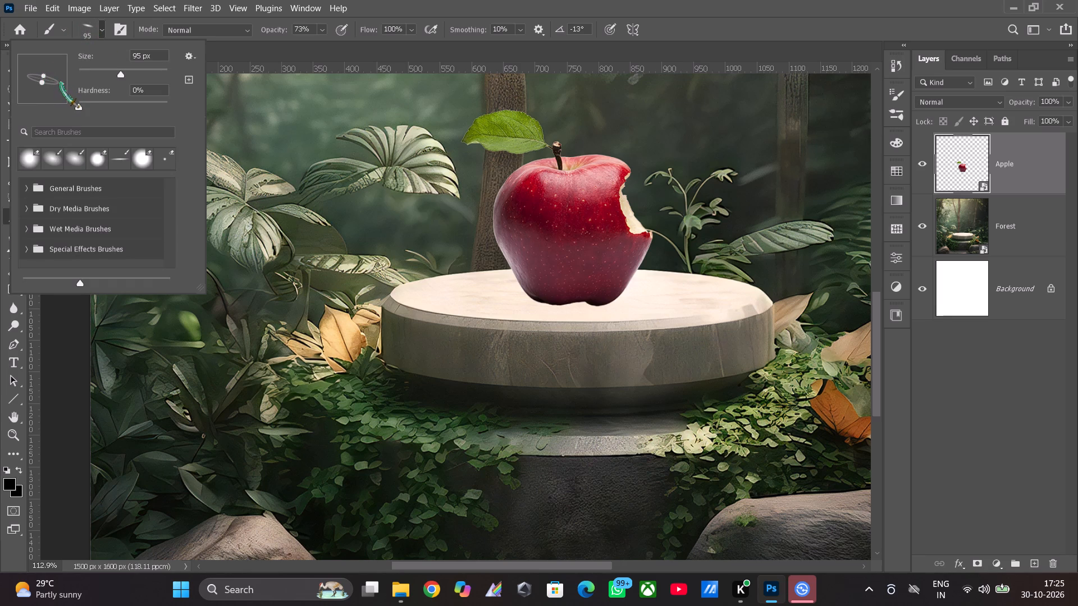
left_click(61, 82)
left_click(45, 74)
Rasterize the Apple smart object layer.
left_click(559, 294)
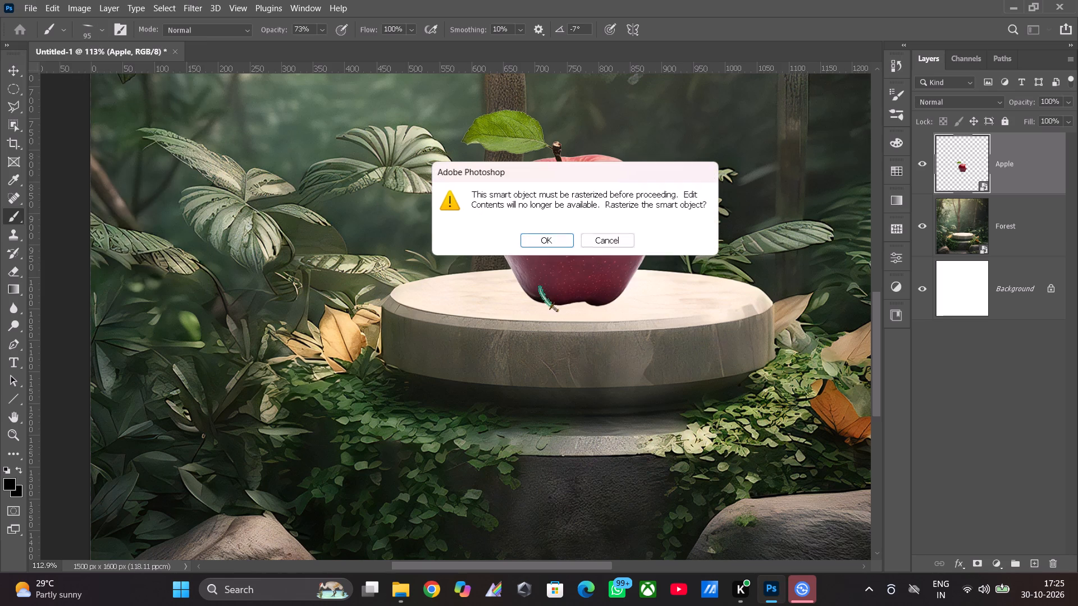
left_click(541, 237)
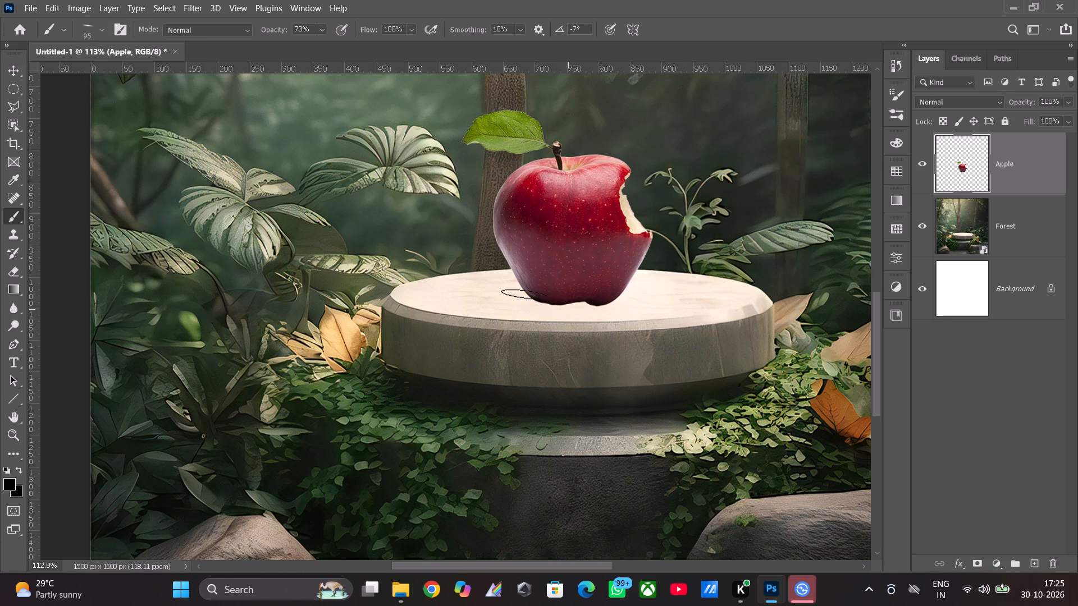
Enlarge the elliptical brush to 174 px and level its angle to 1°.
left_click(97, 27)
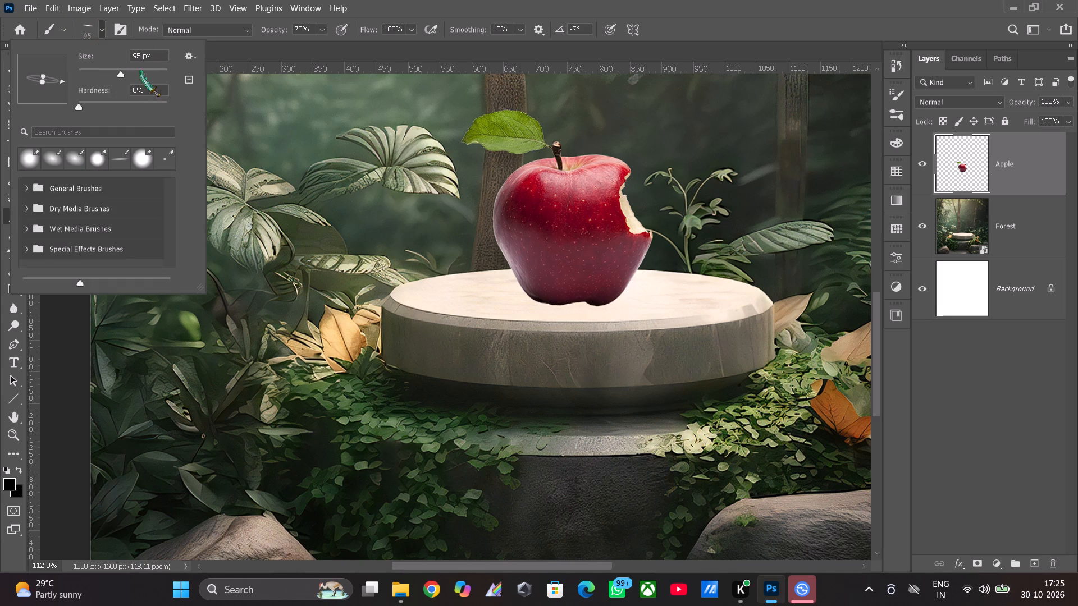
left_click(140, 71)
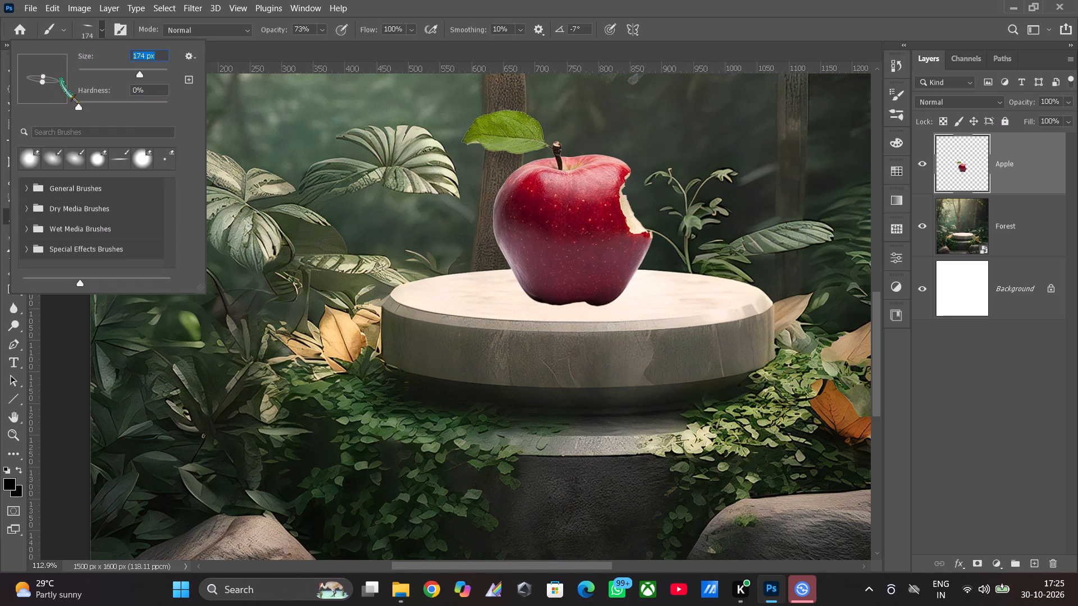
left_click_drag(64, 81, 72, 79)
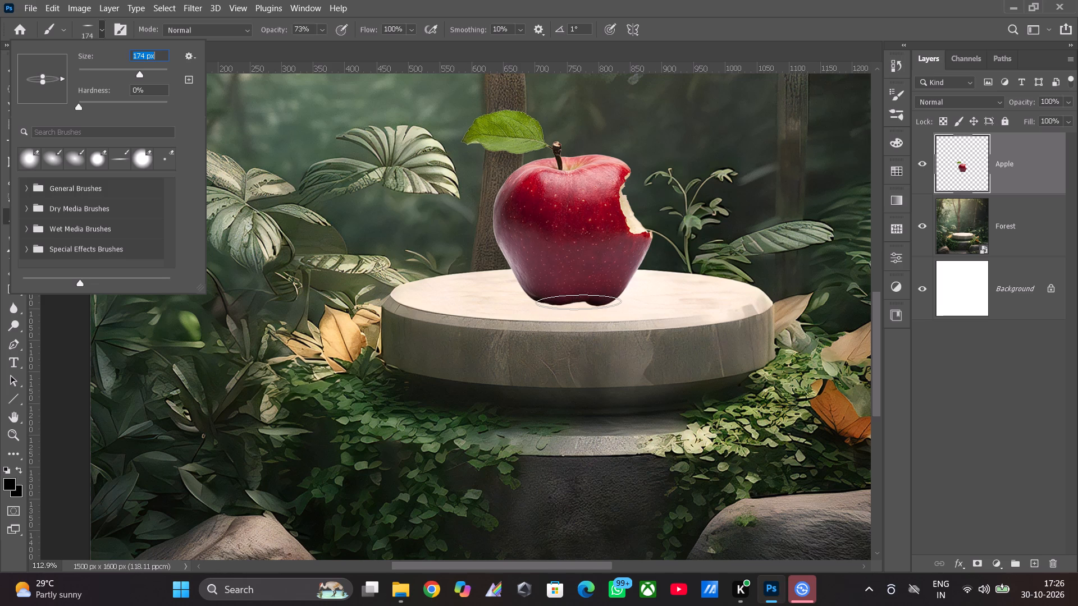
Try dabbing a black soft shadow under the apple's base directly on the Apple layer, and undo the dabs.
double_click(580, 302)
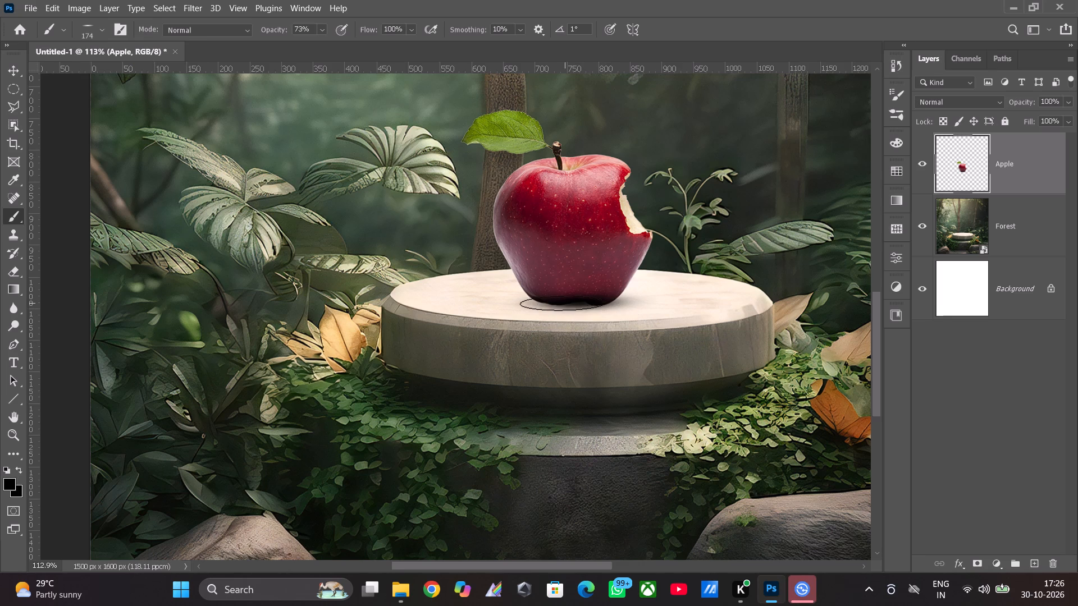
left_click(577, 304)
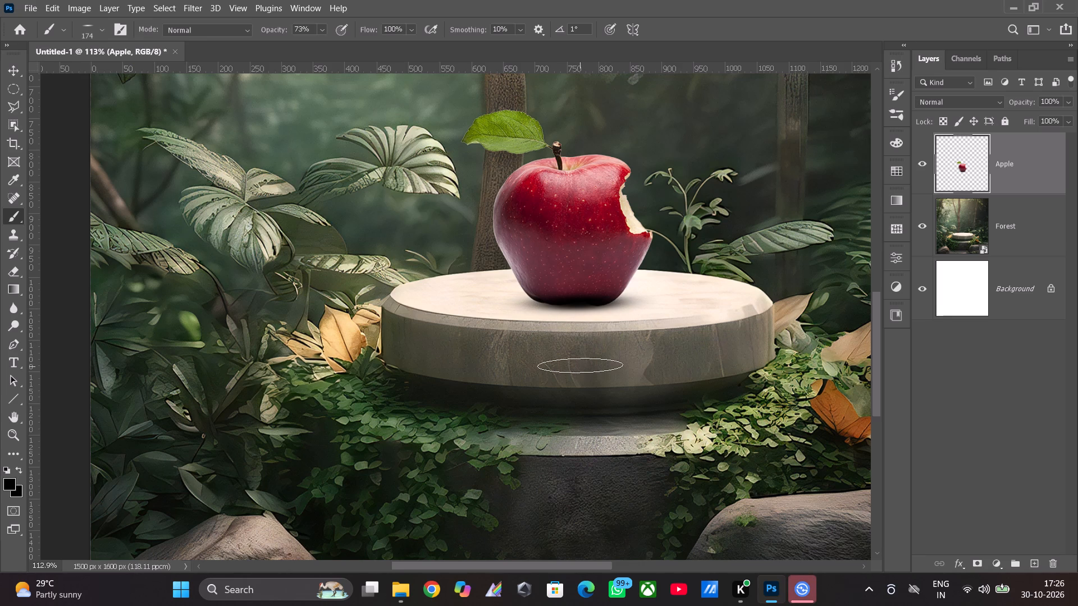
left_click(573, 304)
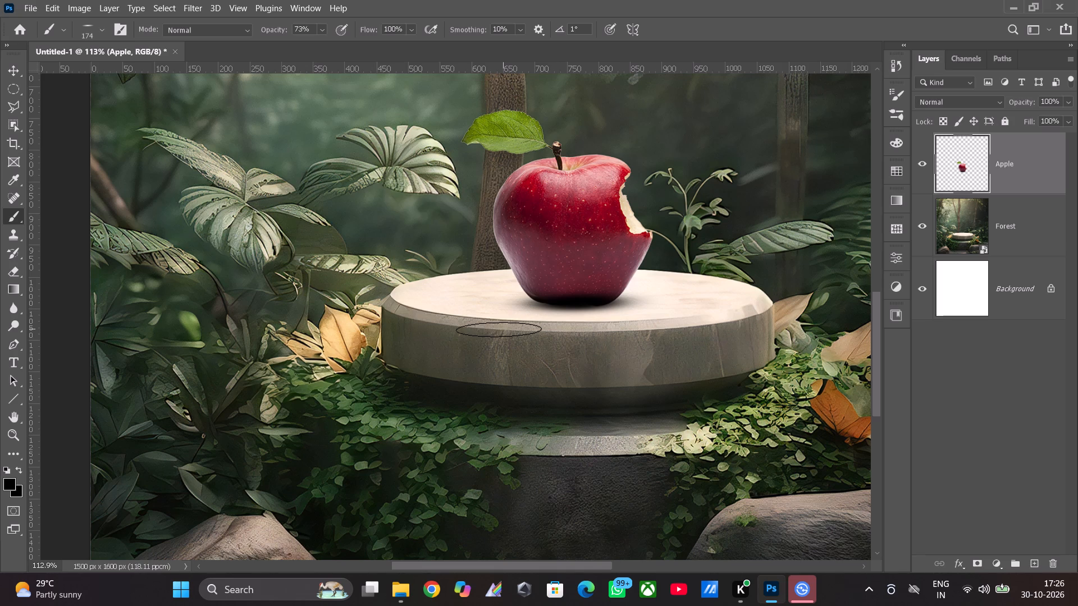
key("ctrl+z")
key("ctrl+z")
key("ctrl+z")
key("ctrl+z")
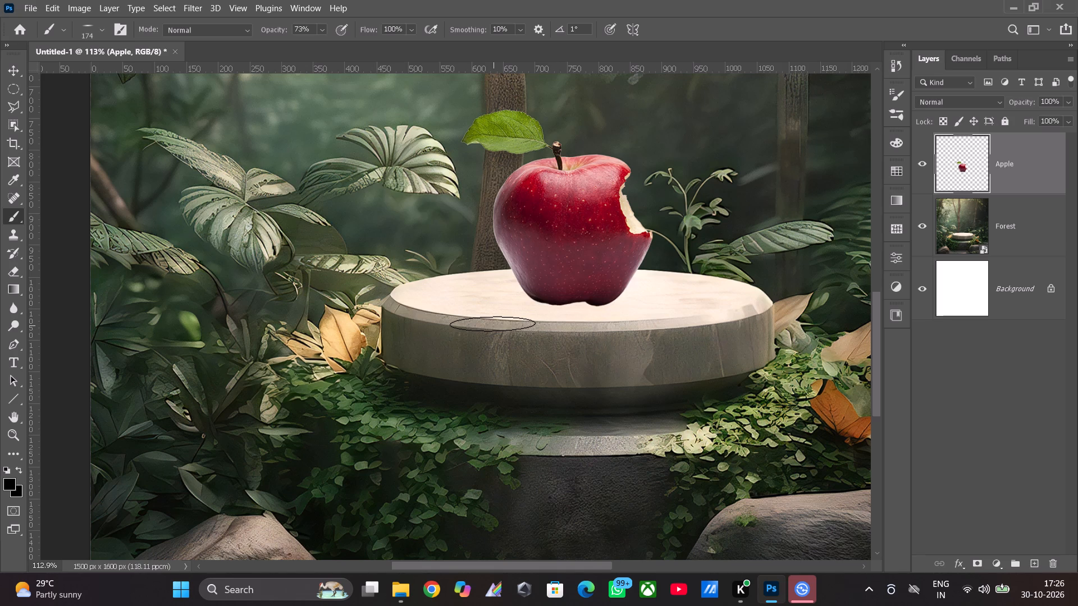
Add a new layer above Apple and dab a soft black shadow under the apple's base with the flat brush at 199 px.
left_click(1034, 557)
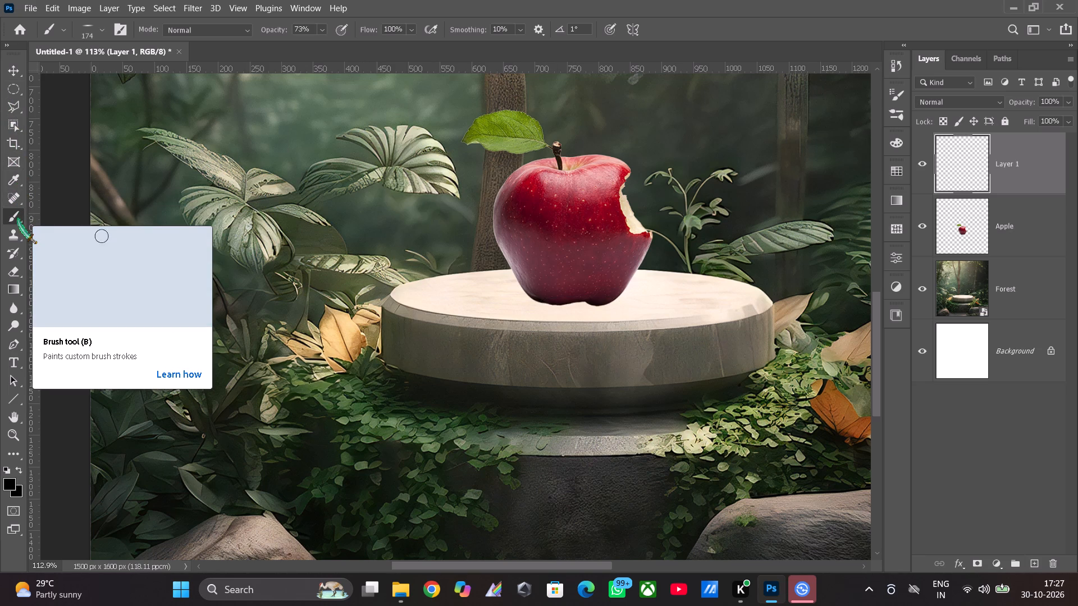
left_click(104, 29)
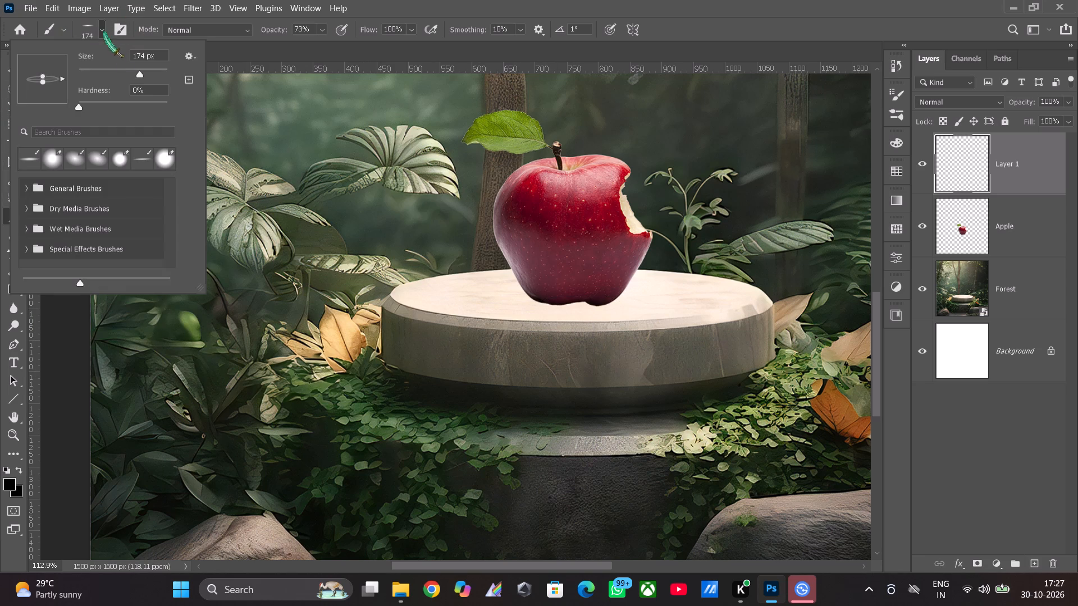
left_click(145, 69)
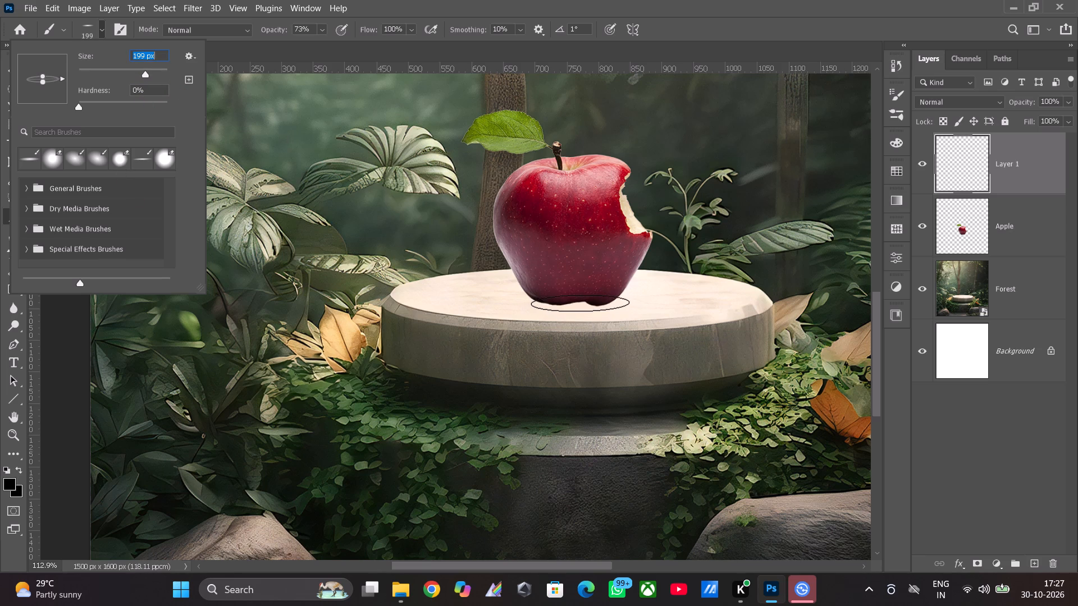
left_click(577, 303)
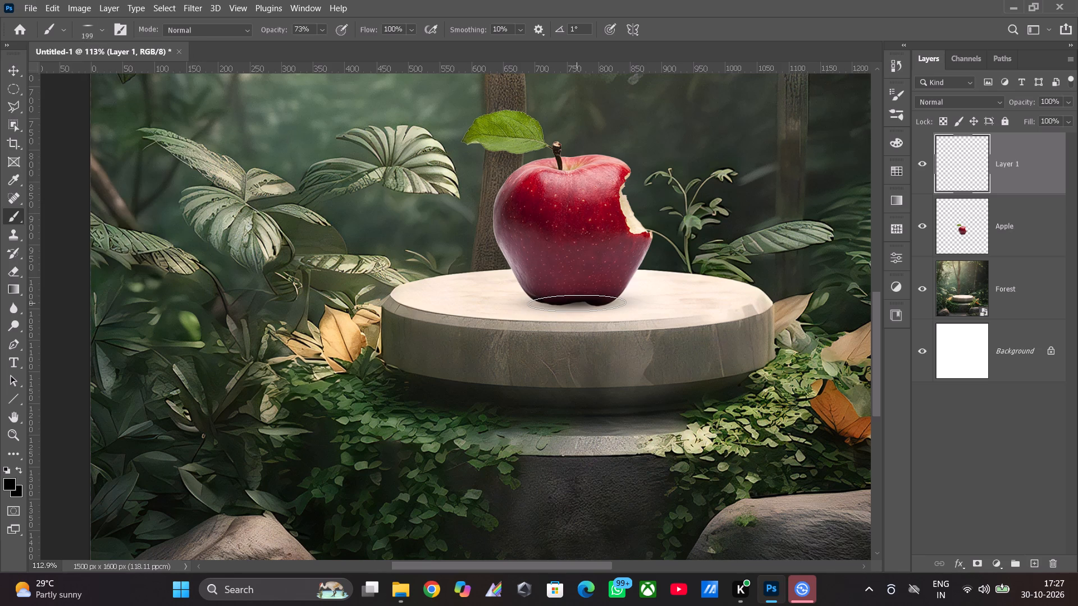
left_click(577, 303)
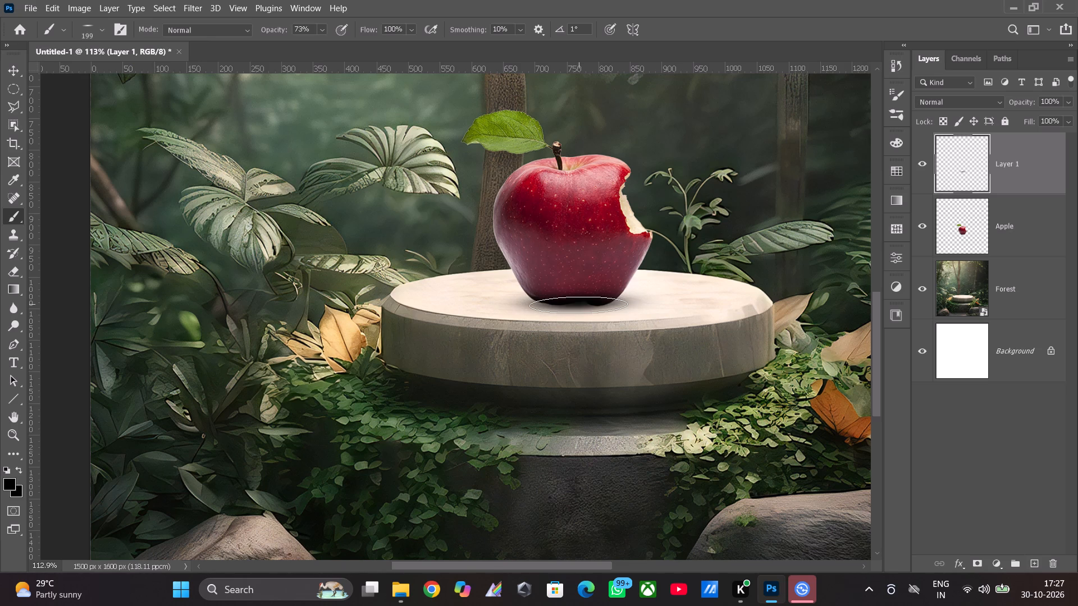
left_click(581, 307)
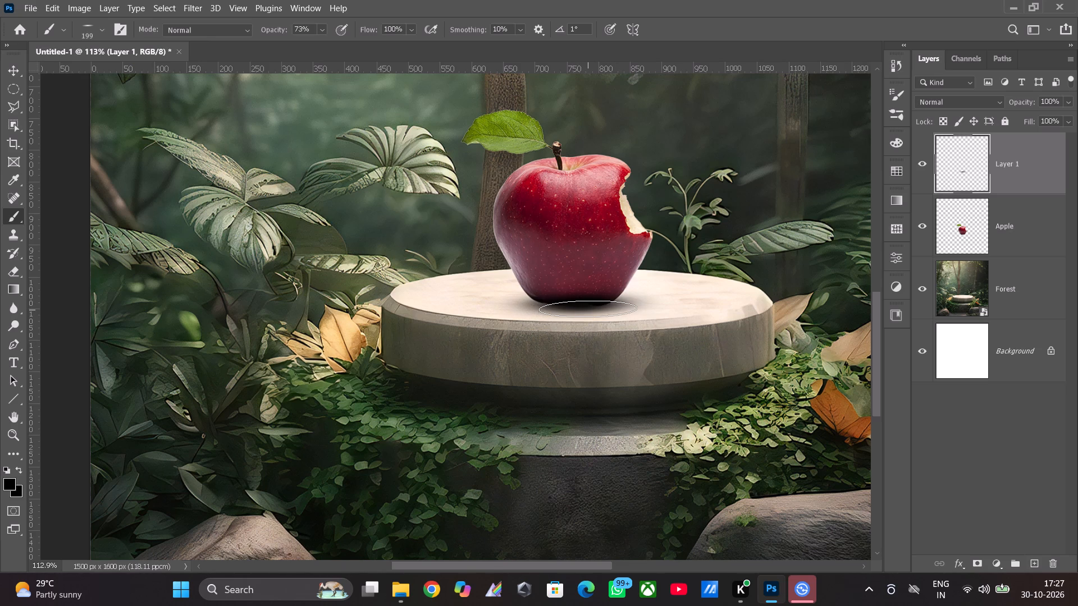
left_click(588, 309)
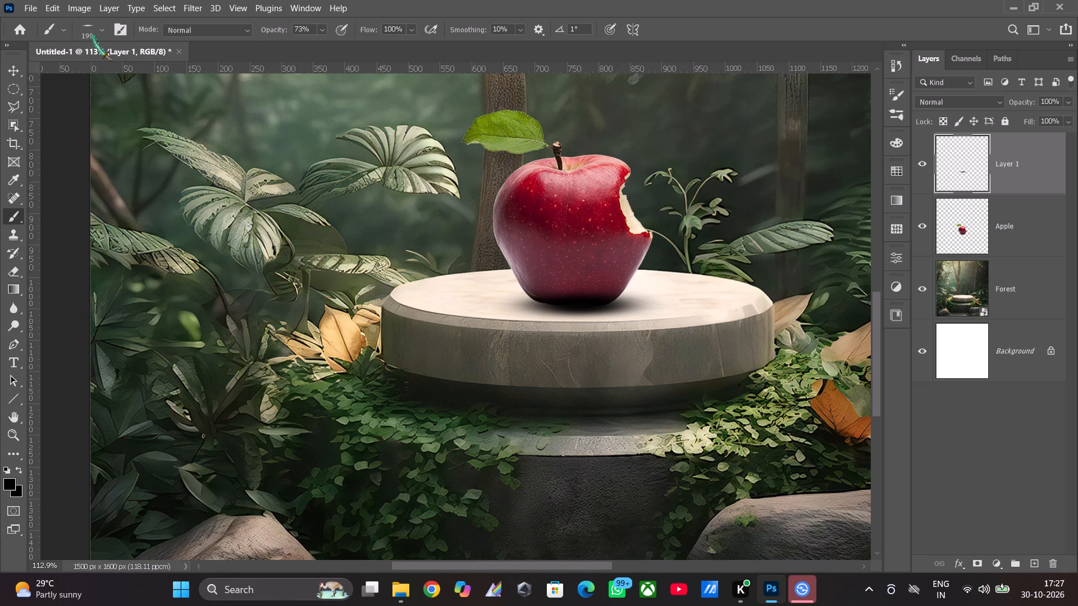
Reshape the brush tip into a rounder ellipse angled at -24° and reduce its size to 61 px.
left_click(63, 34)
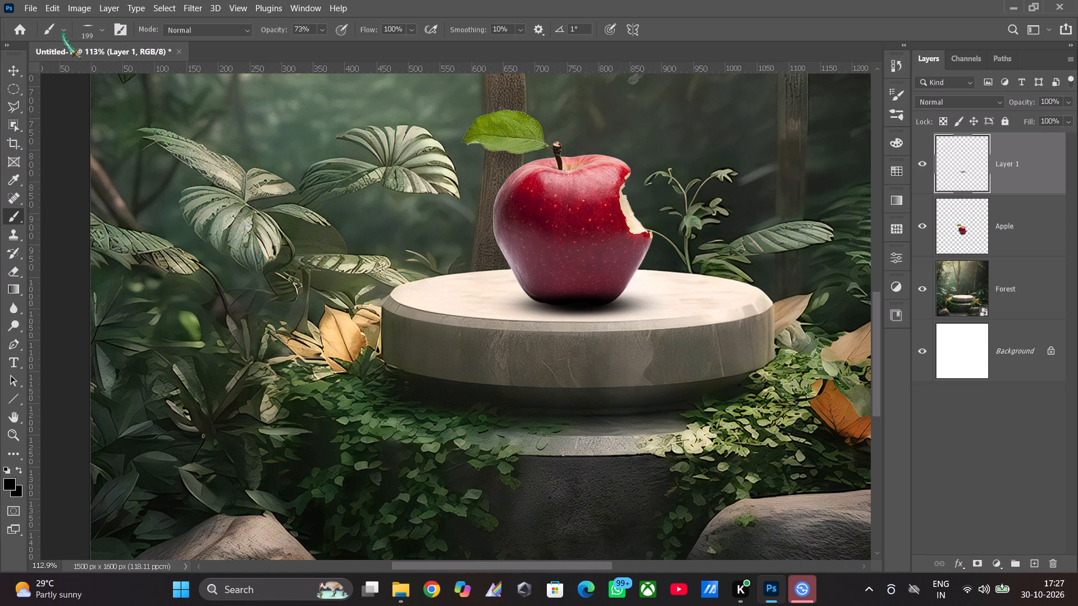
left_click(63, 34)
left_click(98, 29)
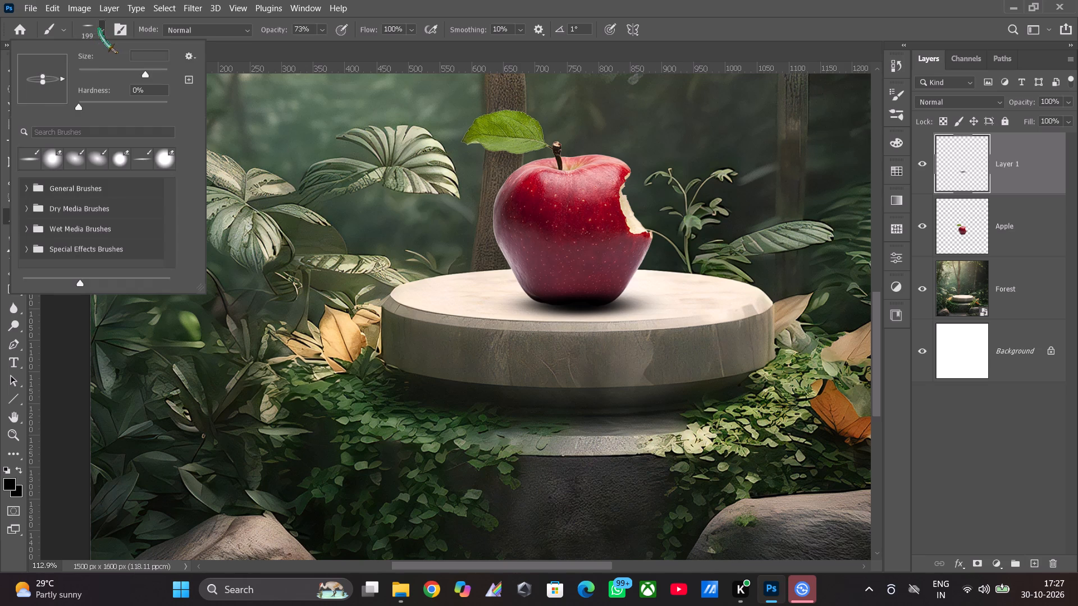
left_click(43, 84)
left_click_drag(63, 80, 63, 91)
left_click_drag(45, 72, 49, 85)
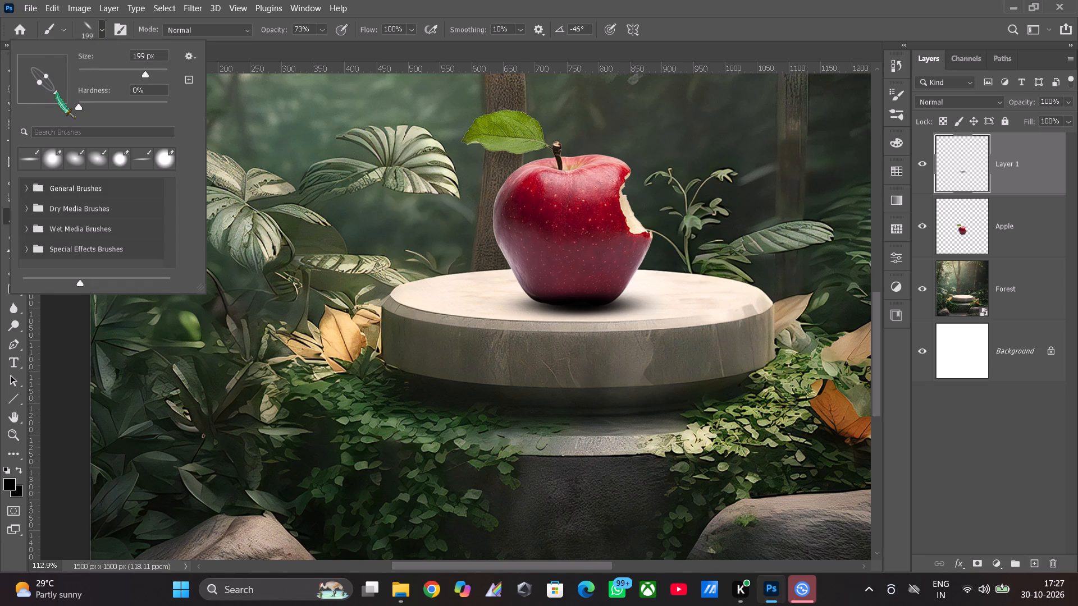
left_click_drag(57, 93, 49, 86)
left_click_drag(48, 74, 55, 74)
left_click_drag(55, 74, 54, 75)
left_click_drag(56, 91, 58, 90)
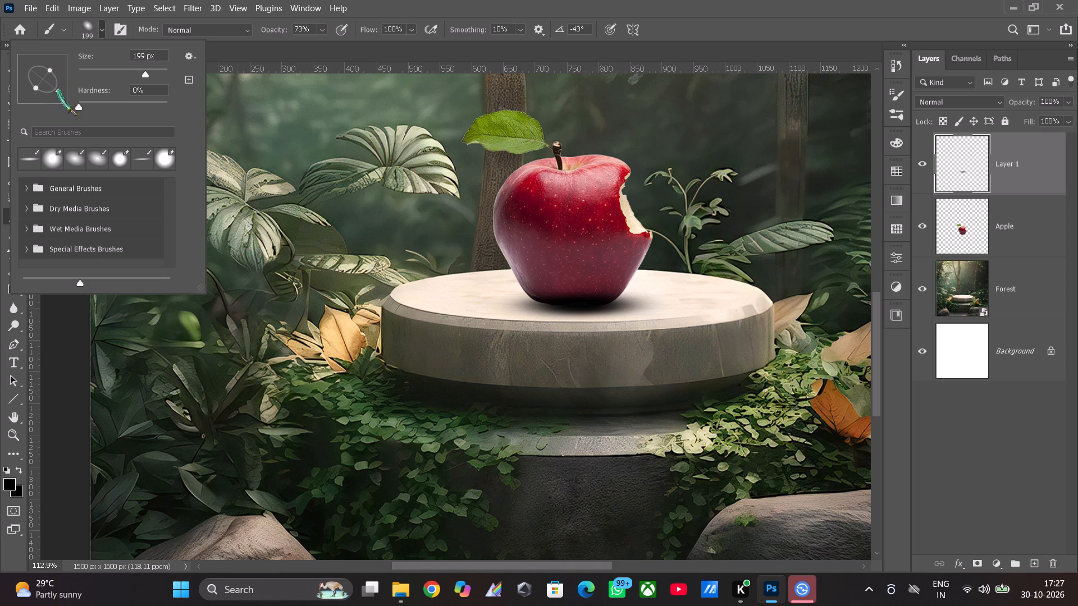
left_click_drag(58, 90, 65, 89)
left_click(122, 69)
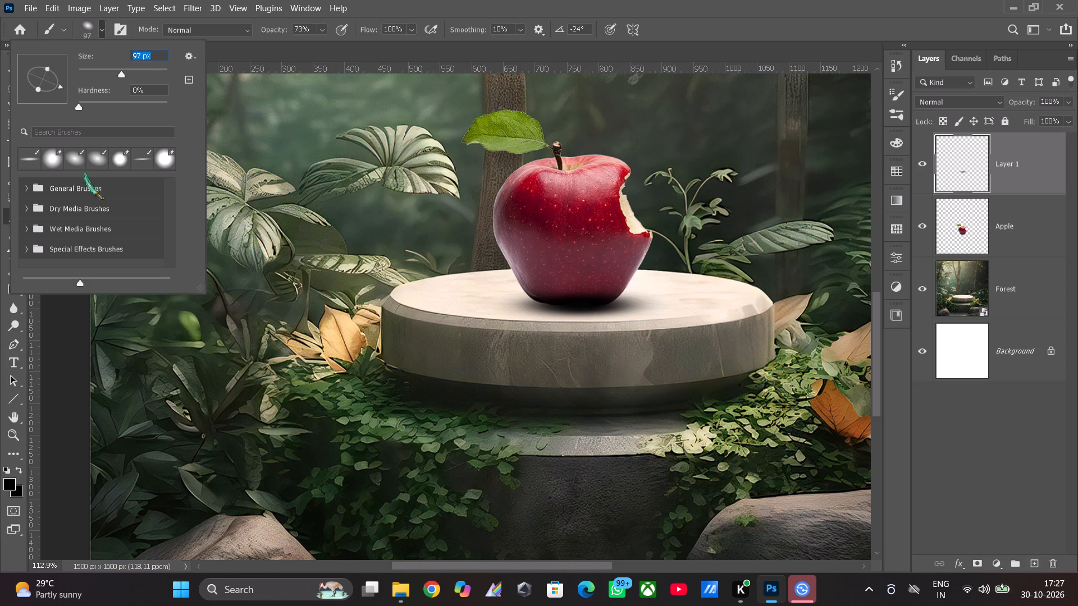
left_click(106, 67)
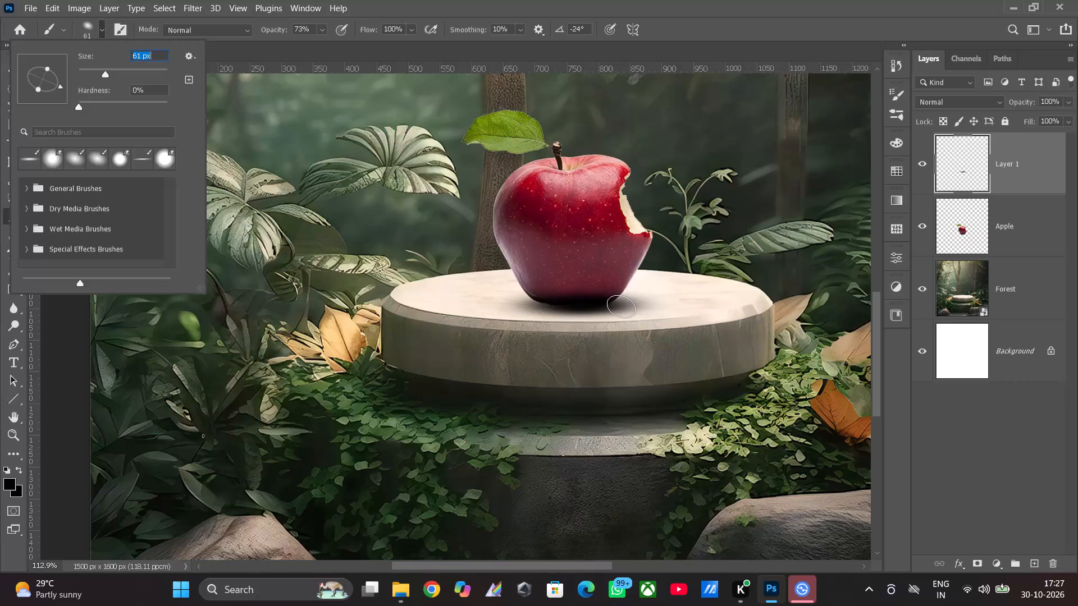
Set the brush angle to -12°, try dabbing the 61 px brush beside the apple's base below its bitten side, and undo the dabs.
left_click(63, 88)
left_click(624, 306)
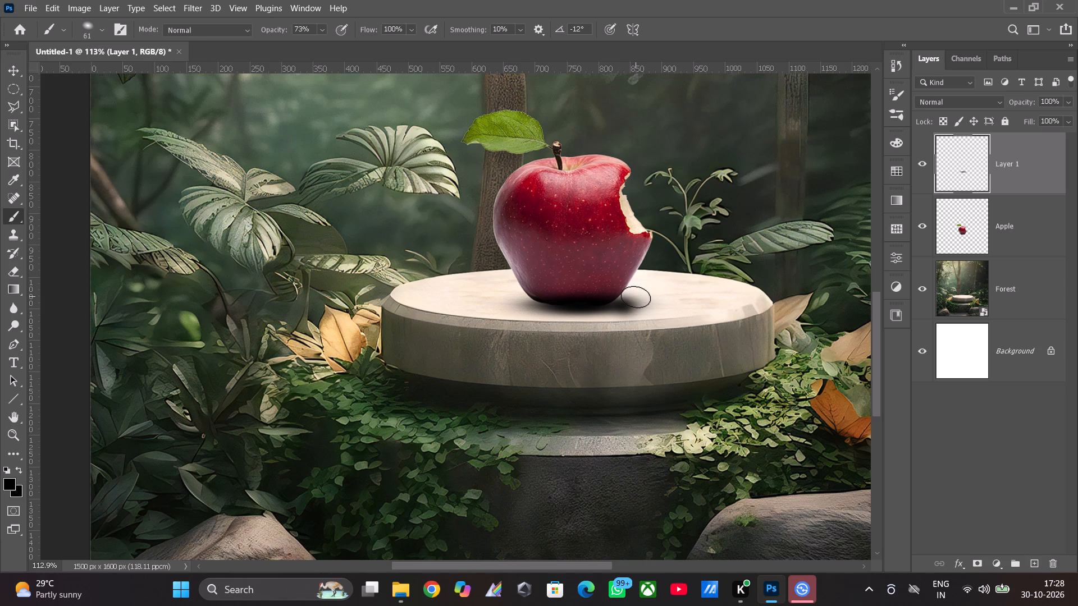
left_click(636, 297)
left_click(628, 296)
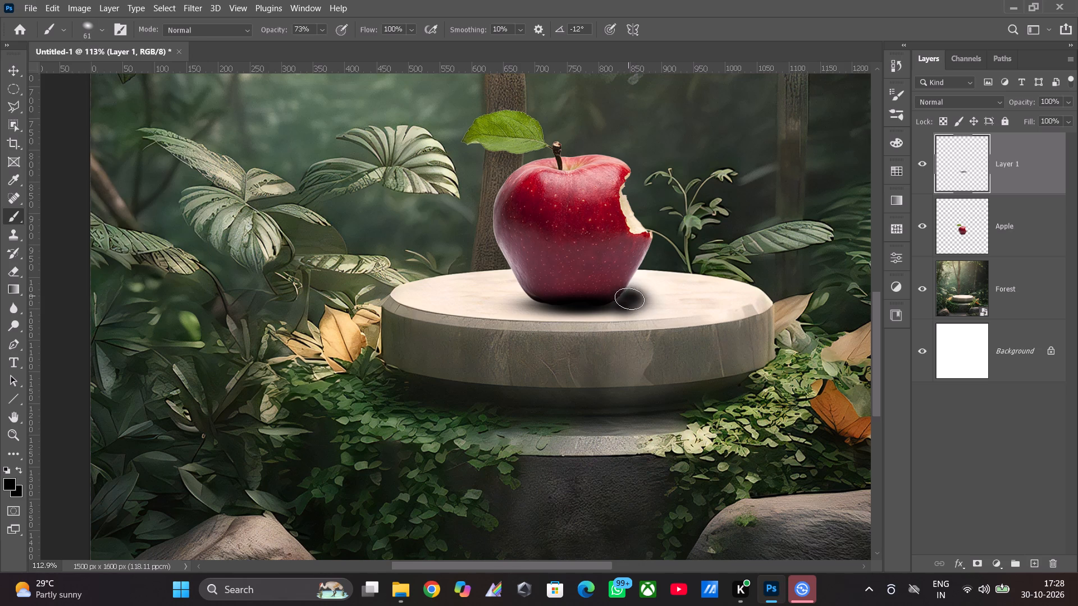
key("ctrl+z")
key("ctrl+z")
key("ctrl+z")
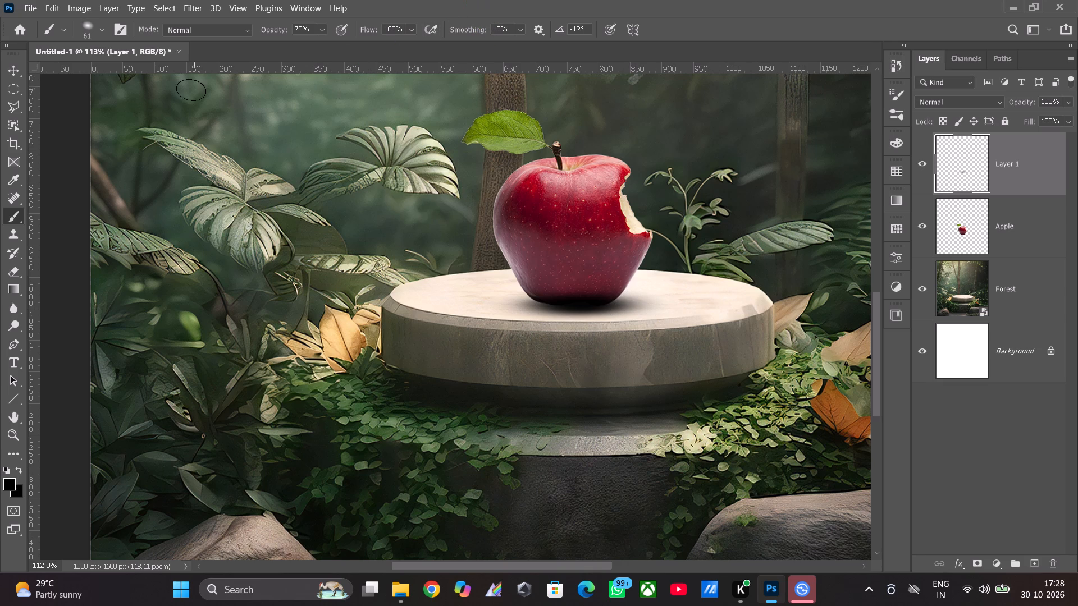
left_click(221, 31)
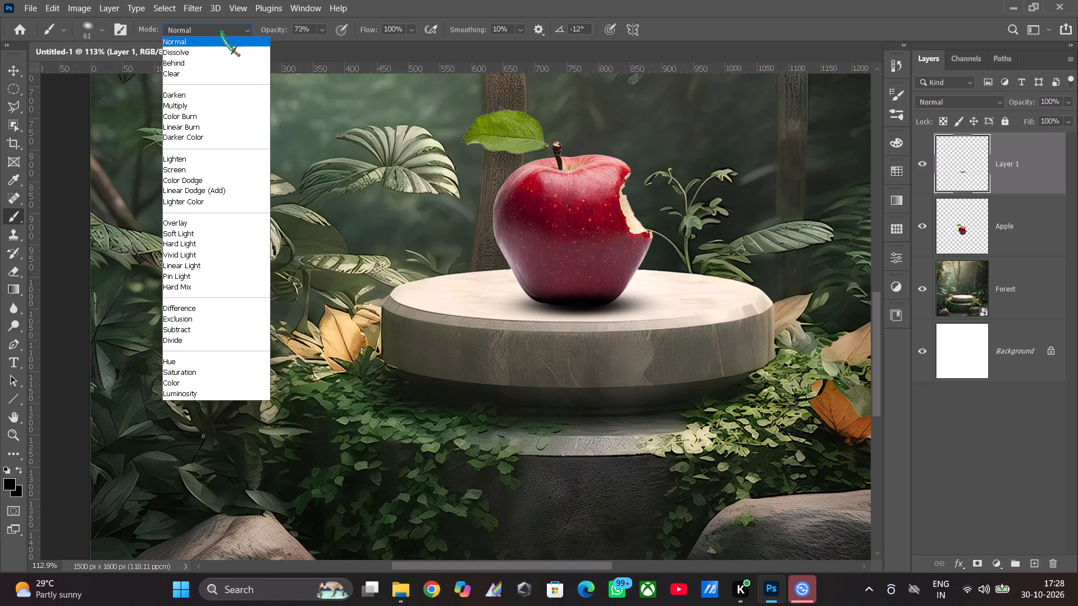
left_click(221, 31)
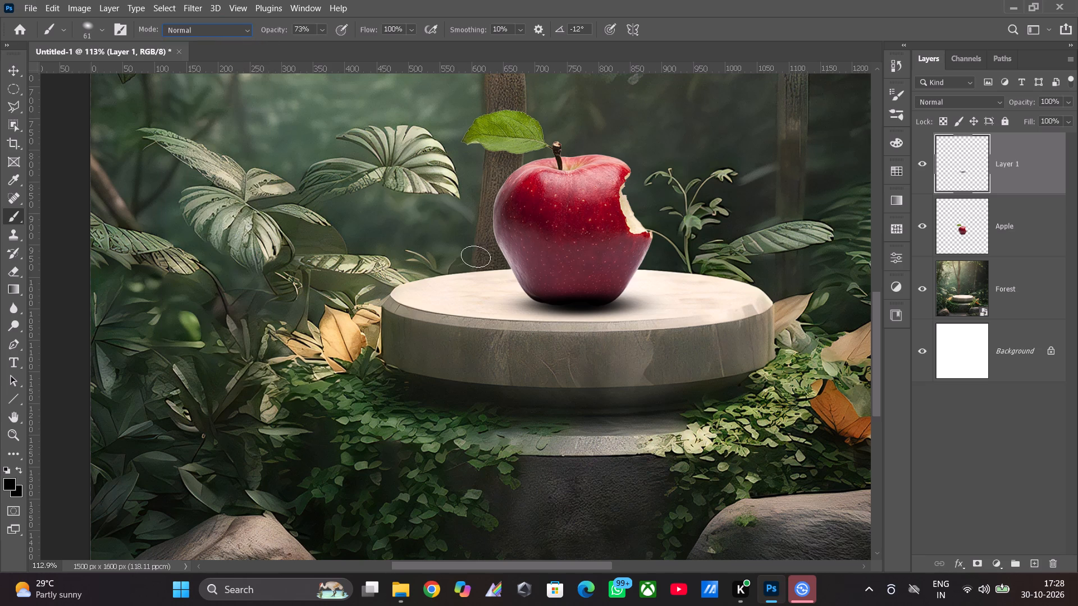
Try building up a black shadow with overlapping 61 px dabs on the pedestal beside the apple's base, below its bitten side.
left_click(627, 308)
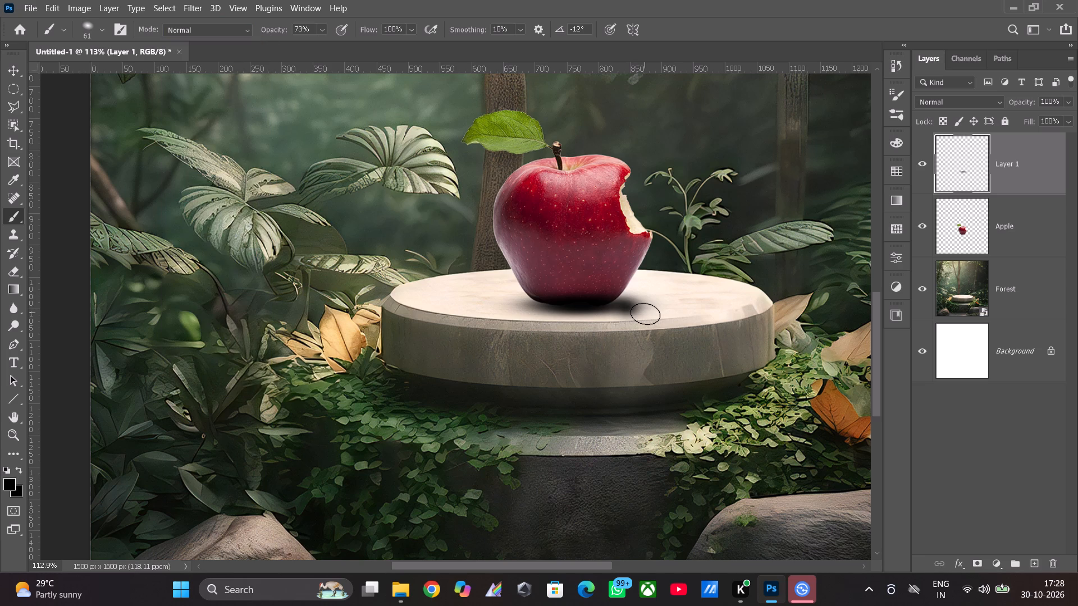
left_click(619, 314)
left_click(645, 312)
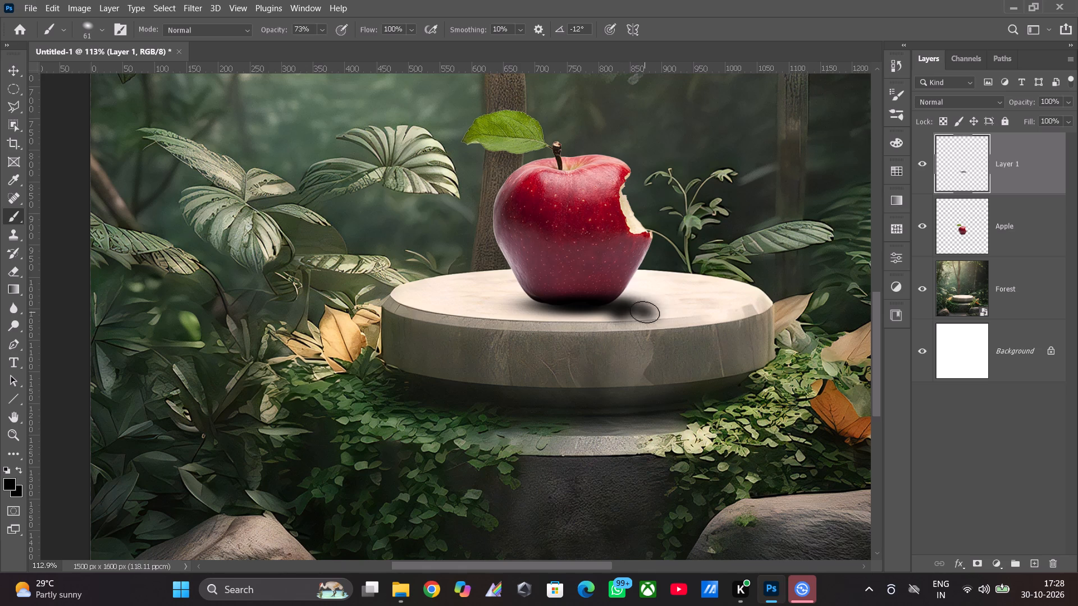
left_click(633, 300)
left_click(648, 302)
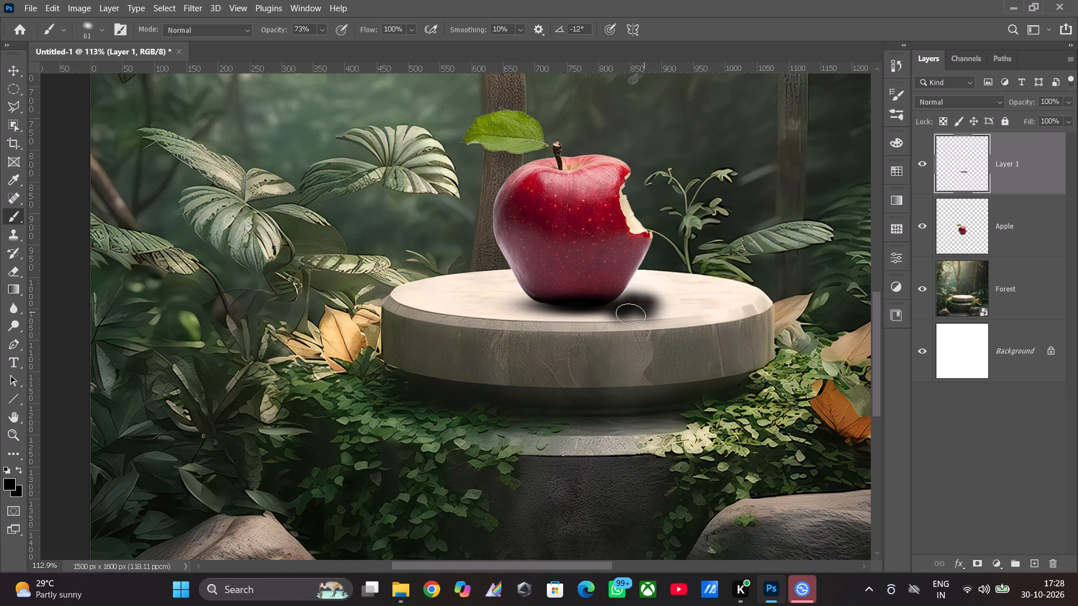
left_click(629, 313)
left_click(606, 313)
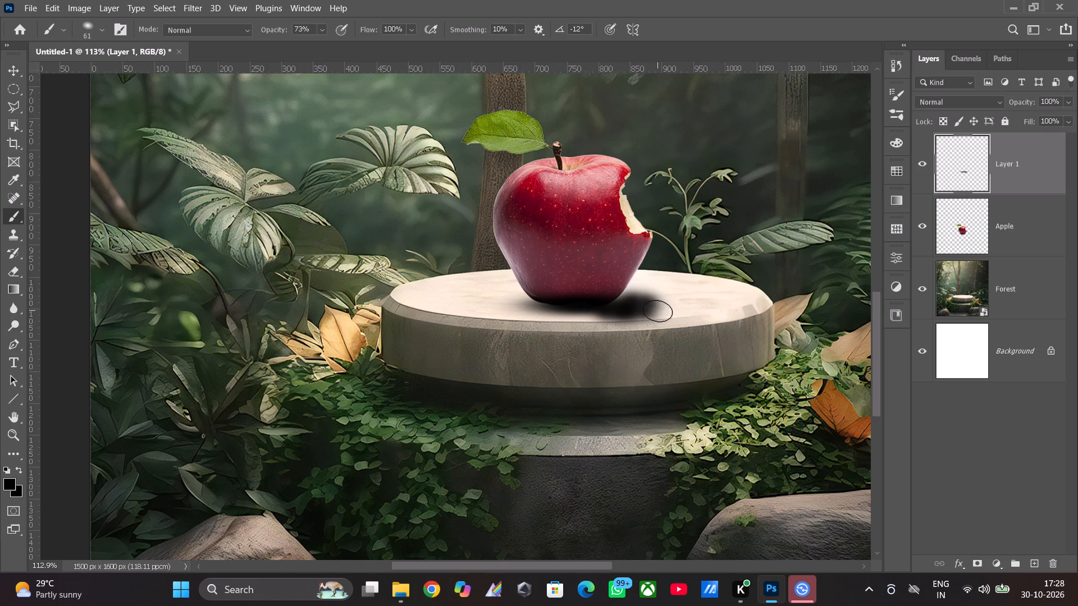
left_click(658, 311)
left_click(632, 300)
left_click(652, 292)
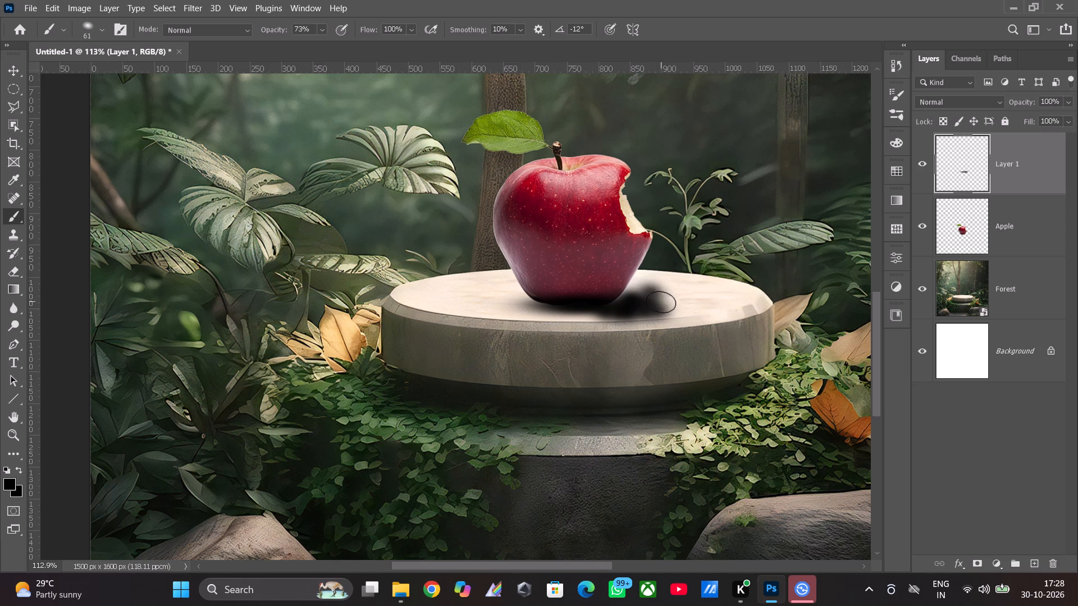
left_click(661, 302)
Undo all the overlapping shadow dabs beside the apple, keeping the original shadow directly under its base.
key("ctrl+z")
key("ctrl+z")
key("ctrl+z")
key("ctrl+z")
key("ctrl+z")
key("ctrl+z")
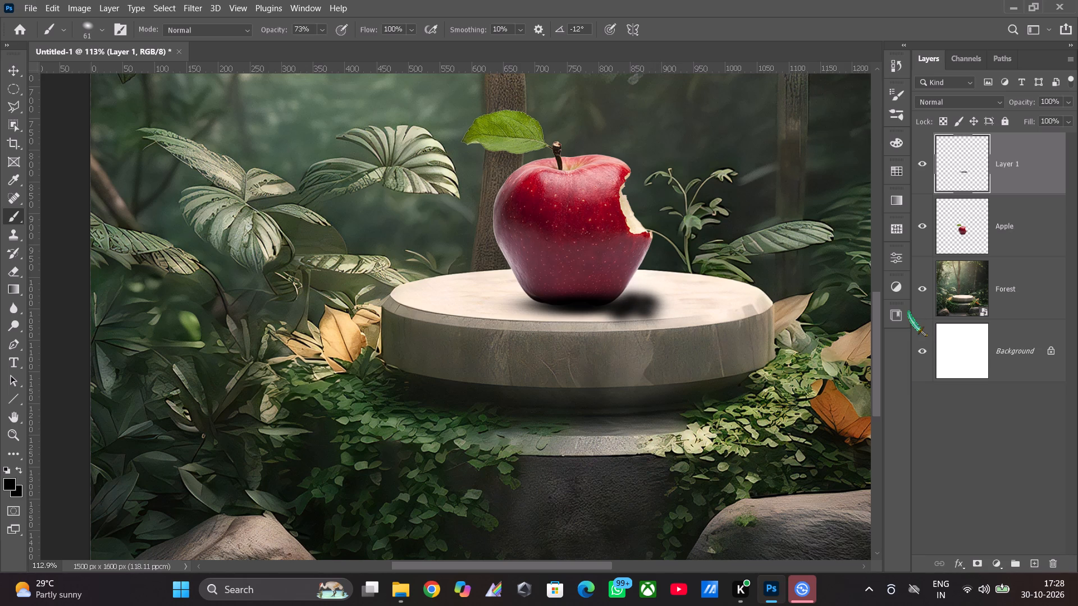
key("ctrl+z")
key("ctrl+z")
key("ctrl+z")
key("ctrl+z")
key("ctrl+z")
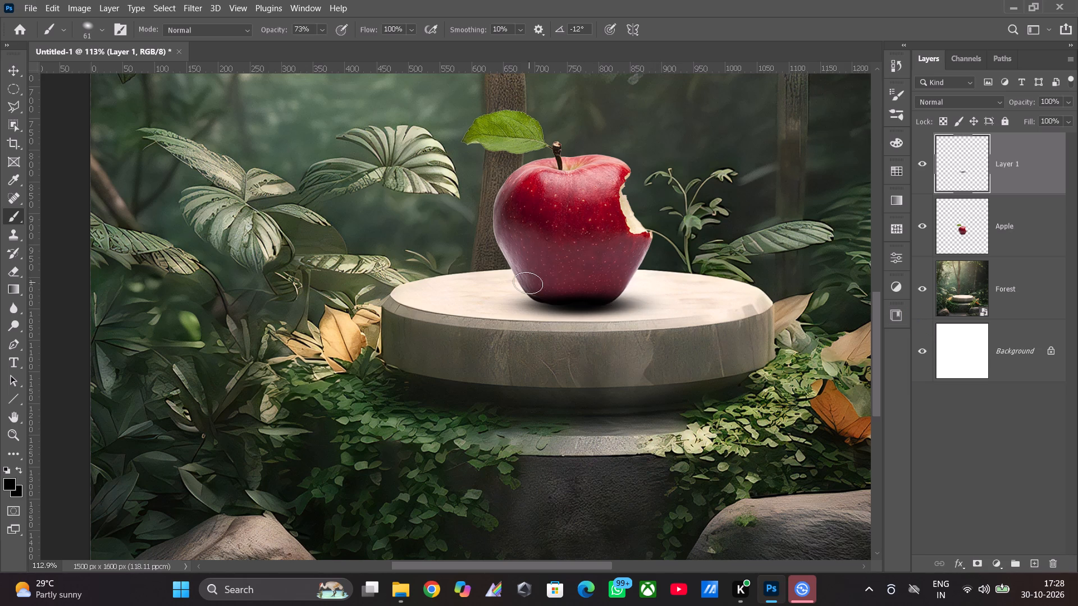
Flatten the brush tip into a narrower ellipse at -7°, with size 100 px and hardness 29%.
left_click(101, 31)
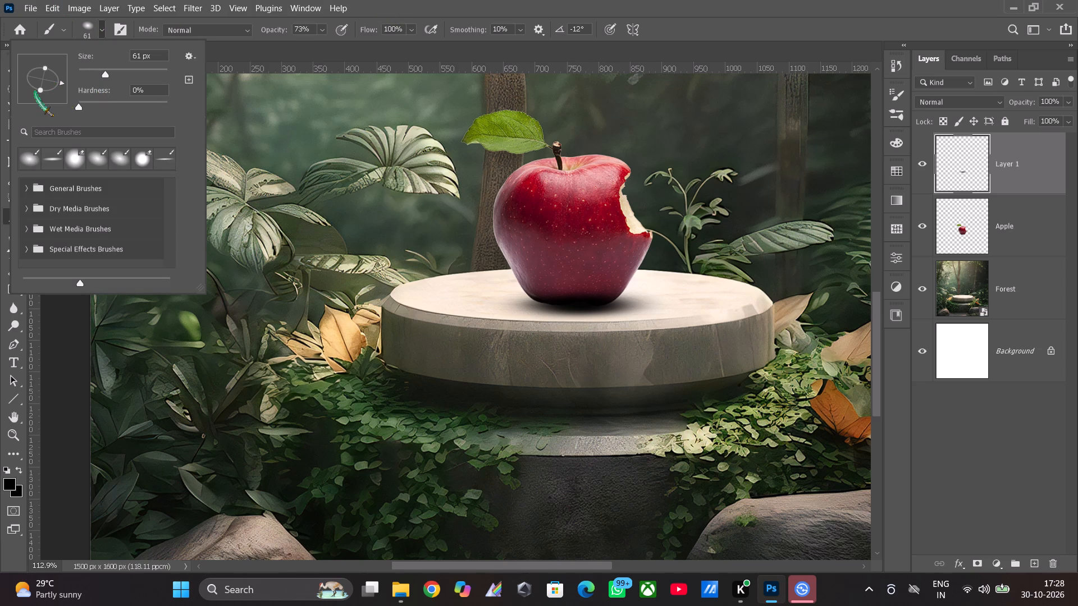
left_click_drag(39, 88, 45, 85)
left_click(123, 70)
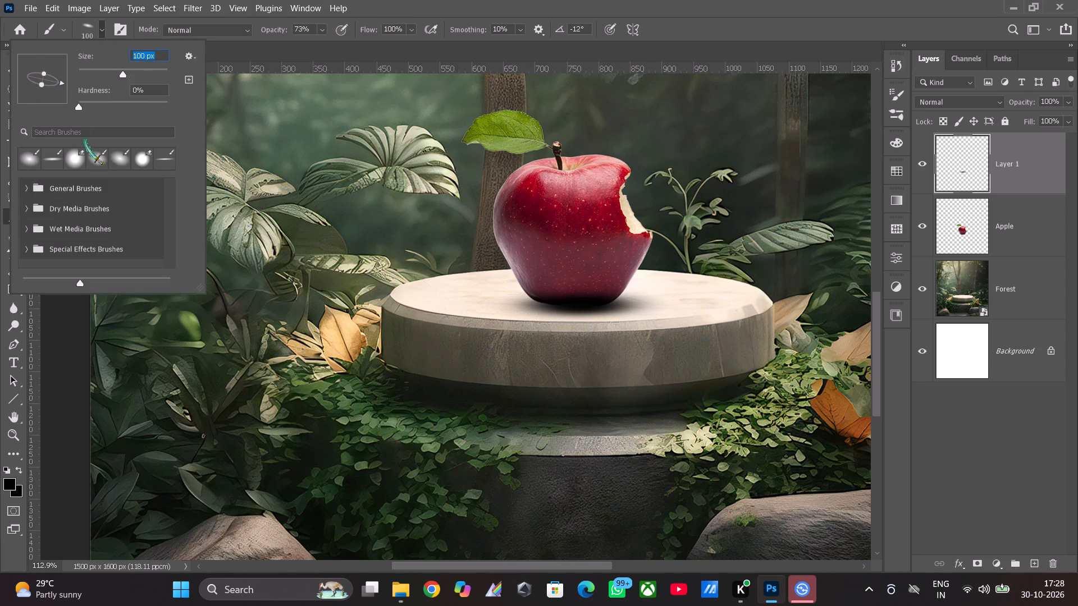
left_click(65, 82)
left_click(105, 99)
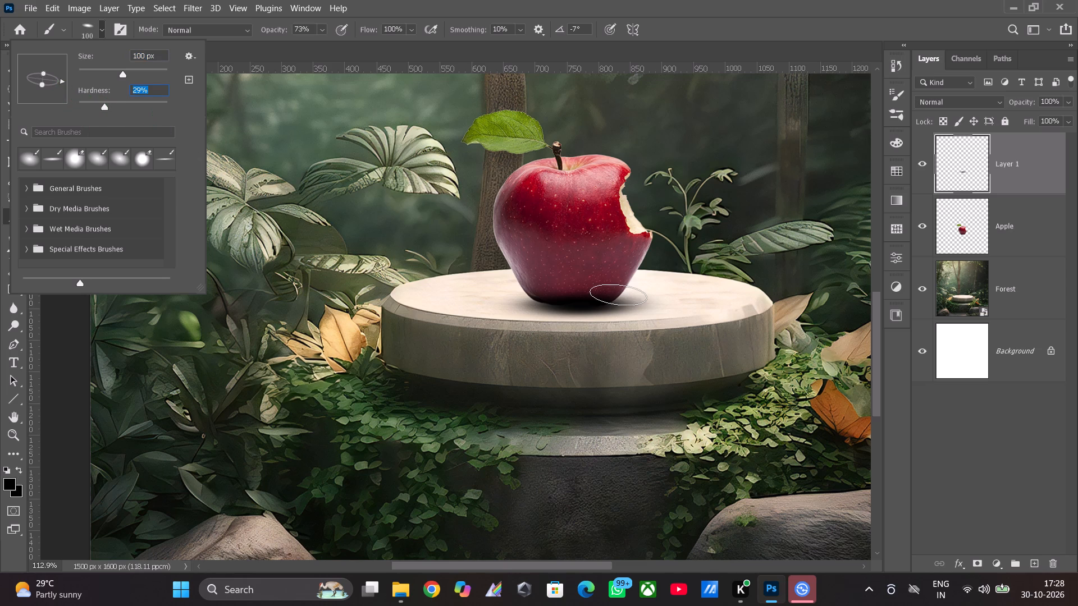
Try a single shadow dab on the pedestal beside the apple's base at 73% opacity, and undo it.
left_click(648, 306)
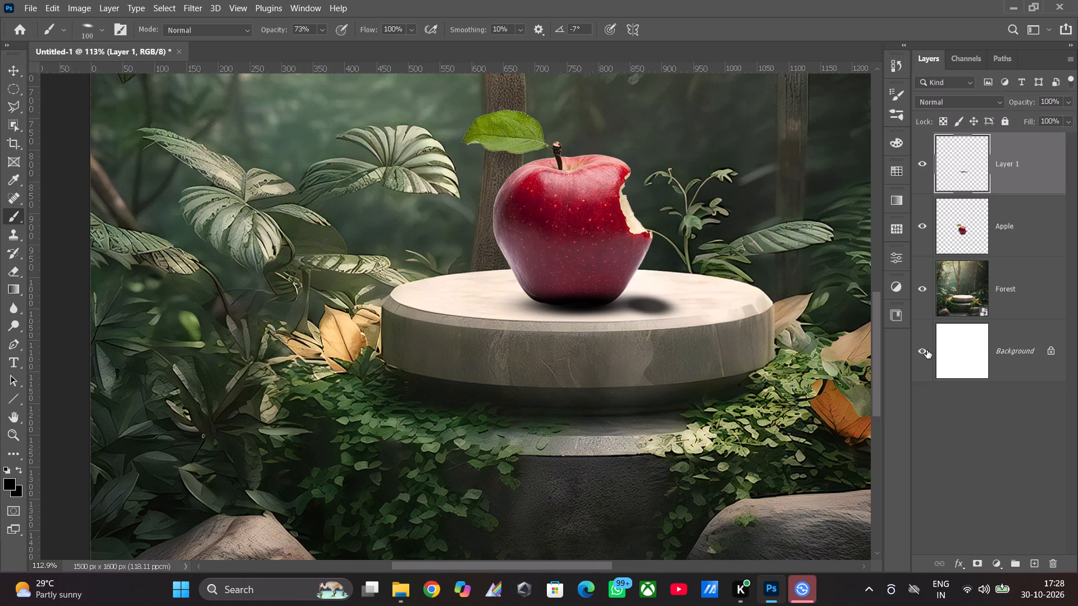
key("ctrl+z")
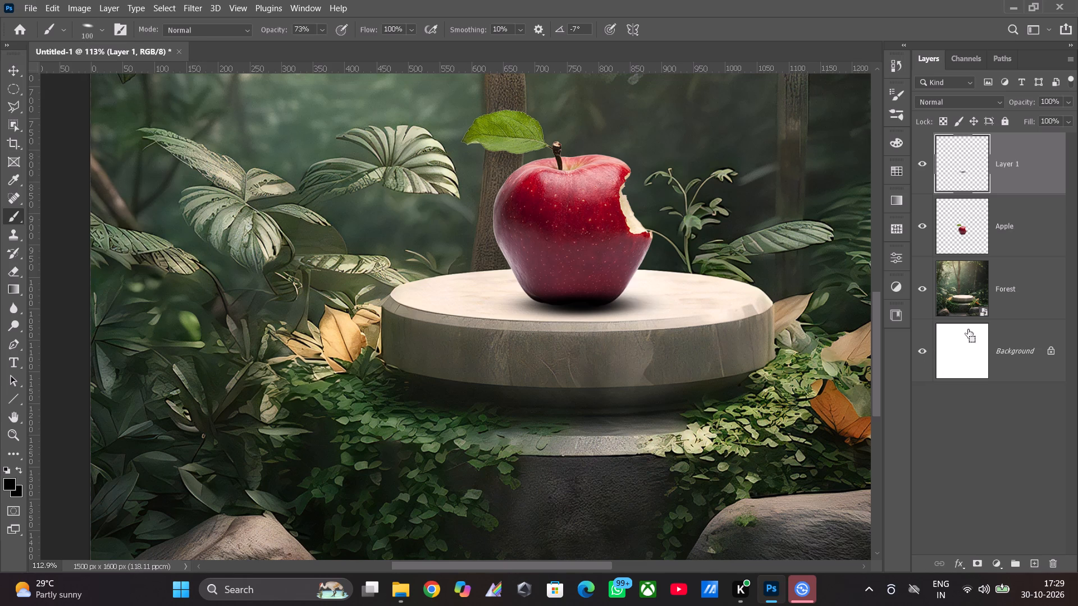
Lower the brush opacity to 37%.
left_click(331, 28)
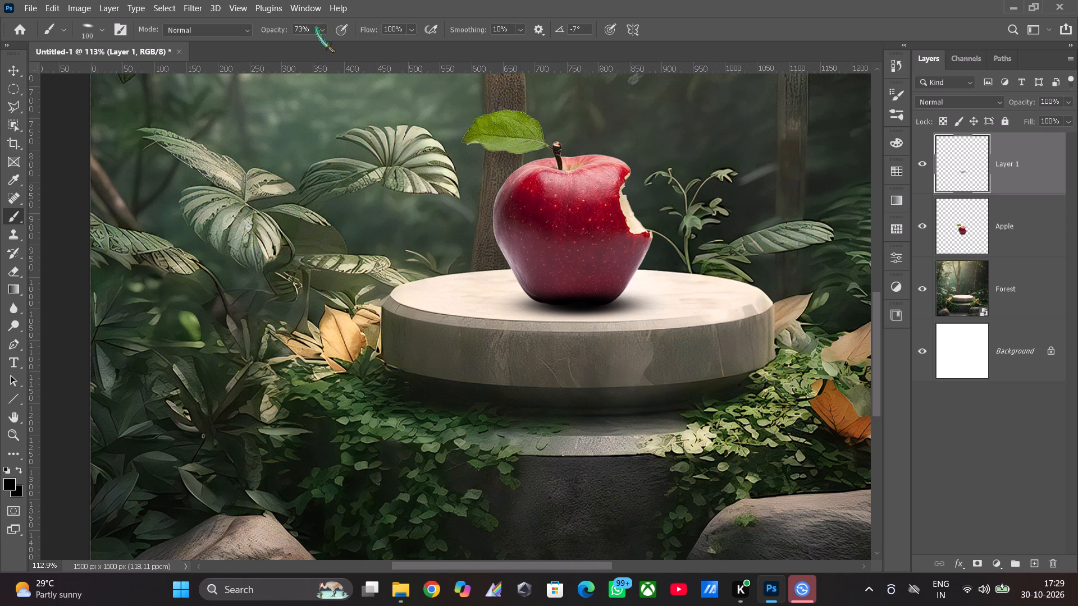
left_click(323, 27)
left_click(310, 47)
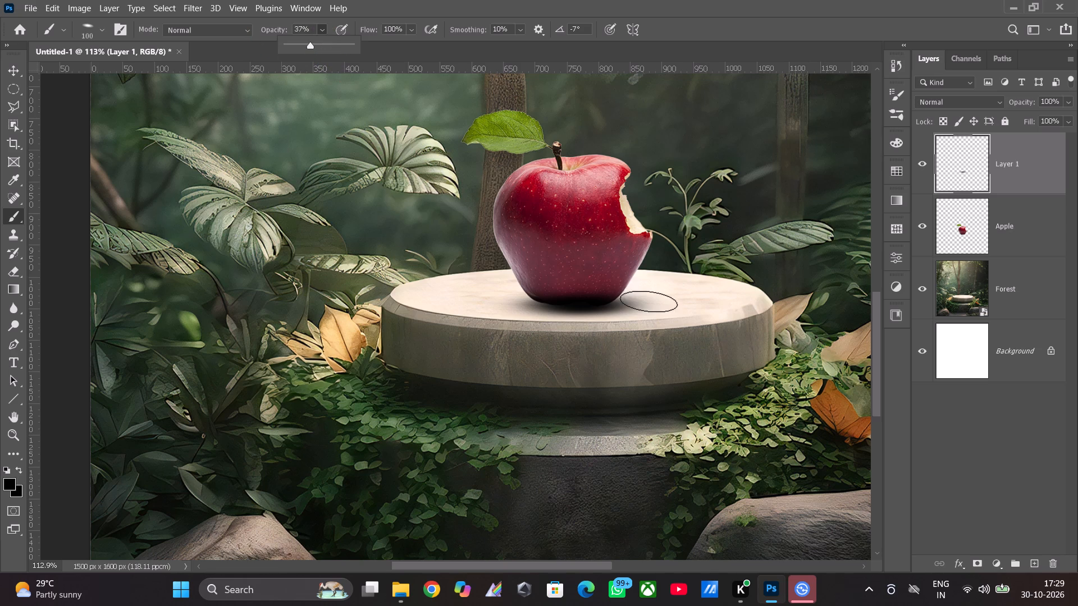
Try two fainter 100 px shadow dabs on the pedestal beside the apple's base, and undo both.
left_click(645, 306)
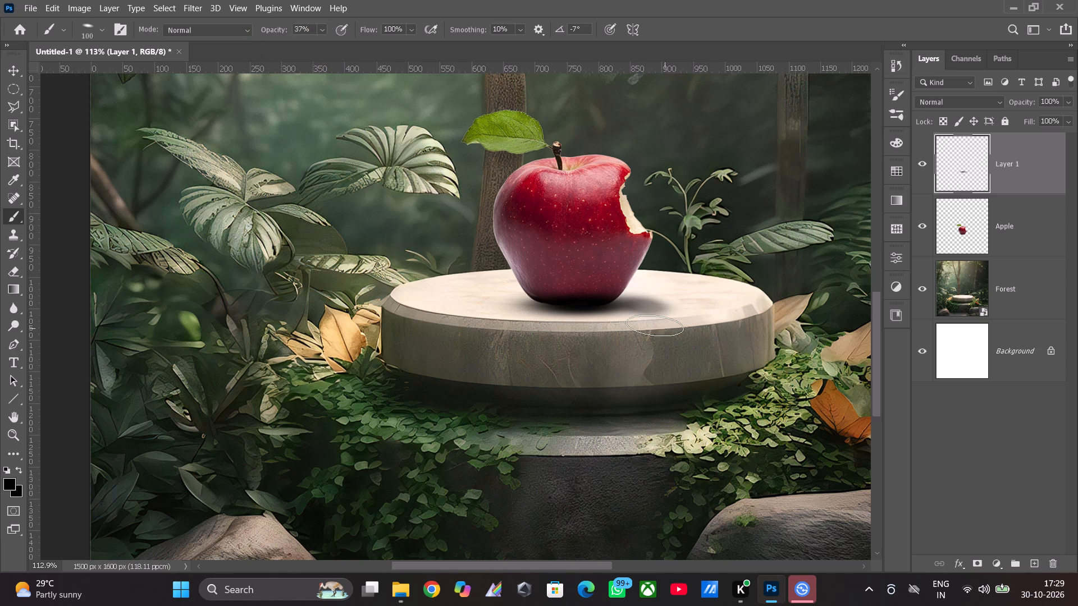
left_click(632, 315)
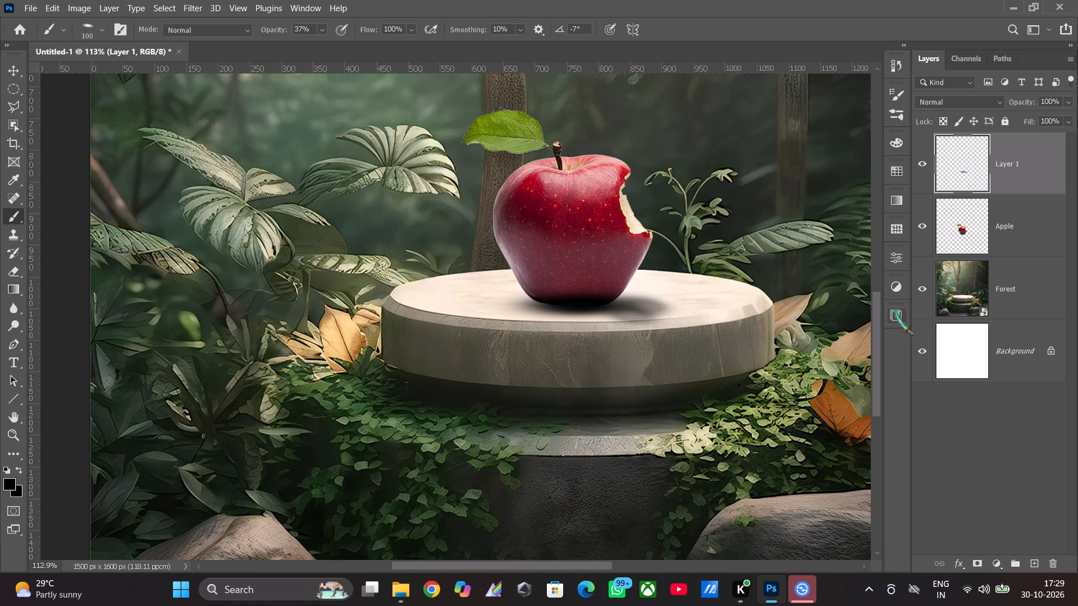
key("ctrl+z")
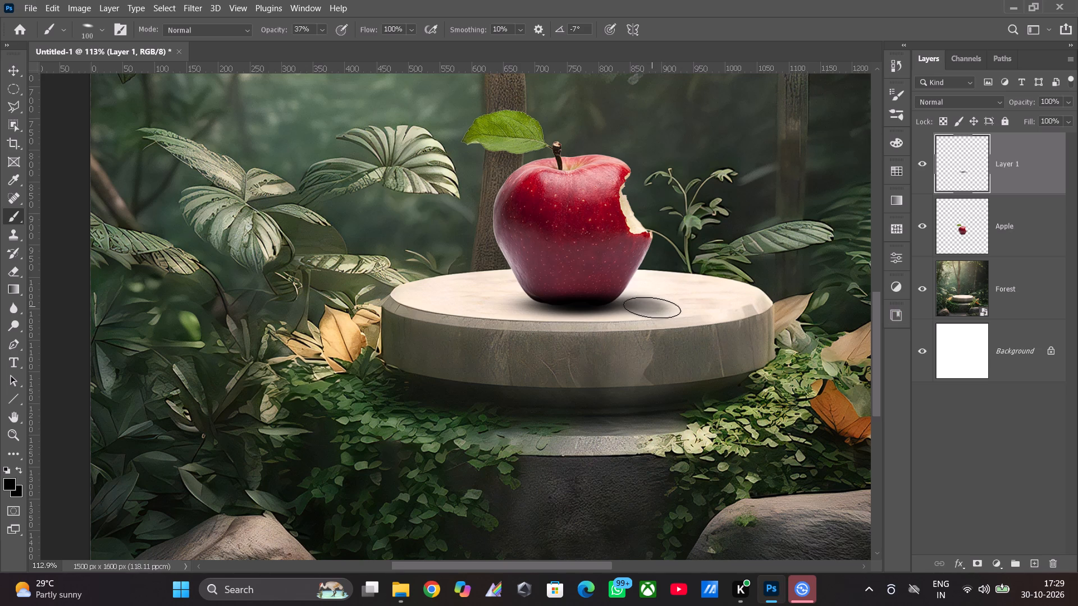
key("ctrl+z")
Enlarge the brush to 158 px at a -4° angle and dab a faint cast shadow on the pedestal beside the apple's bitten side.
left_click(99, 31)
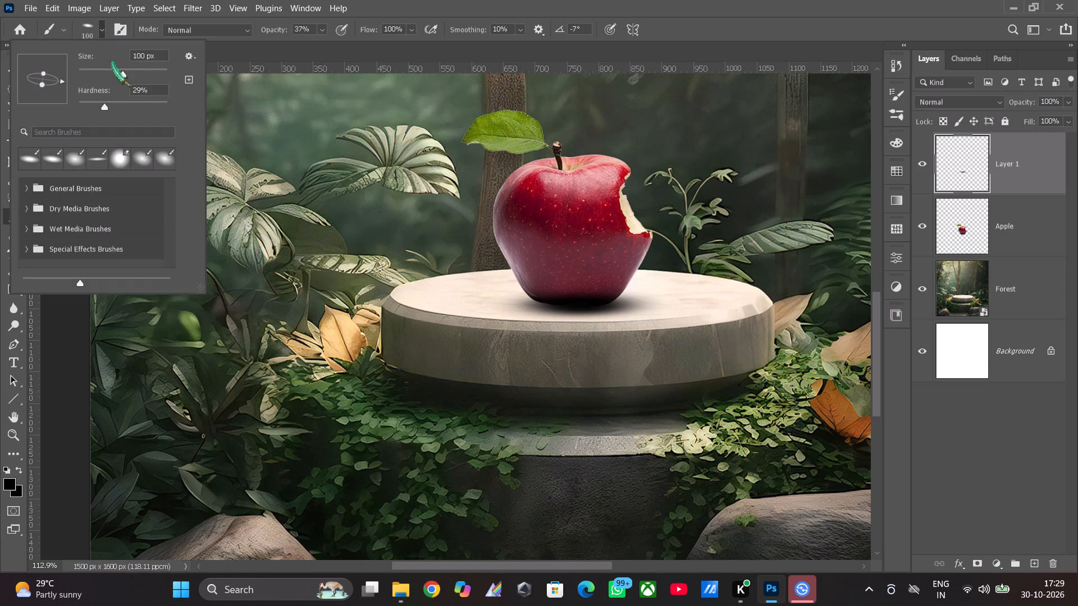
left_click(136, 68)
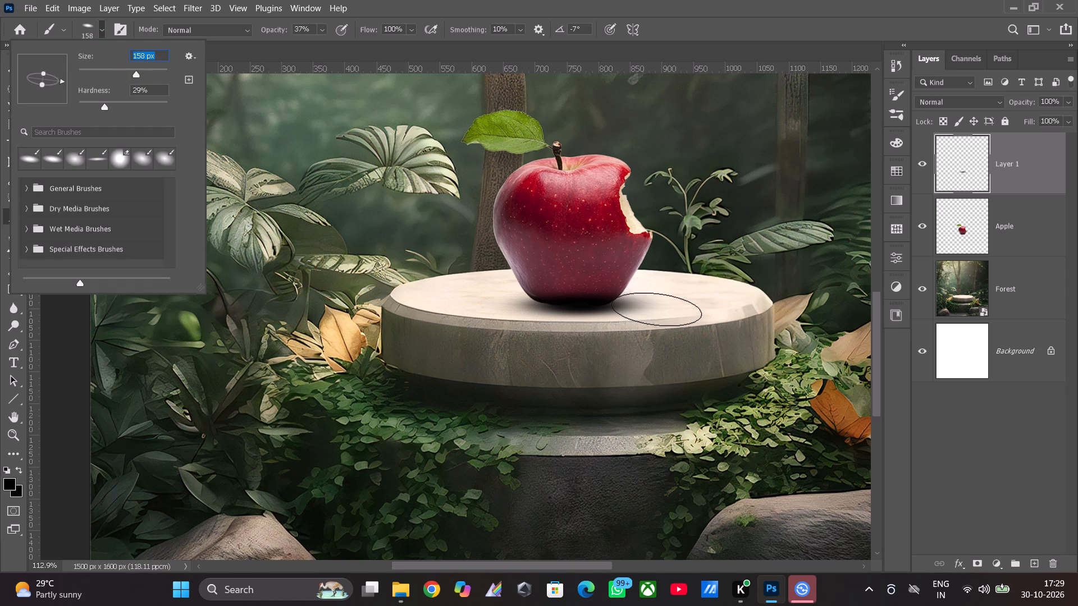
left_click(60, 79)
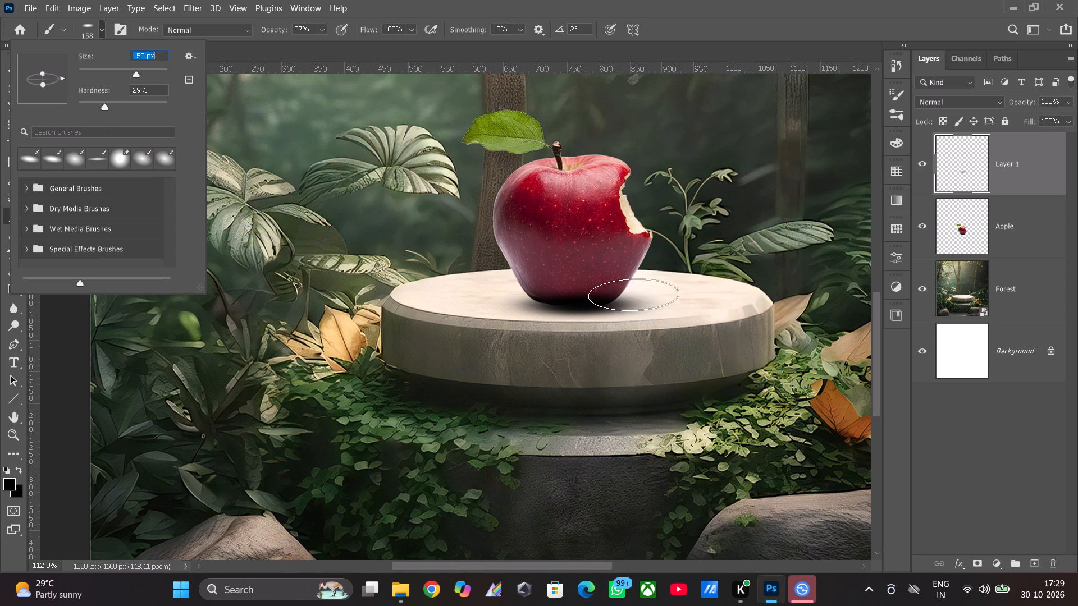
left_click(61, 77)
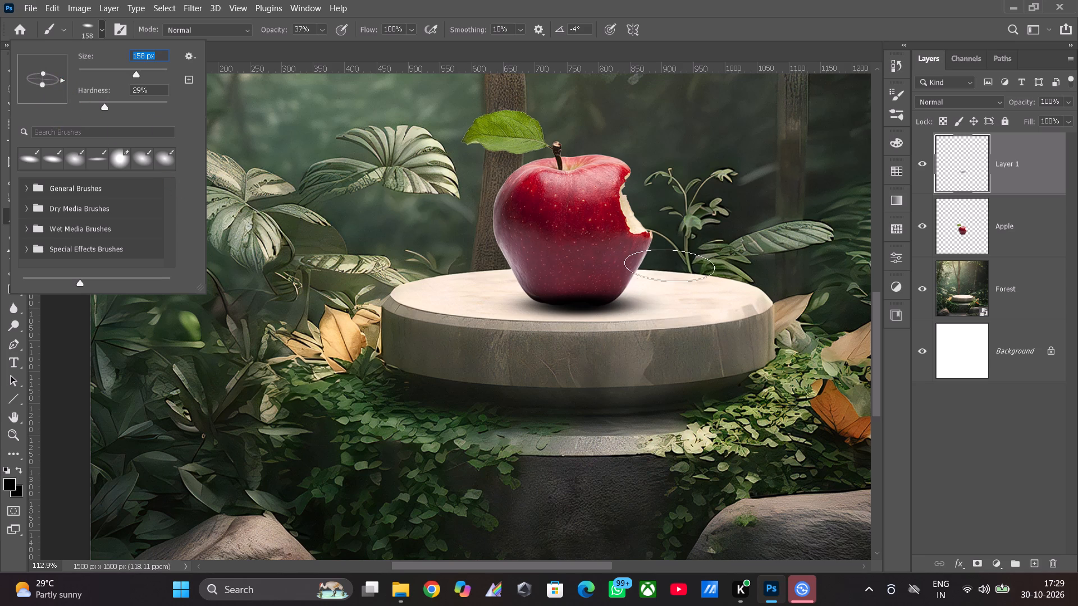
left_click(654, 302)
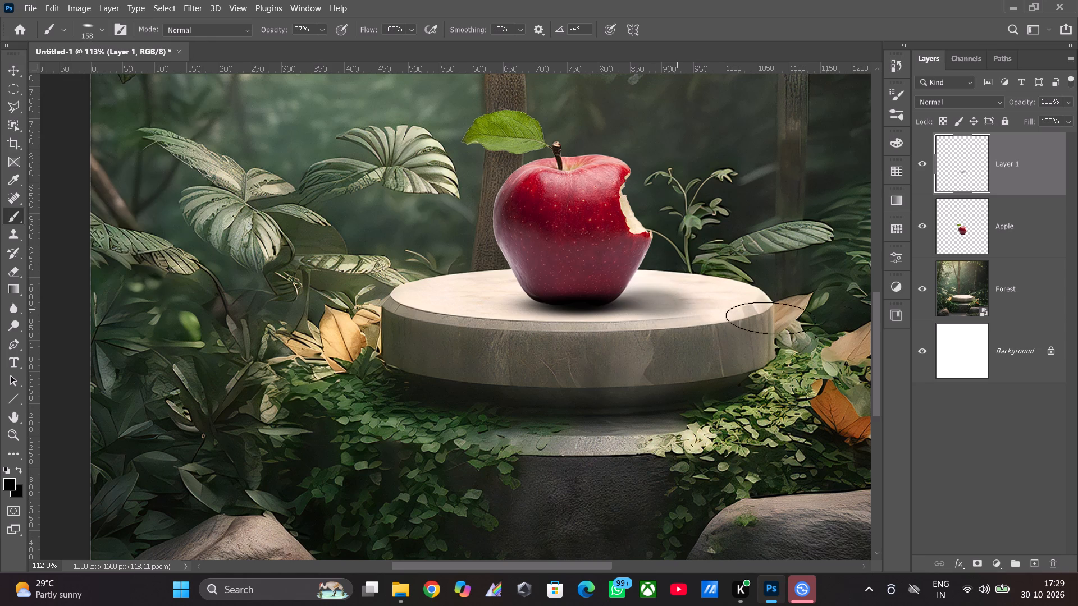
left_click(656, 311)
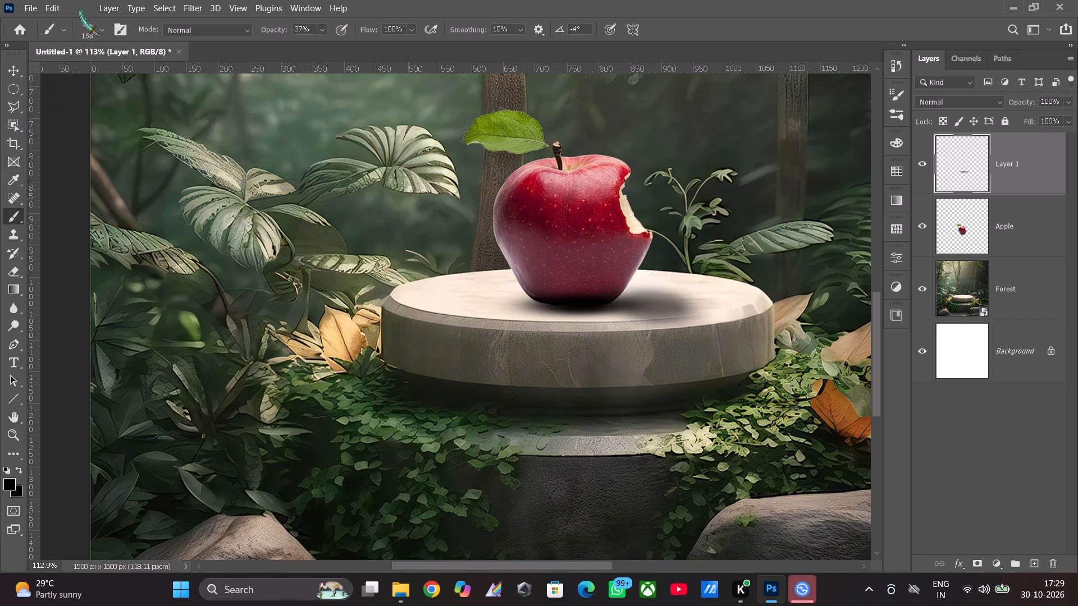
Reduce the brush size to 58 px.
left_click(105, 29)
left_click(104, 67)
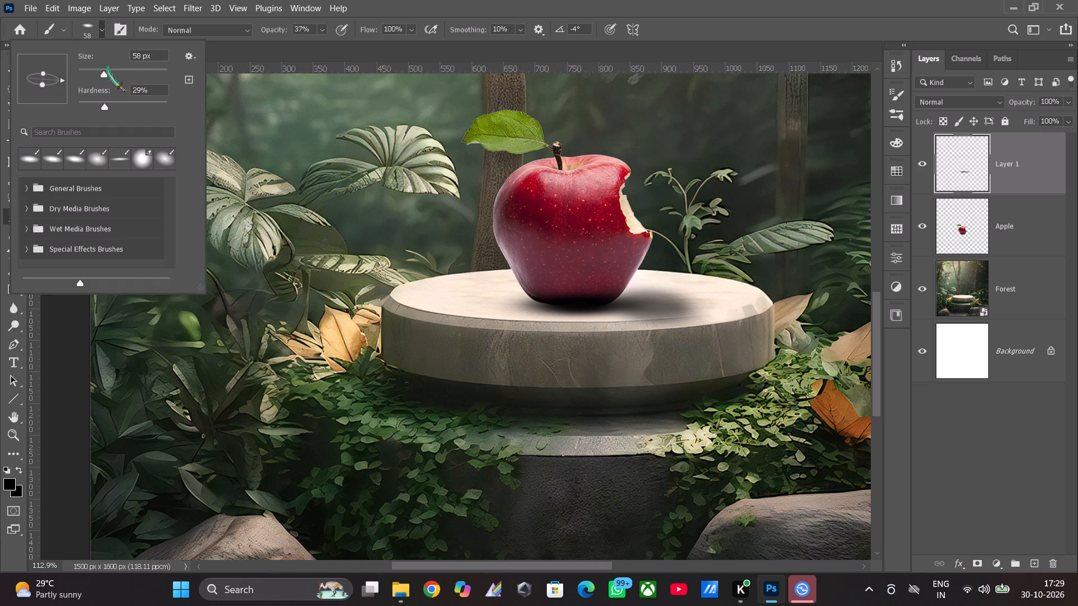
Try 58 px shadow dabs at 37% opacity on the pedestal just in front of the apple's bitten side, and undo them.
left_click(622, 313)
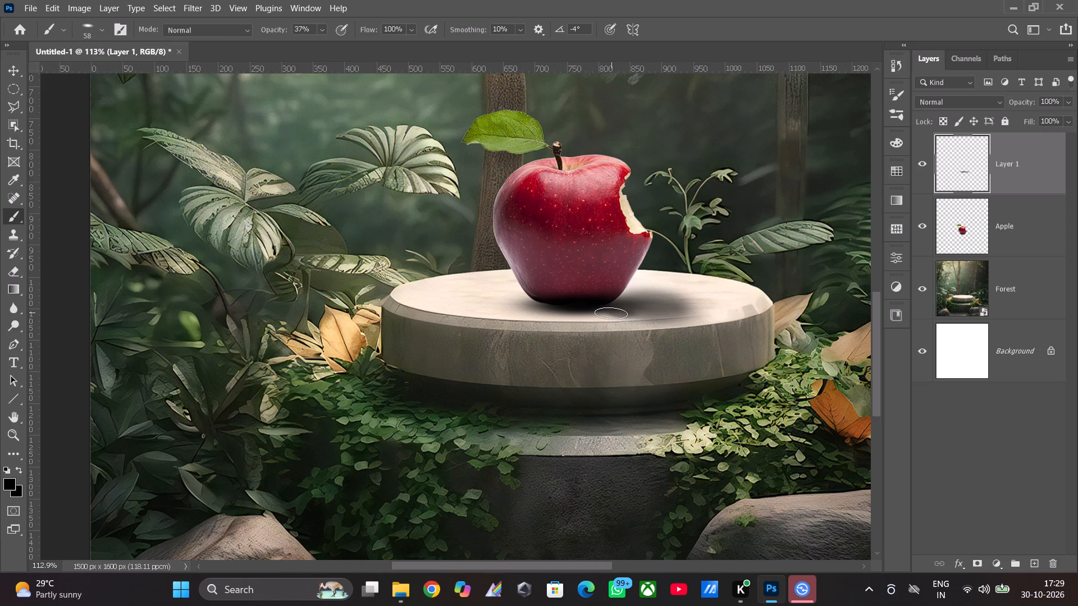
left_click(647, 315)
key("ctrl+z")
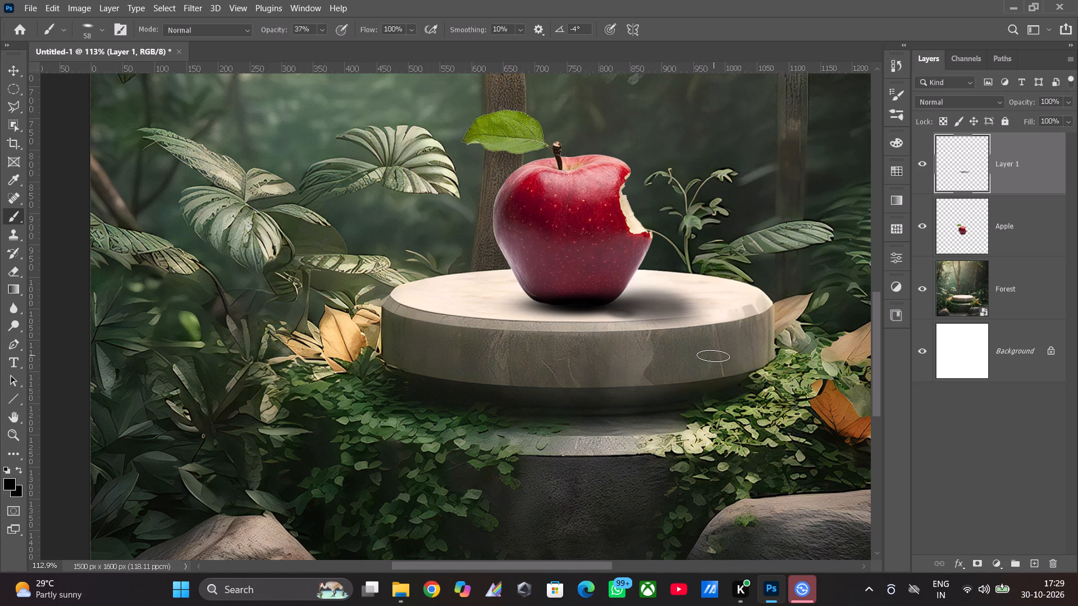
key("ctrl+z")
Lower the brush opacity to 17%.
left_click(326, 27)
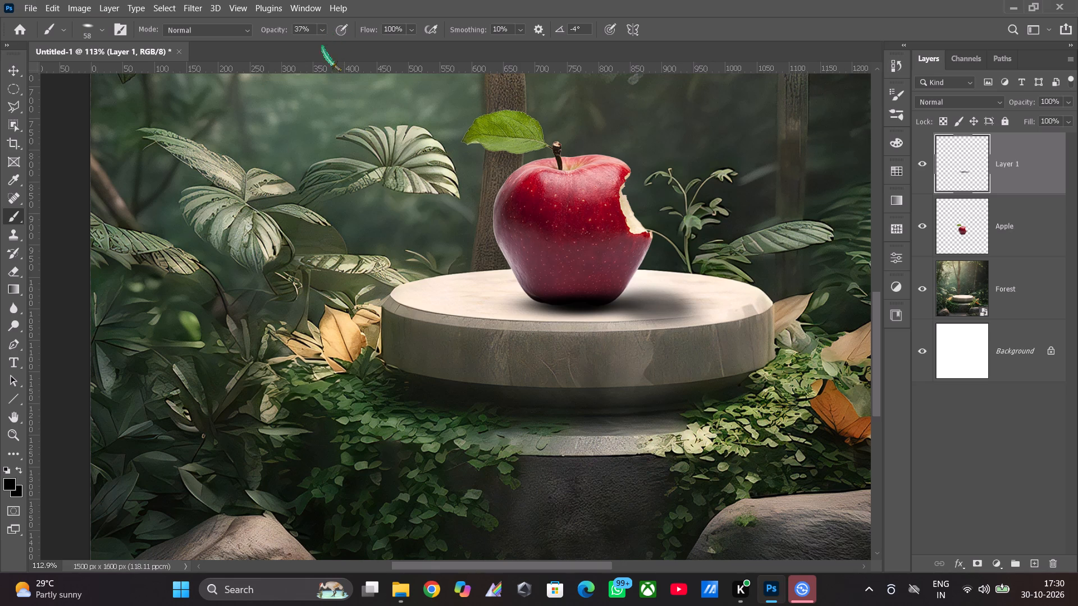
left_click(317, 46)
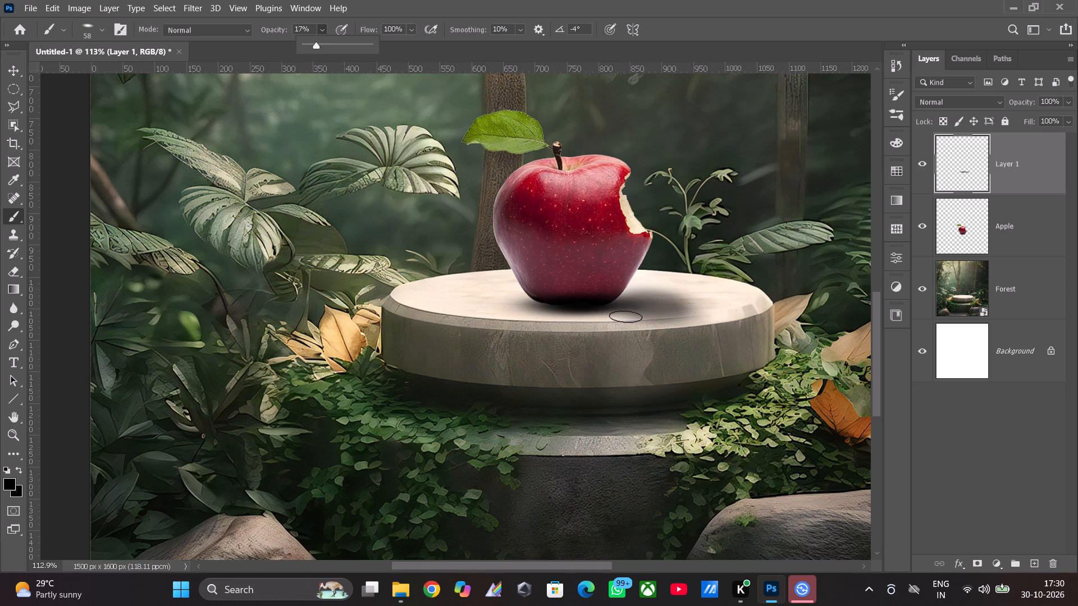
left_click(622, 315)
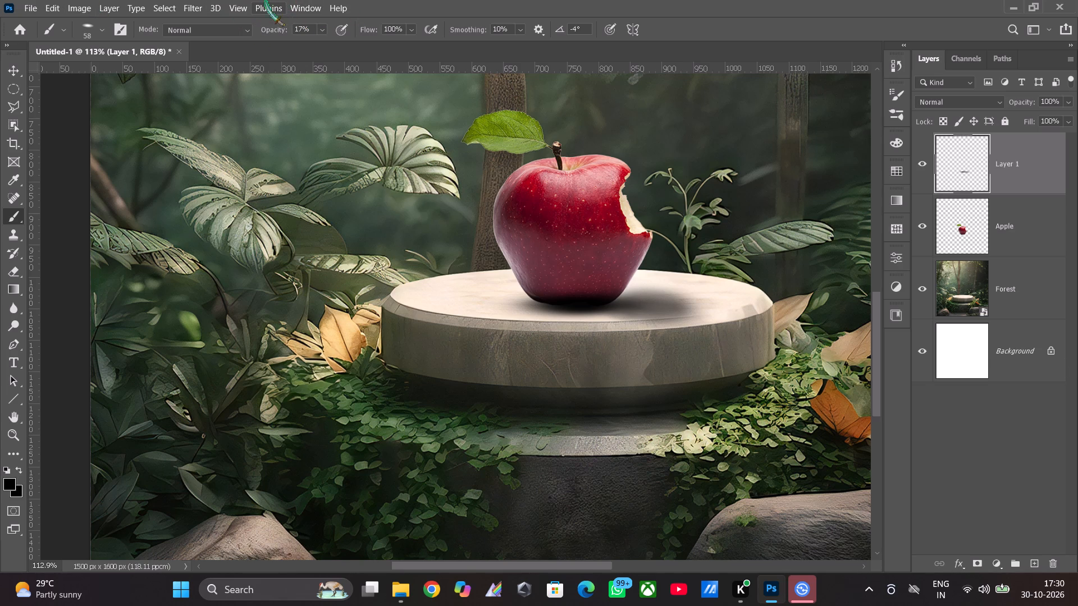
Apply a Gaussian Blur with a 3.5 px radius to the shadow on Layer 1.
left_click(198, 8)
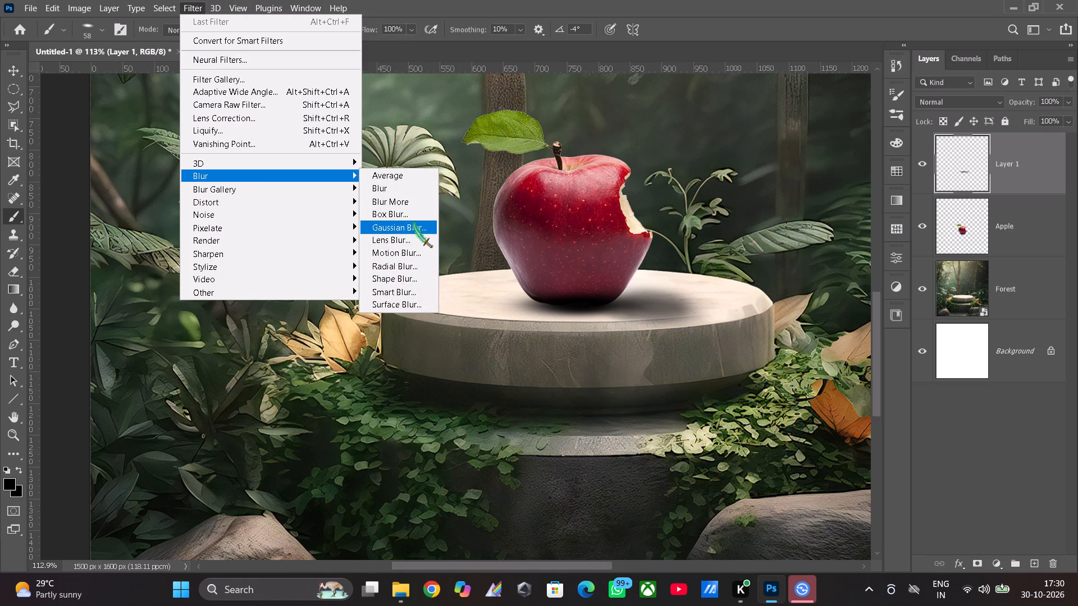
left_click(414, 223)
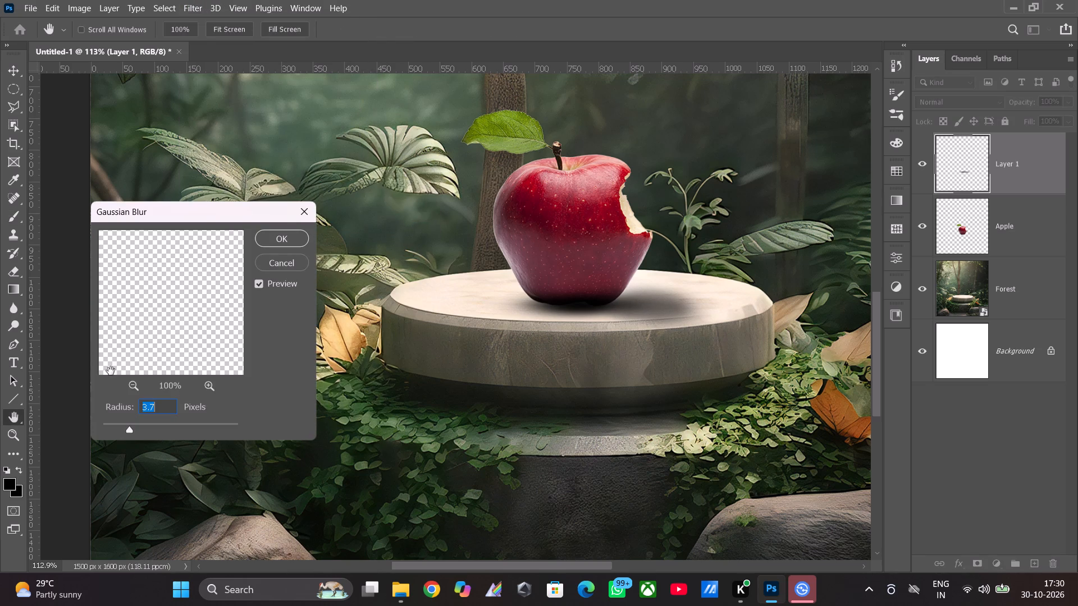
left_click(150, 424)
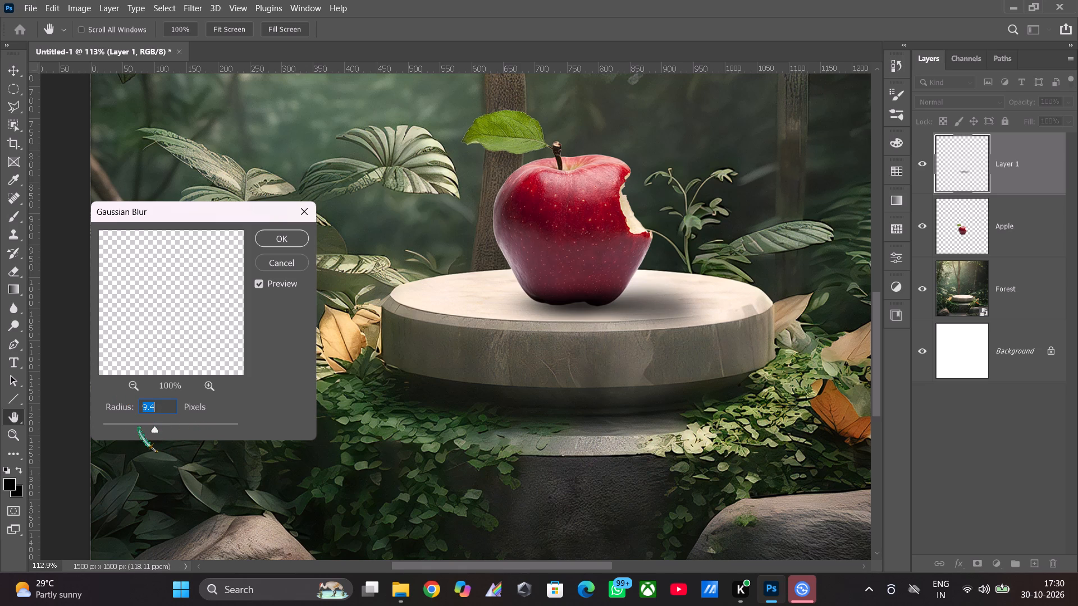
left_click(129, 425)
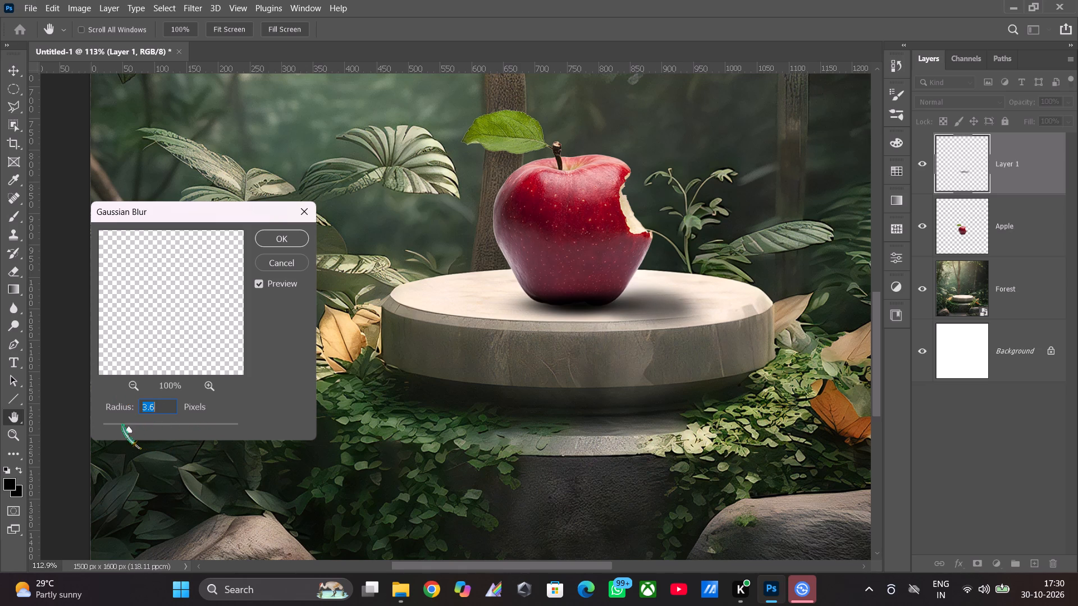
left_click(117, 424)
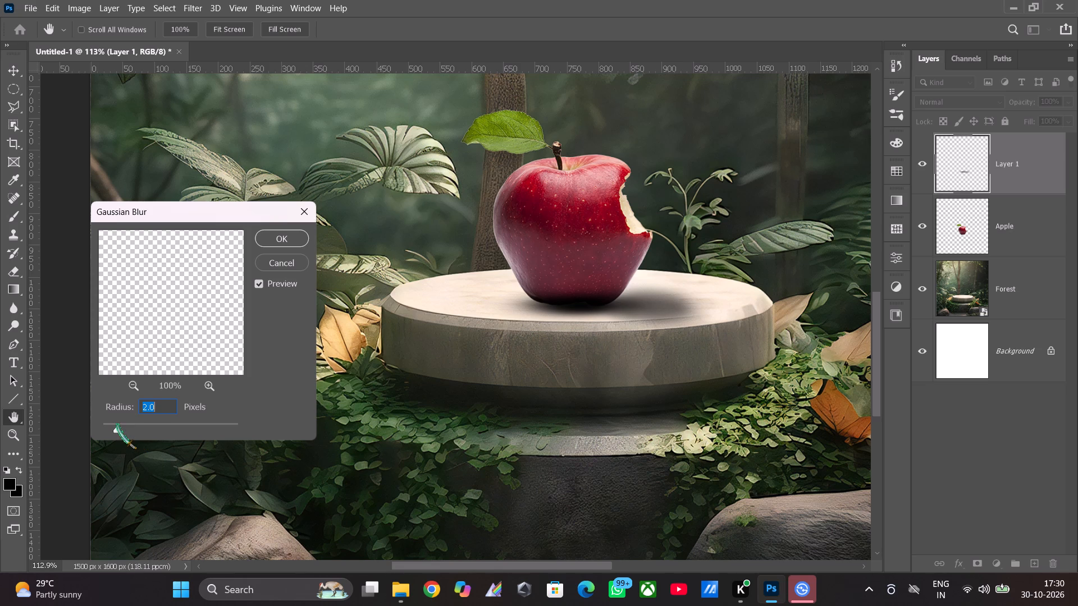
left_click(129, 423)
left_click(287, 240)
Dab faint 58 px shading under the apple's base and across its bottom edge at 17% opacity.
left_click(571, 302)
left_click(573, 304)
left_click(579, 304)
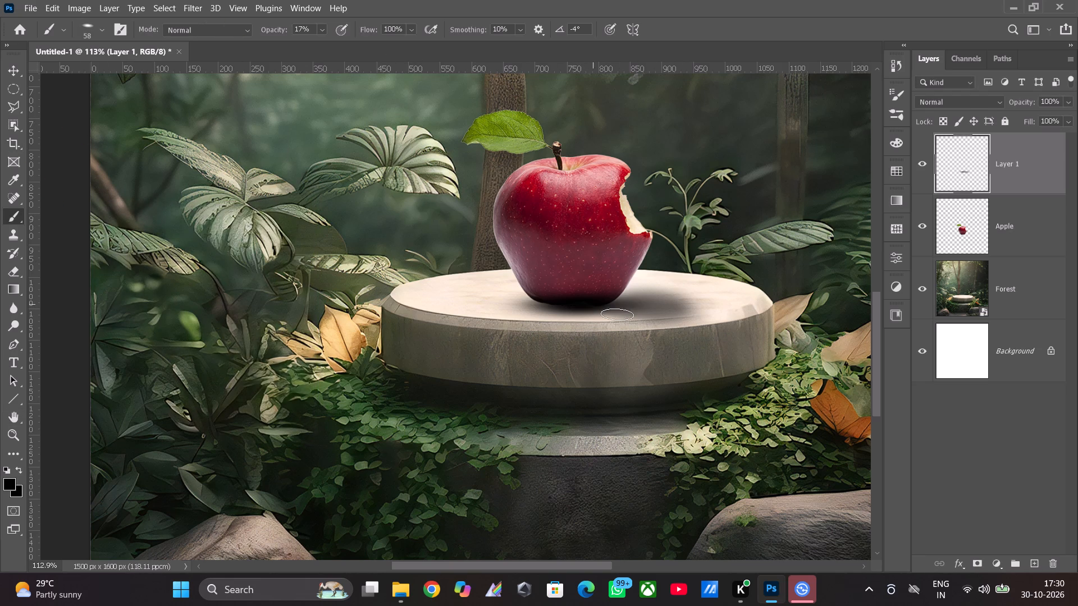
left_click(546, 291)
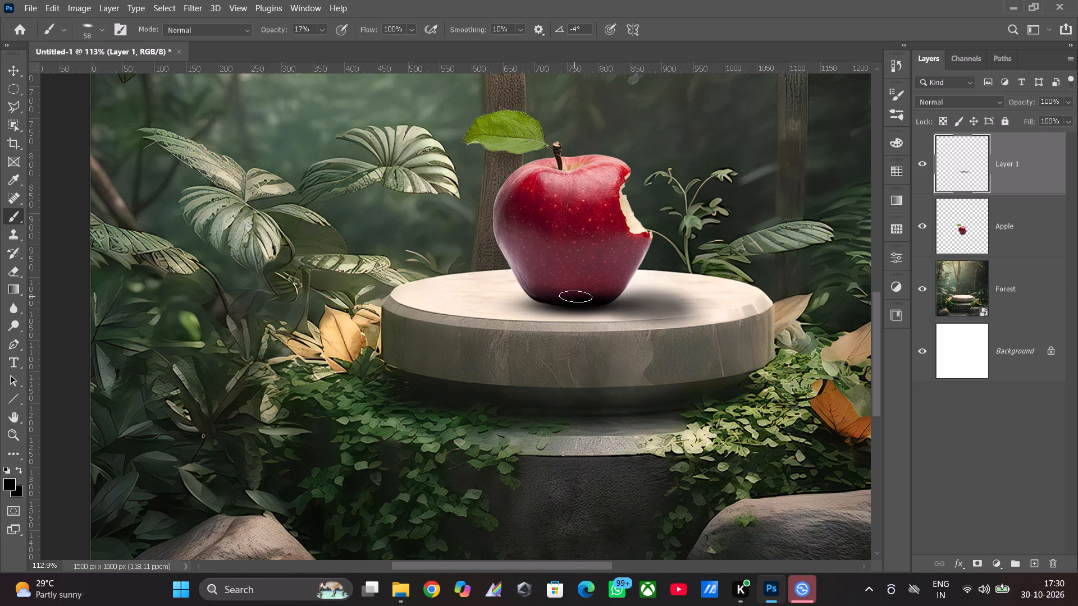
left_click(572, 291)
left_click(596, 288)
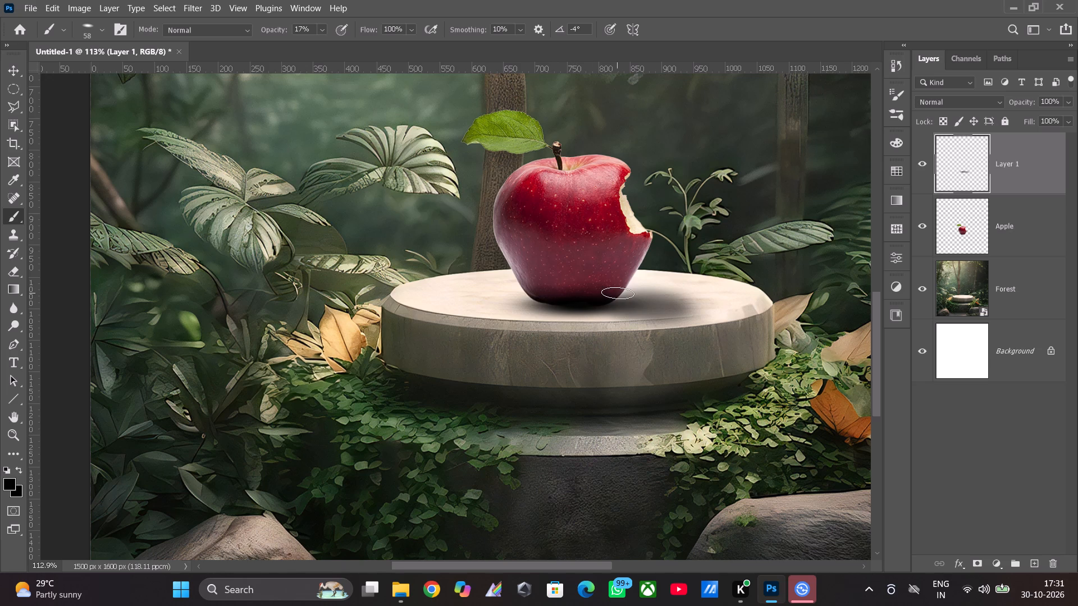
left_click(618, 293)
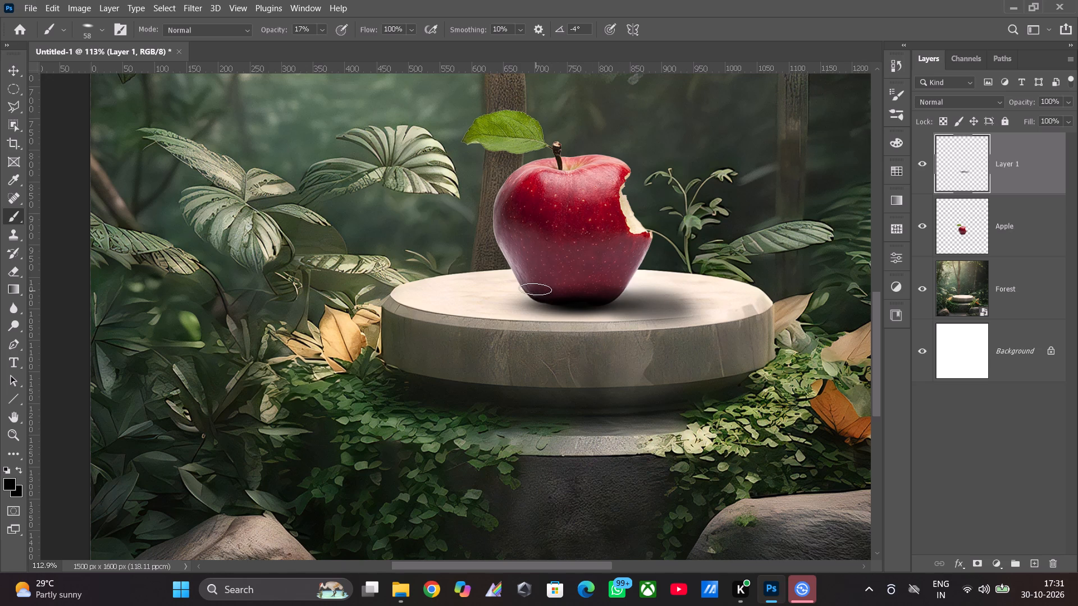
left_click(535, 289)
Deepen the contact shadow beneath the apple and beside its base on the bitten side with faint dabs.
double_click(557, 306)
left_click(614, 306)
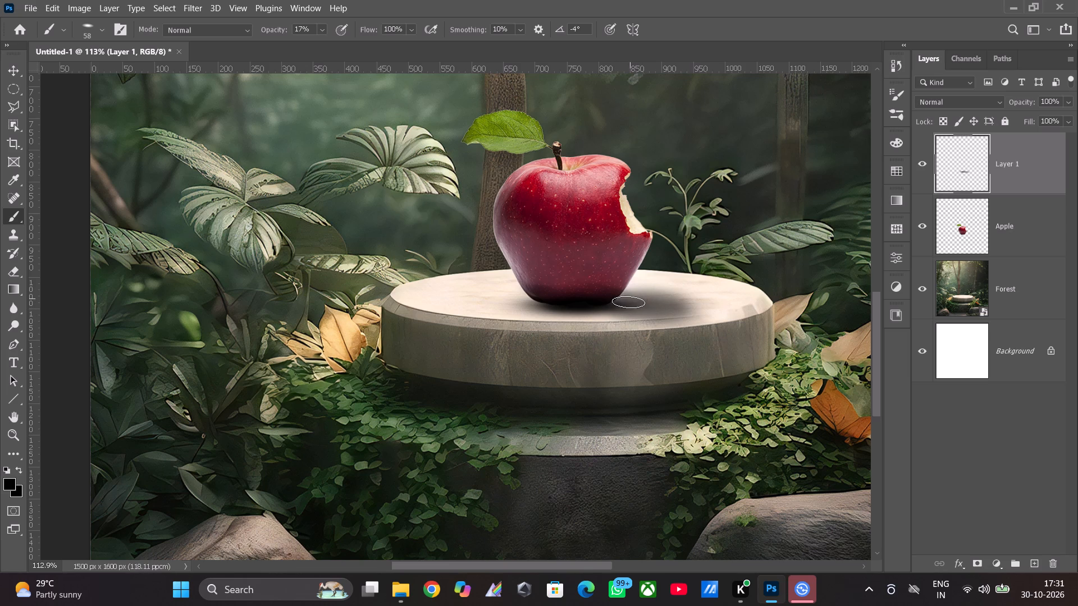
left_click(626, 303)
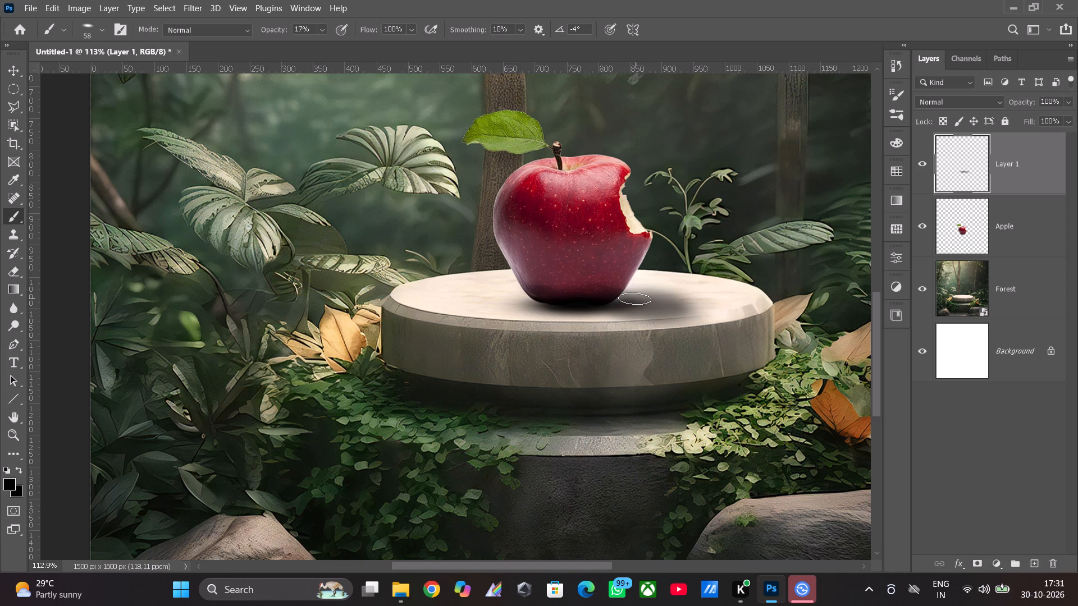
left_click(633, 299)
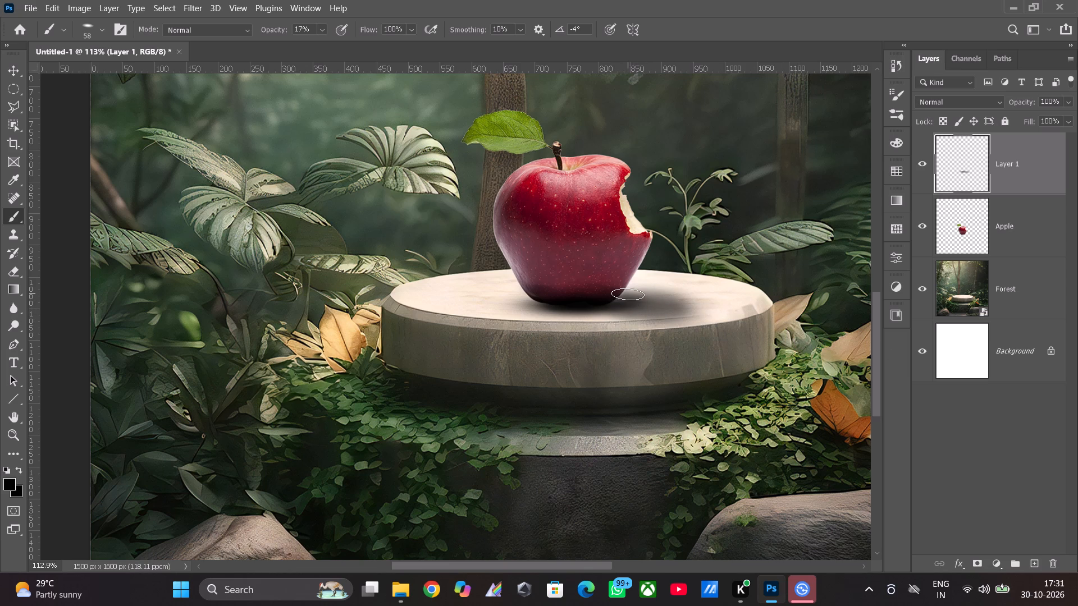
left_click(628, 292)
Darken the apple's bottom edge with faint dabs, building up the shading at the corner opposite the bite.
left_click(542, 291)
left_click(566, 290)
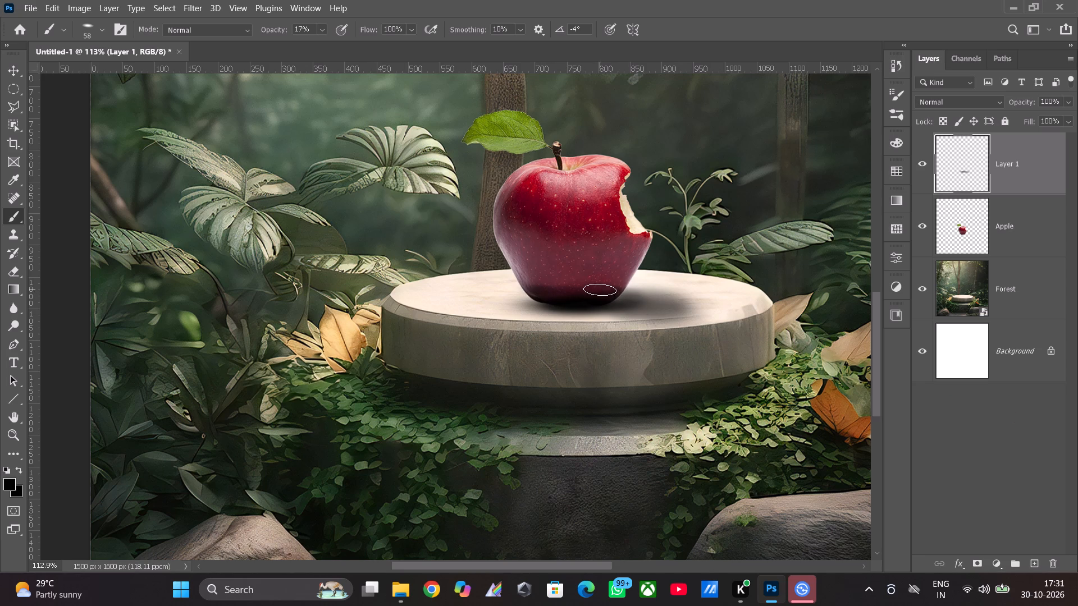
left_click(613, 288)
left_click(537, 290)
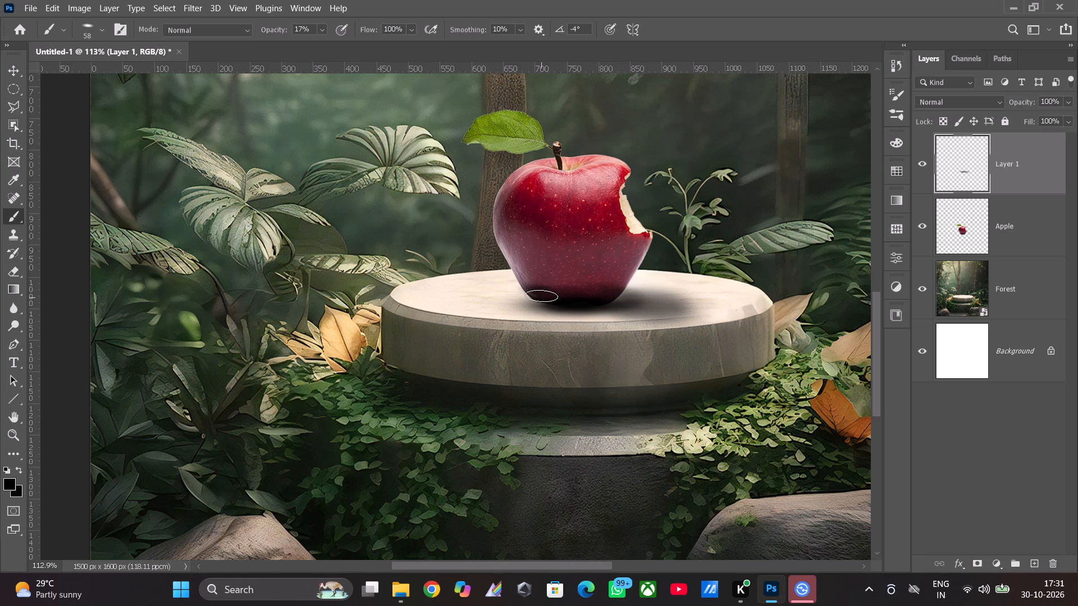
left_click(541, 296)
left_click(532, 291)
Make the brush rounder, enlarge it to 100 px, and dab faint shading over the apple's lower body beneath the bite.
left_click(99, 30)
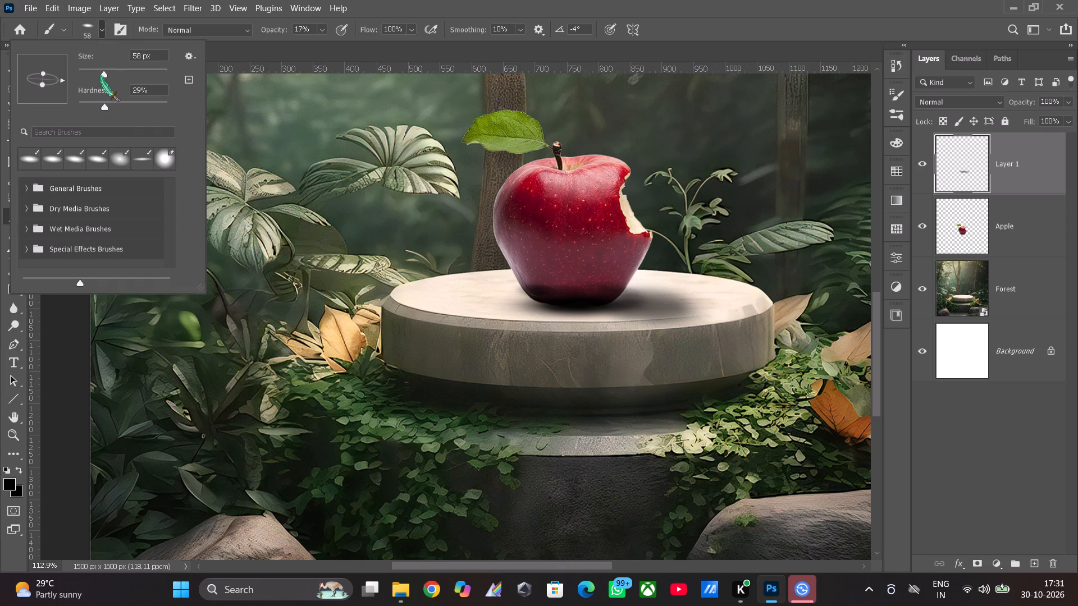
left_click_drag(40, 82, 40, 90)
left_click_drag(40, 90, 42, 91)
left_click_drag(120, 70, 124, 77)
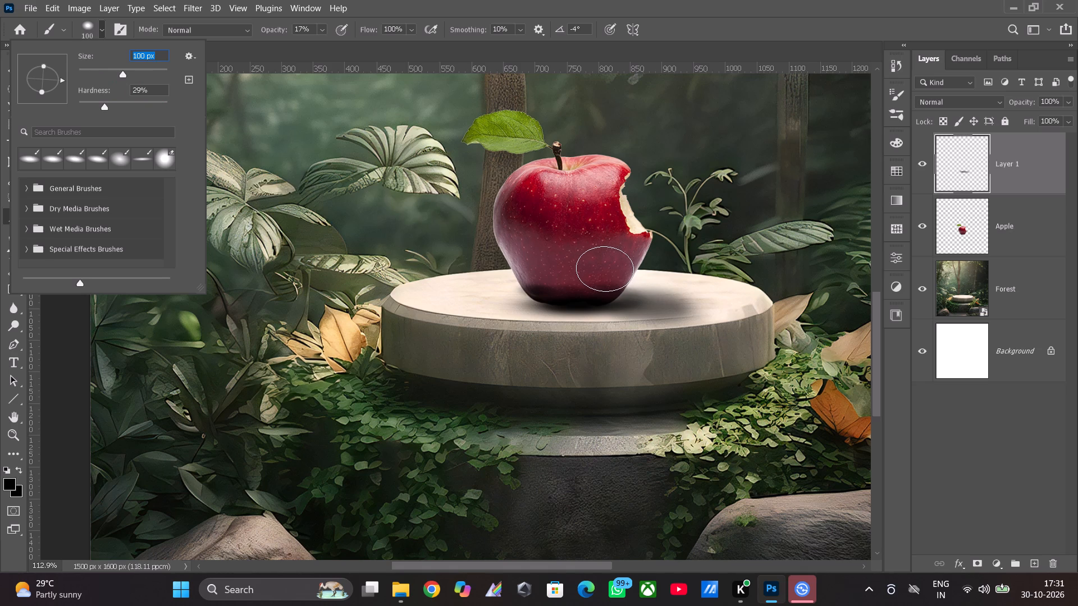
left_click(605, 269)
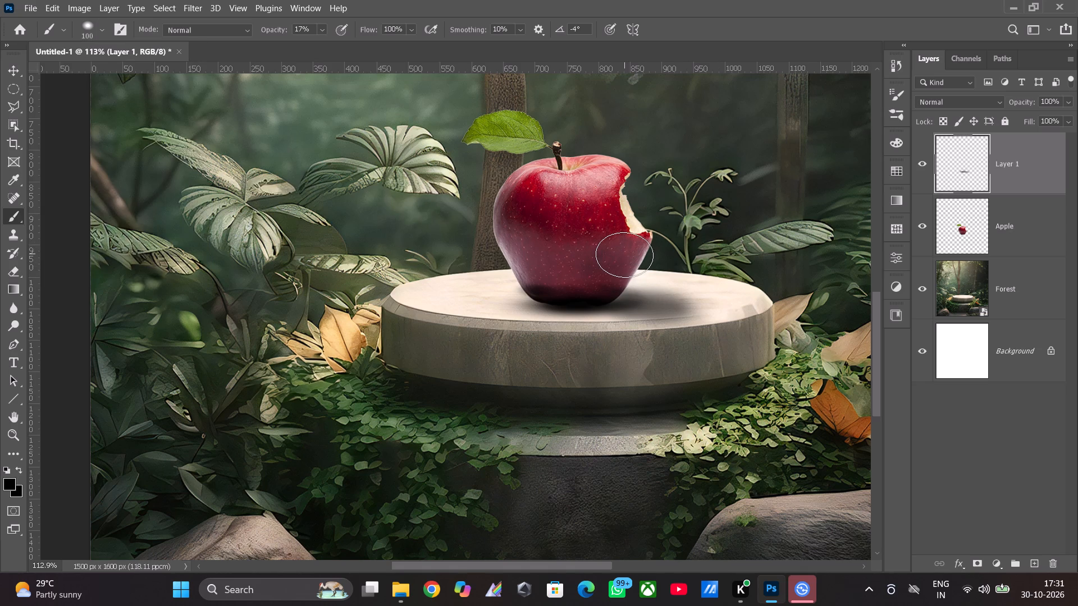
left_click(621, 252)
left_click(604, 274)
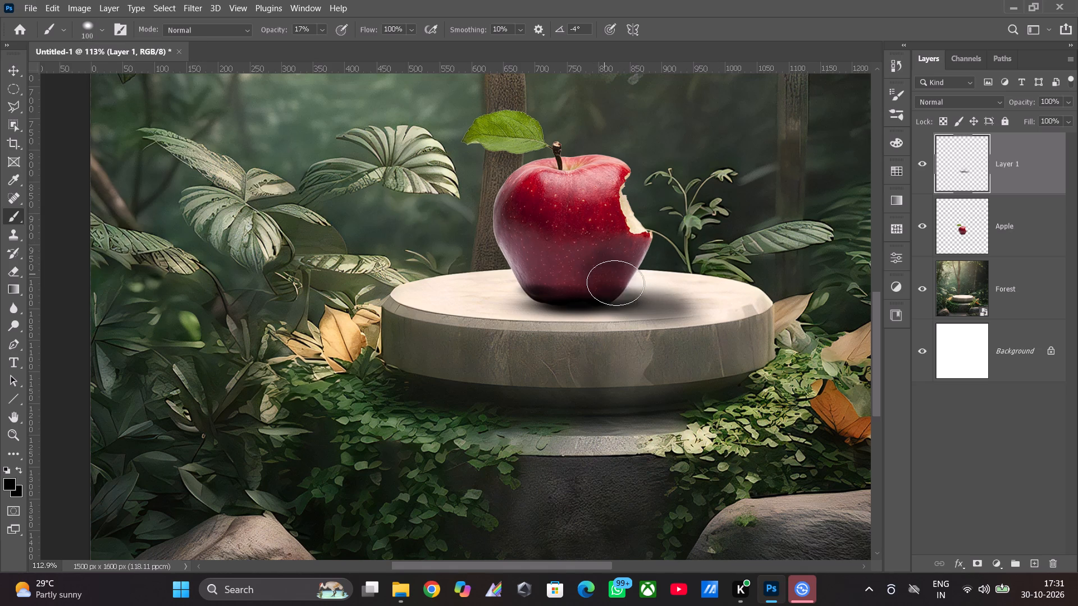
left_click_drag(599, 291, 600, 300)
left_click(579, 268)
left_click(590, 247)
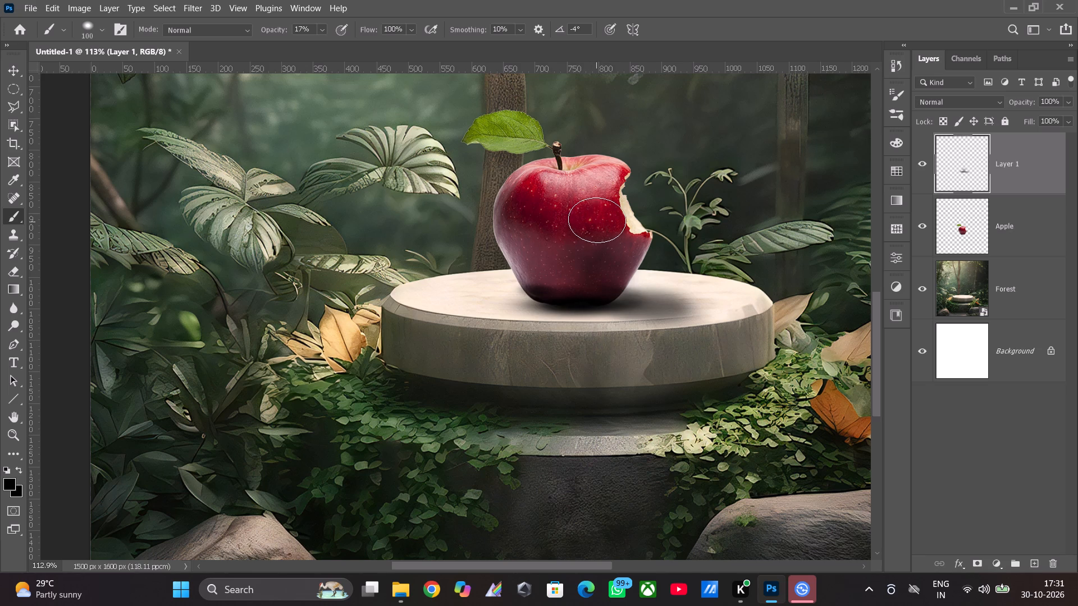
left_click(597, 219)
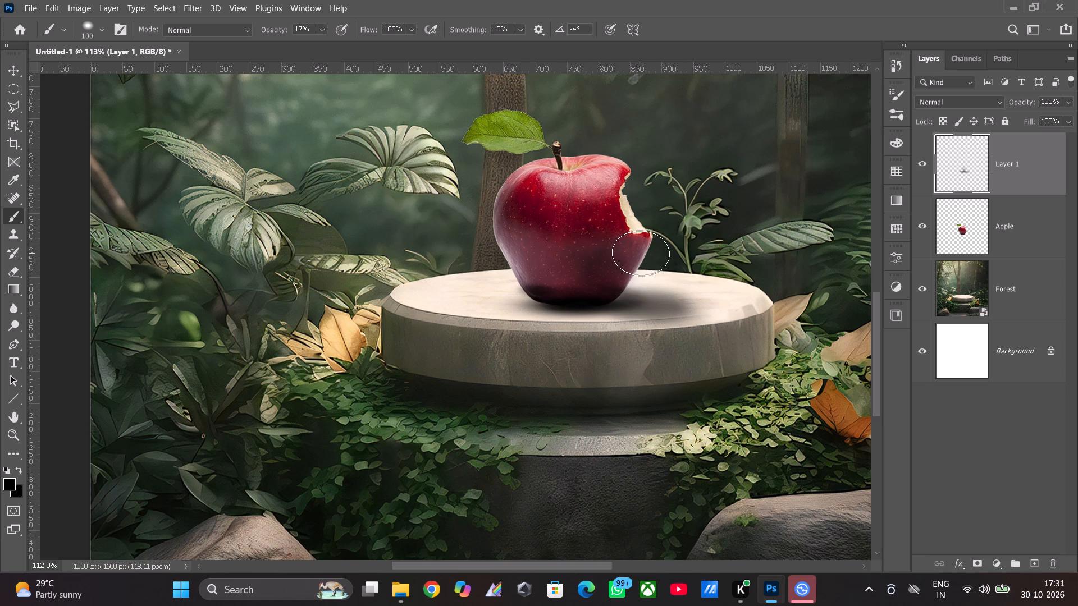
left_click(641, 252)
Extend the faint shading across the apple's lower centre toward the side opposite the bite.
left_click(576, 275)
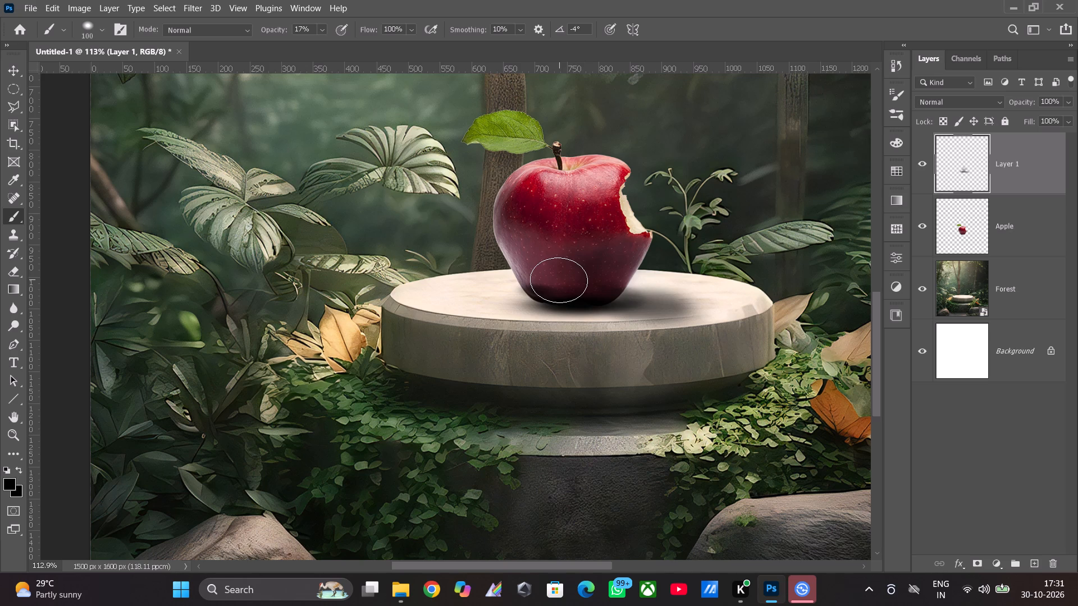
left_click(559, 280)
left_click(542, 271)
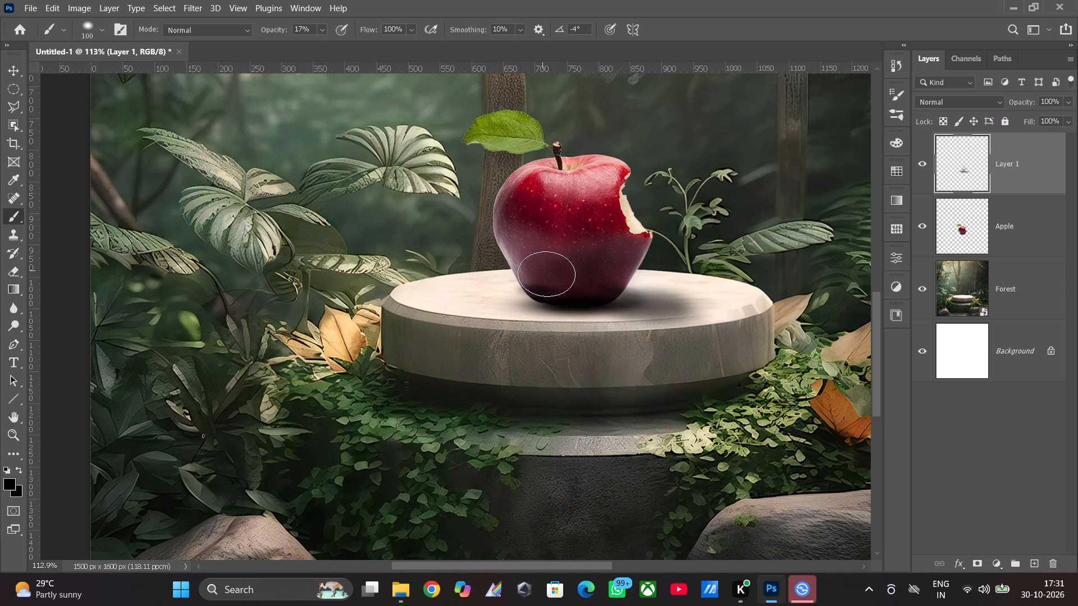
left_click(563, 279)
Dab a second layer of shading below the bite and across the apple's lower centre.
left_click(609, 274)
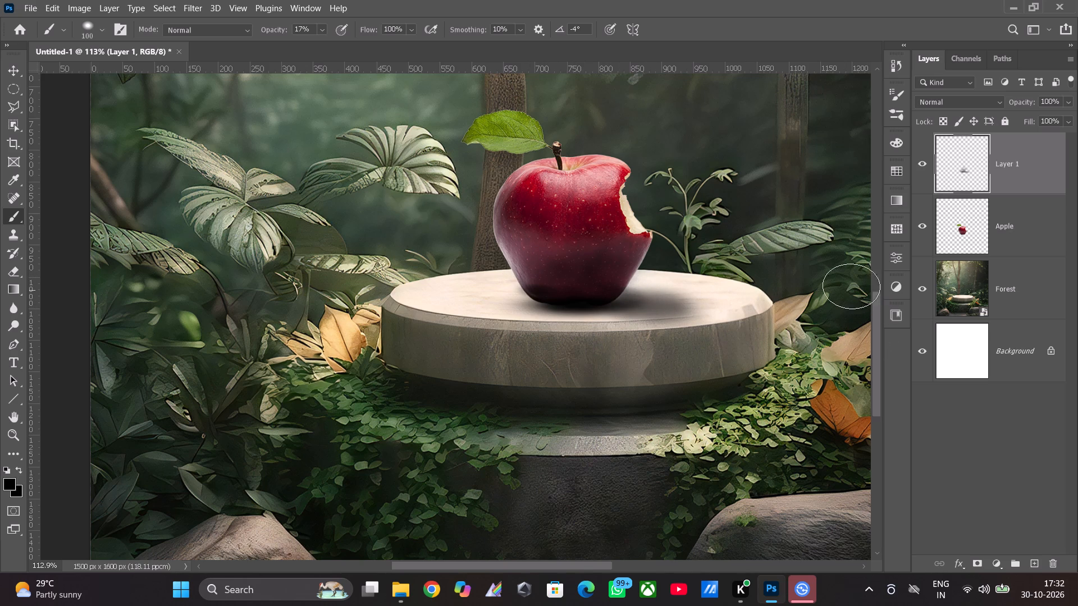
left_click(600, 233)
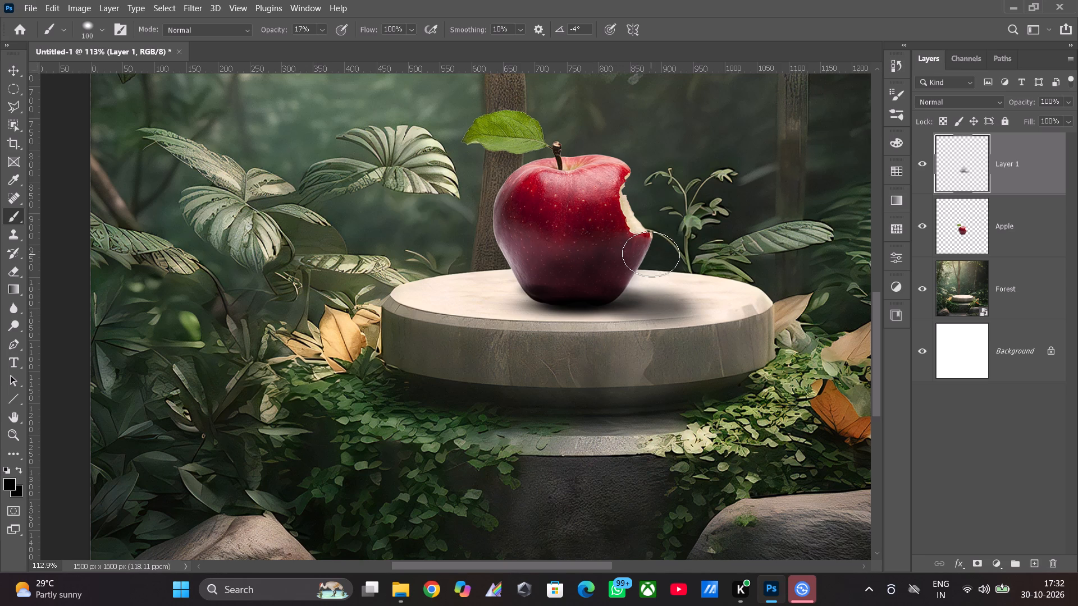
left_click(651, 254)
left_click(604, 271)
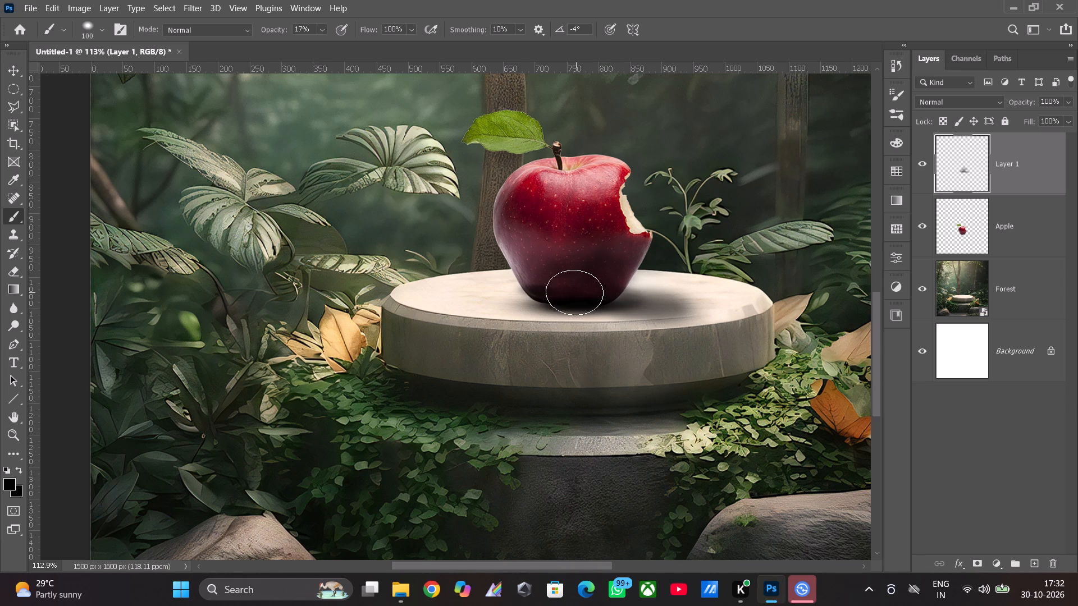
left_click(557, 271)
left_click(568, 283)
Carry the faint shading up into the middle of the apple, blending it with the darkened lower half.
left_click(600, 229)
left_click(580, 243)
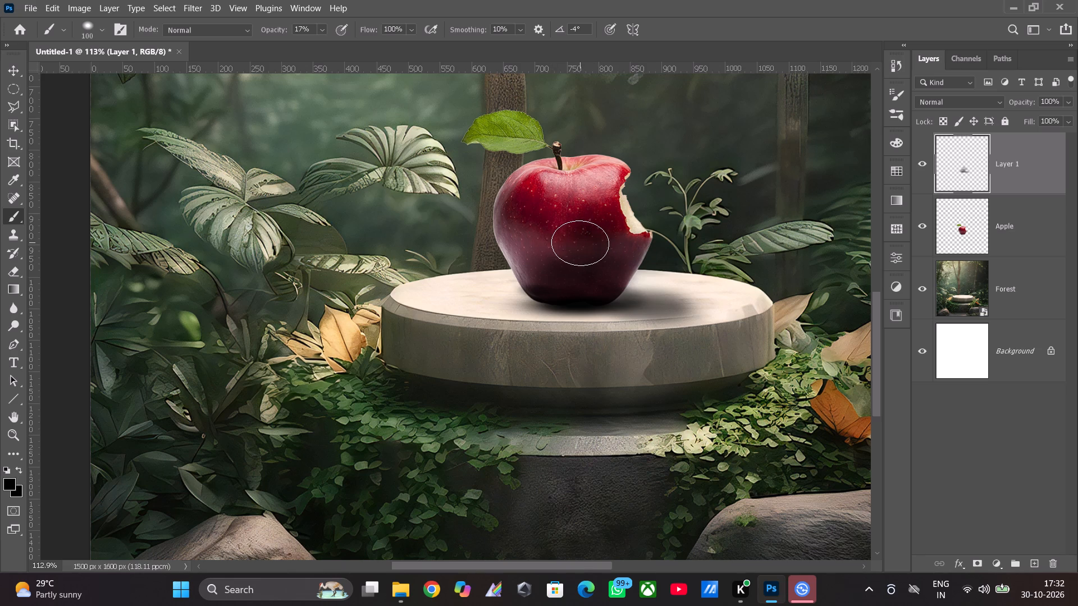
left_click(558, 267)
left_click(568, 245)
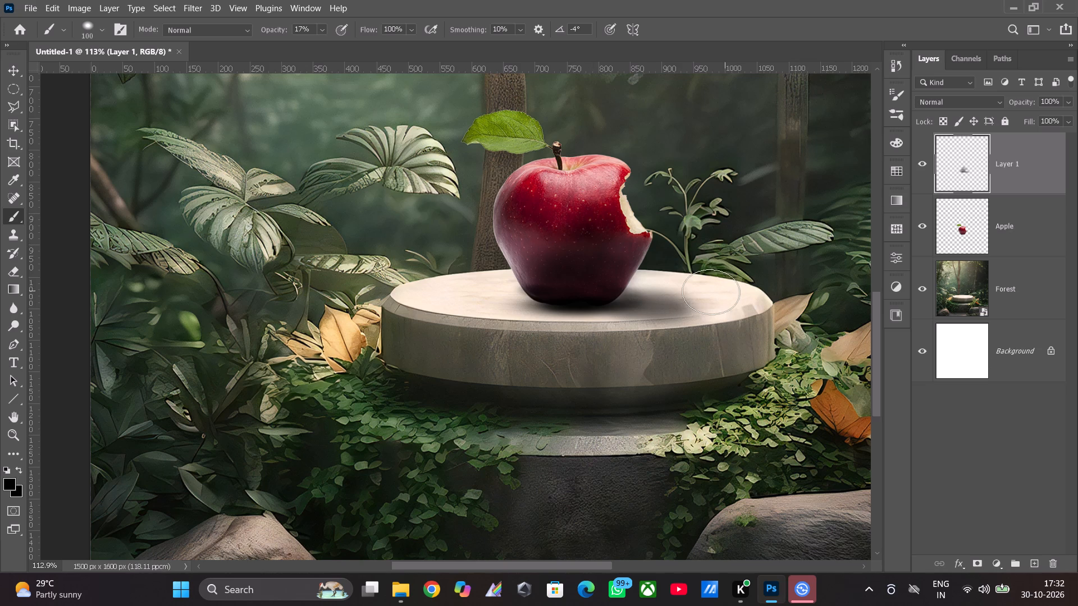
left_click(559, 244)
left_click(570, 230)
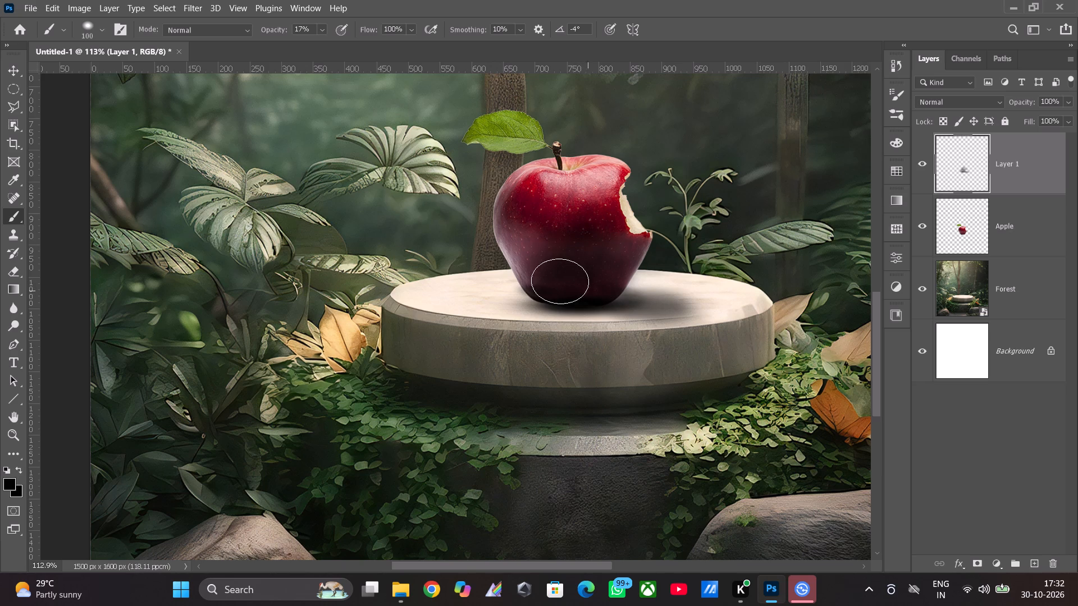
left_click(551, 245)
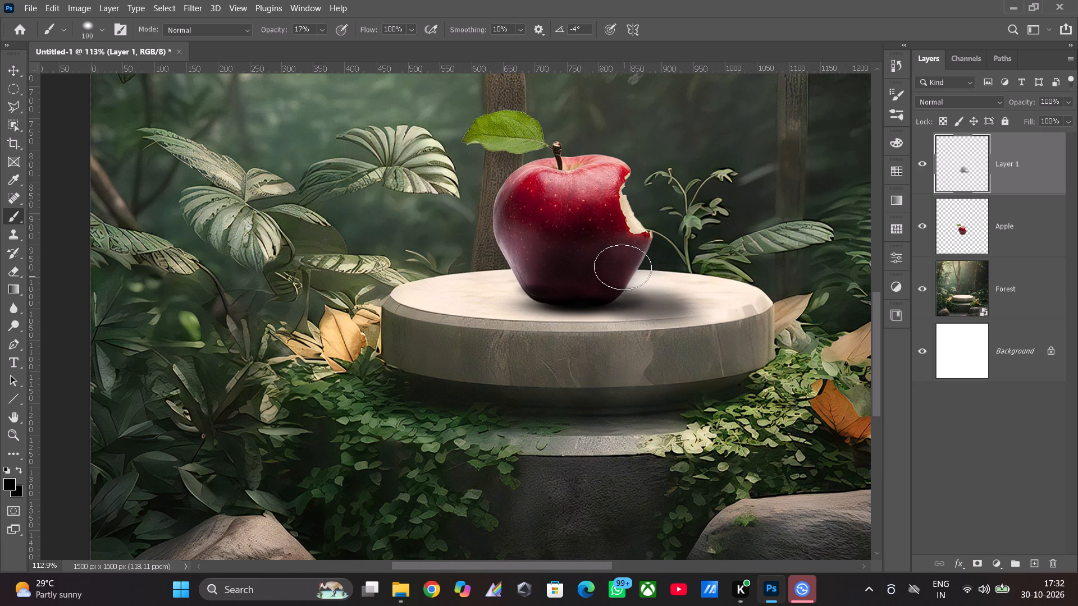
Deepen the shading along the apple's lower edge beneath the bite and in its lower centre with faint dabs.
left_click(623, 264)
left_click(631, 247)
left_click(606, 268)
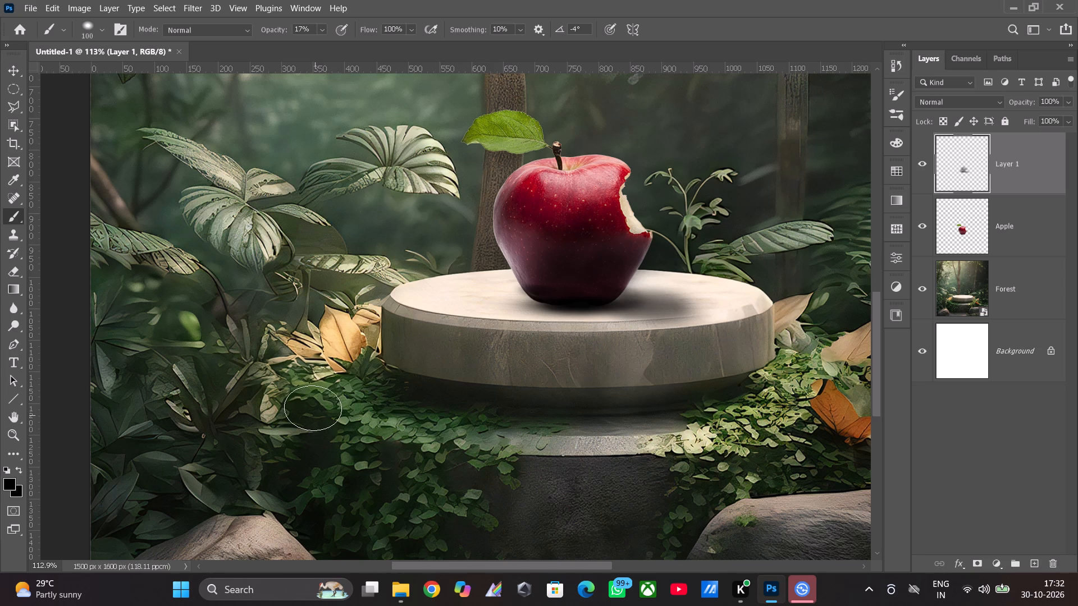
left_click(587, 250)
left_click(604, 279)
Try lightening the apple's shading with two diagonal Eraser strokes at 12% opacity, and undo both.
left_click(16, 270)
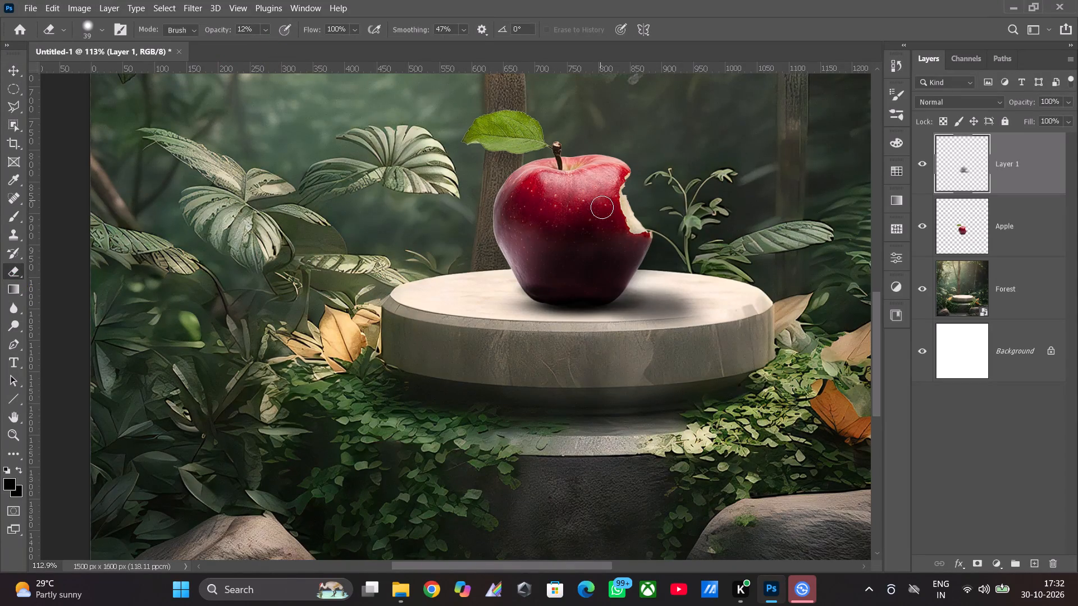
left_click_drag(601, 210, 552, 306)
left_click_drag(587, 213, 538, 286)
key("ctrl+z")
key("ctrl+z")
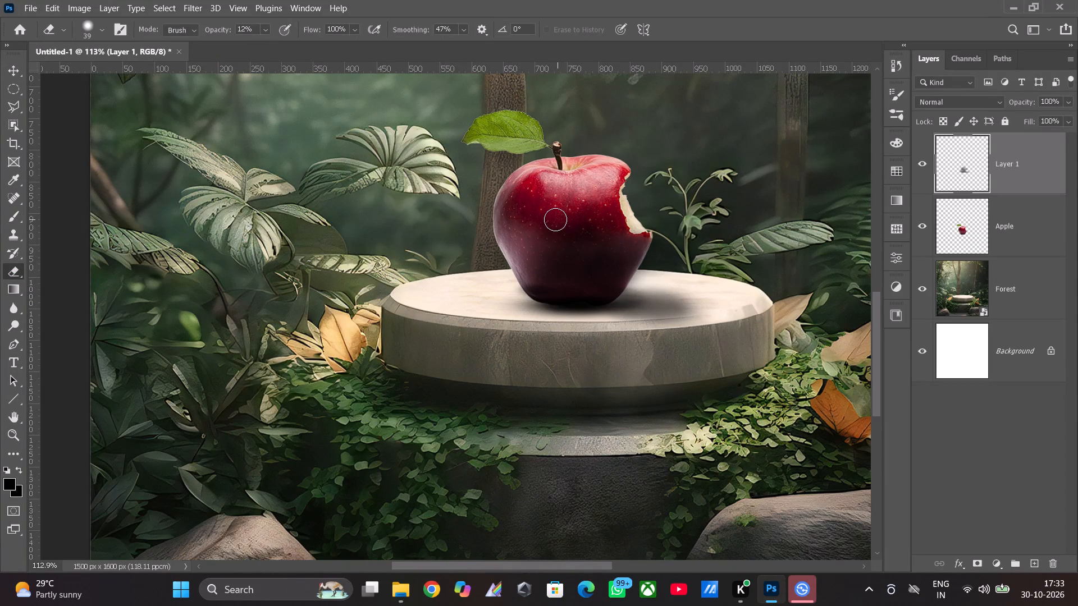
Soften the shading across the middle of the apple with short Eraser strokes at 4% opacity.
left_click(267, 30)
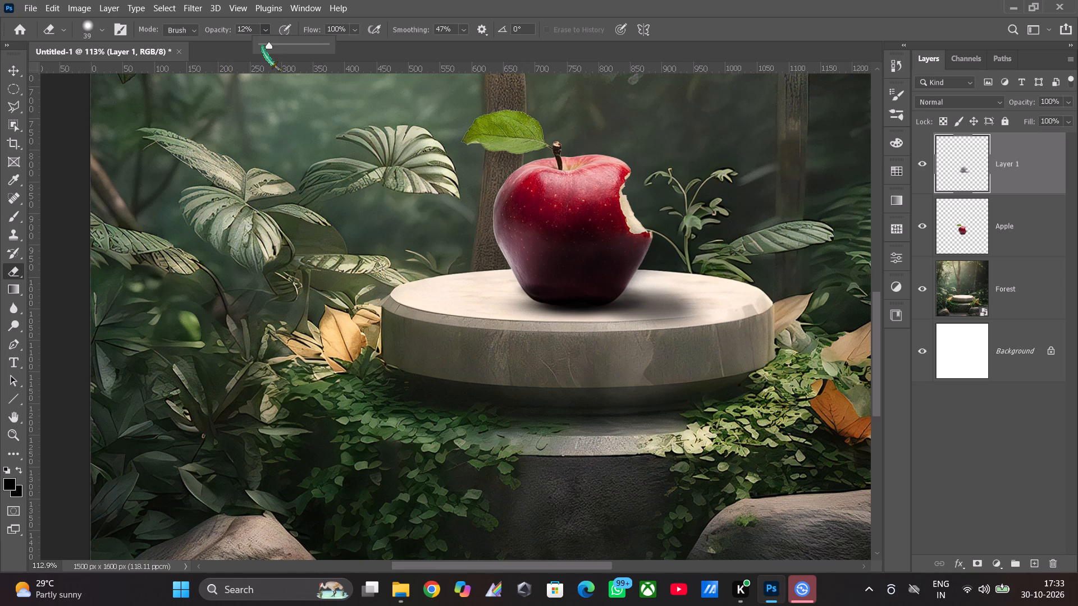
left_click(262, 46)
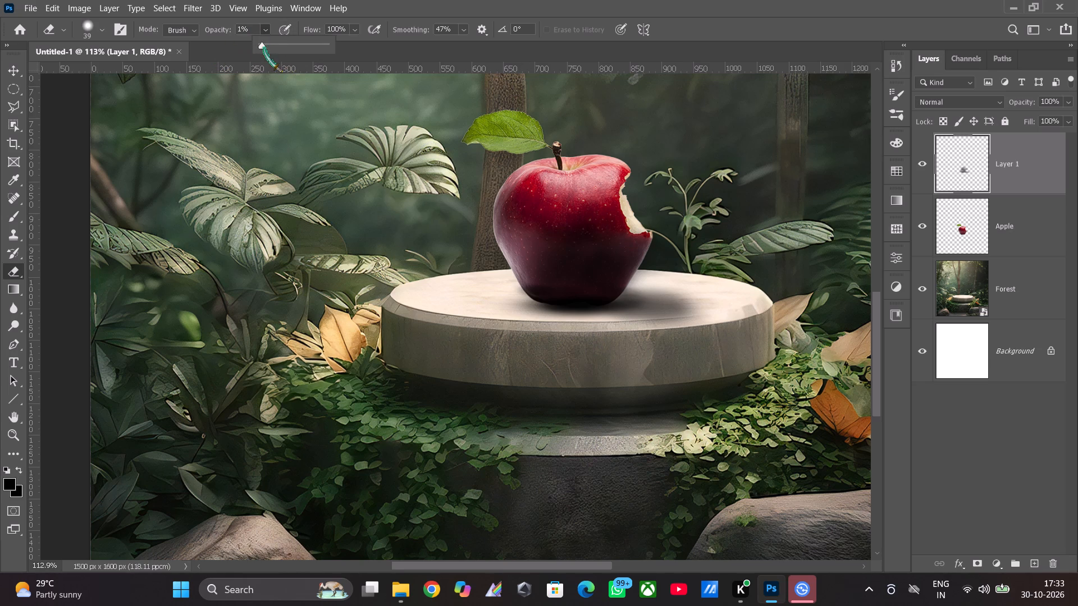
left_click(264, 44)
left_click_drag(563, 209, 579, 261)
left_click_drag(599, 226, 602, 250)
left_click_drag(600, 232, 592, 267)
left_click_drag(566, 224, 565, 264)
left_click_drag(569, 243, 586, 236)
left_click_drag(590, 241, 560, 265)
left_click_drag(578, 242, 564, 244)
left_click_drag(563, 228, 546, 237)
Fade the shading along the apple's edge below the bite and across its lower left side at 4% Eraser opacity.
left_click_drag(652, 228, 652, 245)
left_click_drag(671, 249, 667, 259)
left_click_drag(668, 252, 659, 257)
left_click_drag(650, 257, 637, 262)
left_click_drag(636, 261, 616, 273)
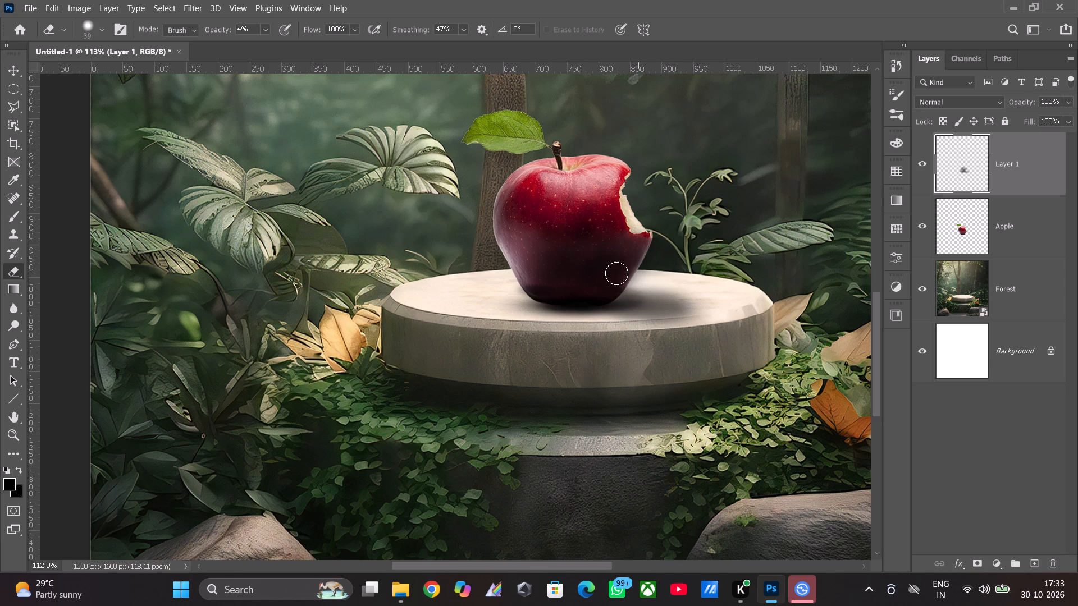
left_click_drag(616, 273, 619, 269)
left_click_drag(566, 276, 513, 283)
left_click_drag(534, 284, 535, 268)
left_click_drag(543, 284, 544, 277)
left_click_drag(544, 277, 543, 277)
left_click_drag(535, 289, 516, 290)
Lighten the shading from beneath the bite down to the apple's base and back across its middle.
left_click_drag(590, 279, 624, 265)
left_click(632, 256)
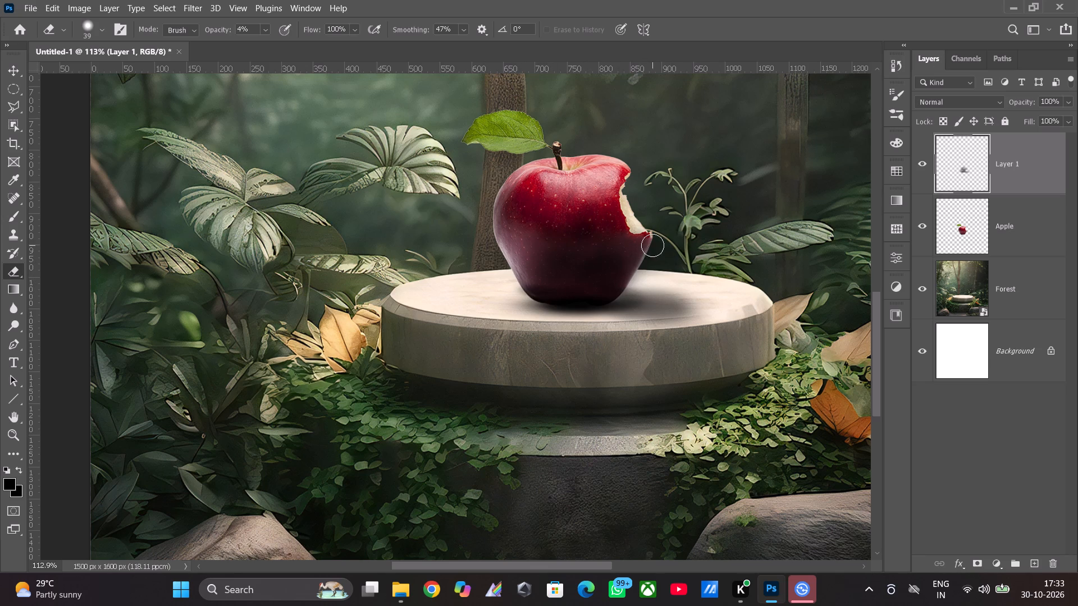
left_click_drag(625, 279, 620, 287)
left_click_drag(607, 295, 564, 311)
left_click_drag(617, 259, 596, 259)
left_click_drag(583, 244, 529, 245)
left_click(656, 235)
Blend the upper edge of the shading at the apple's centre with small 4% Eraser dabs.
left_click(590, 222)
left_click_drag(590, 222, 601, 222)
left_click(586, 219)
triple_click(583, 228)
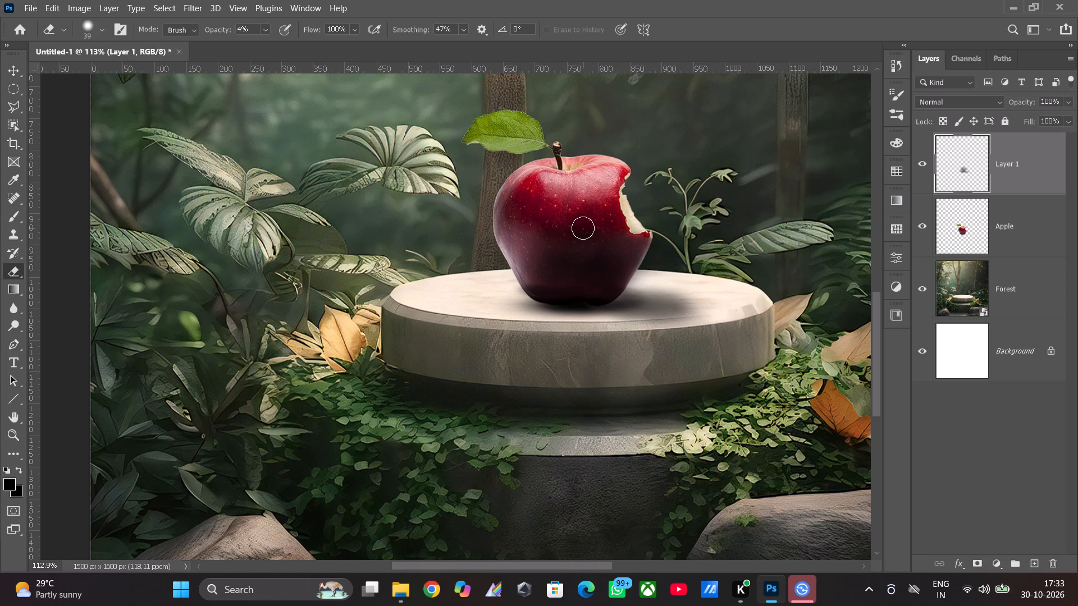
left_click(583, 229)
left_click(566, 232)
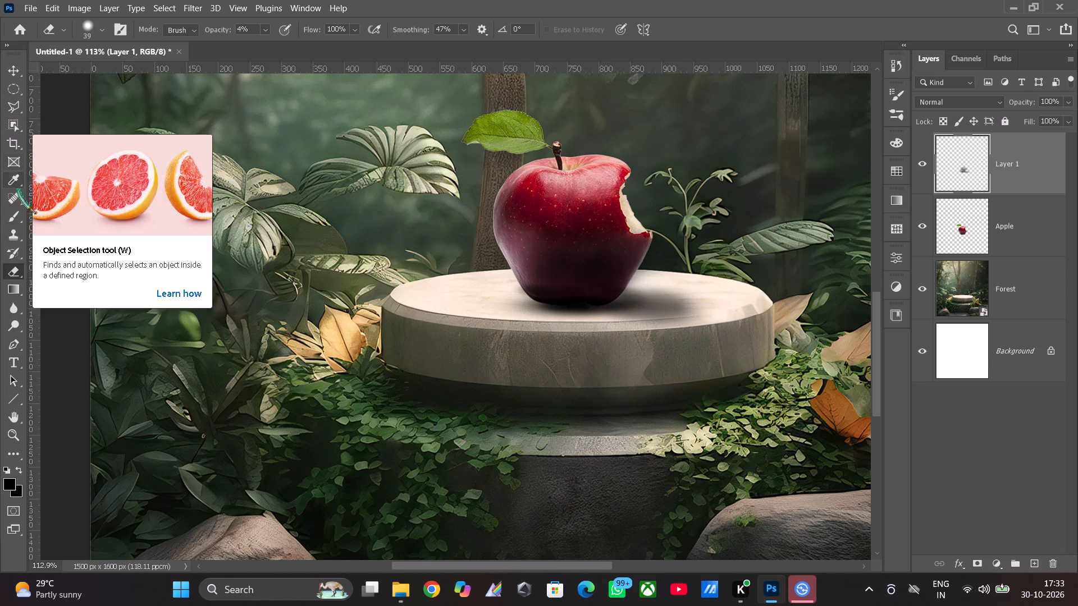
Darken the apple's base and the area below the bite with black Brush dabs at 17% opacity, reducing the size to 50 px.
left_click(11, 215)
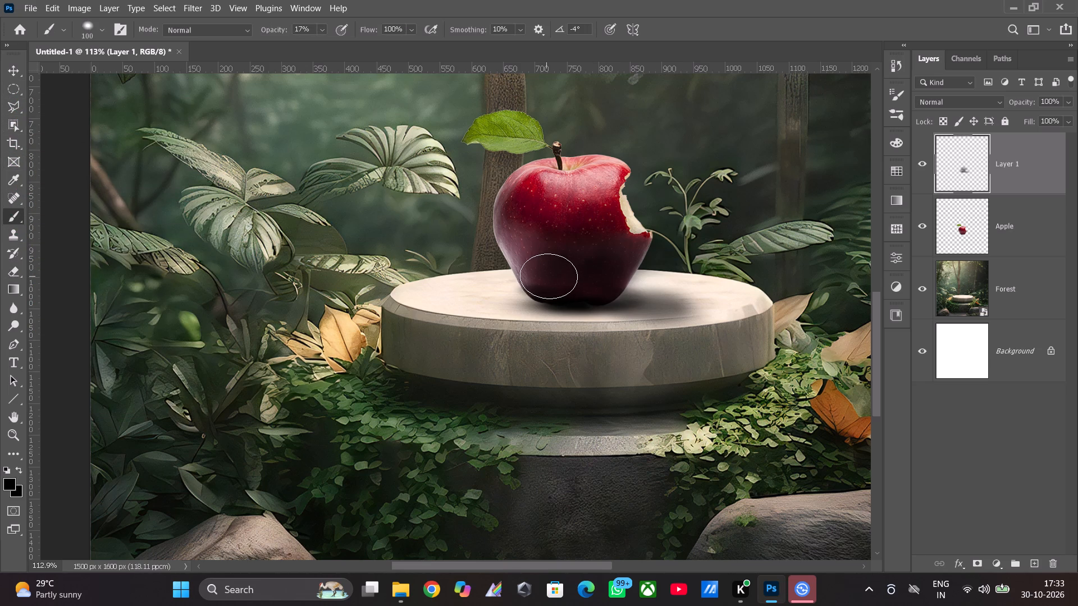
left_click(551, 278)
left_click(104, 33)
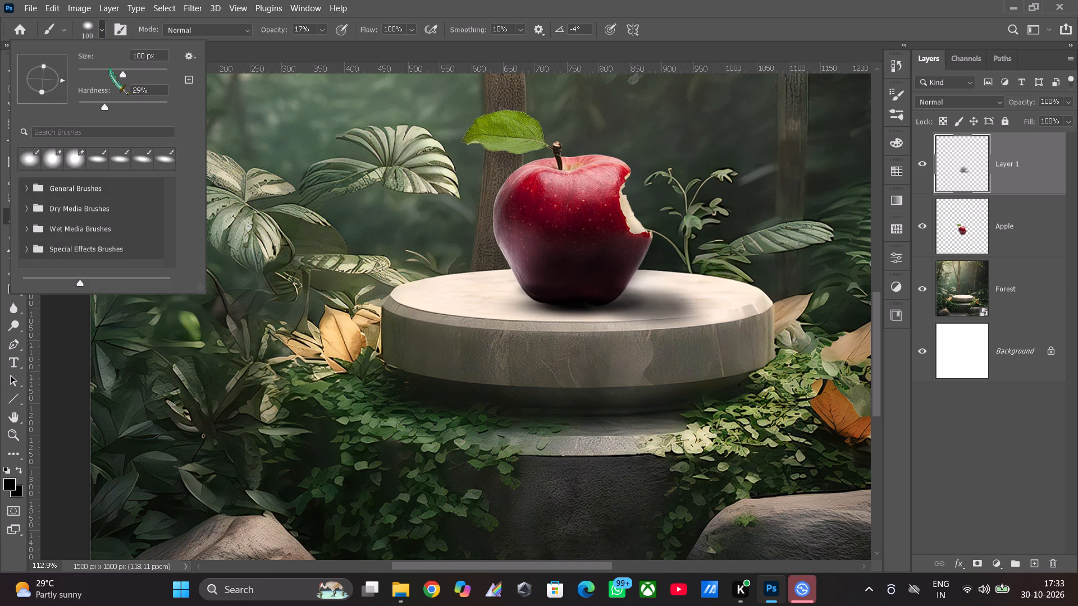
left_click(101, 71)
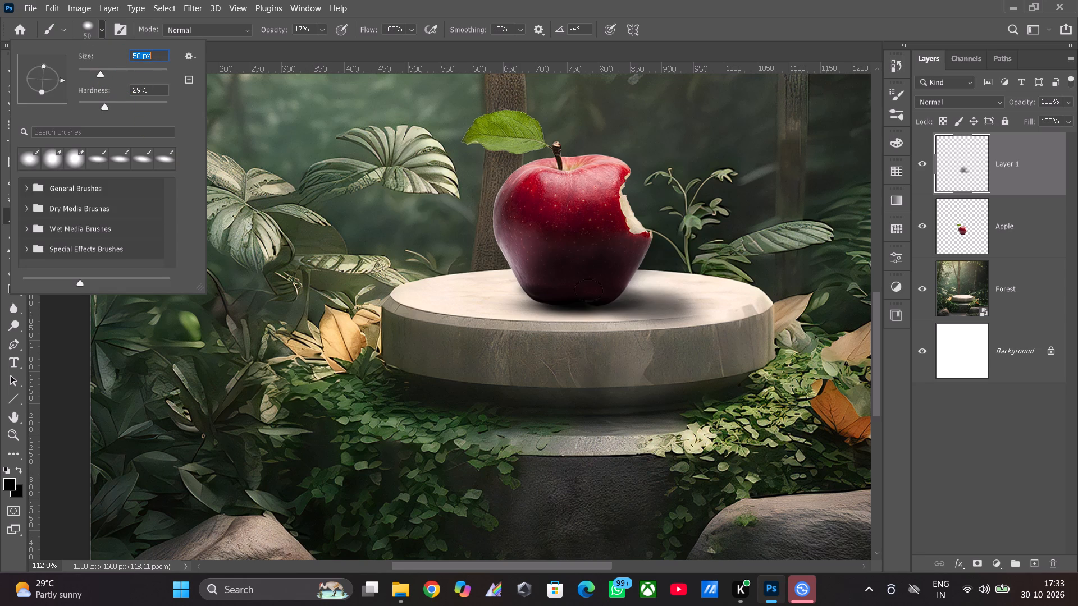
left_click(537, 281)
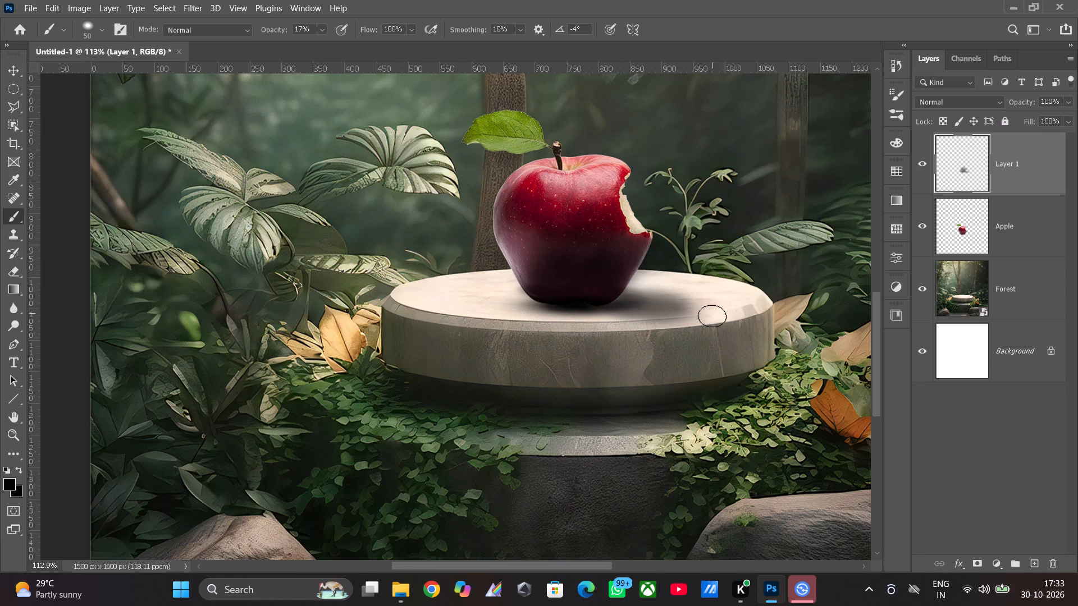
left_click(596, 291)
left_click(599, 295)
left_click_drag(571, 288, 571, 295)
left_click(538, 284)
left_click(625, 259)
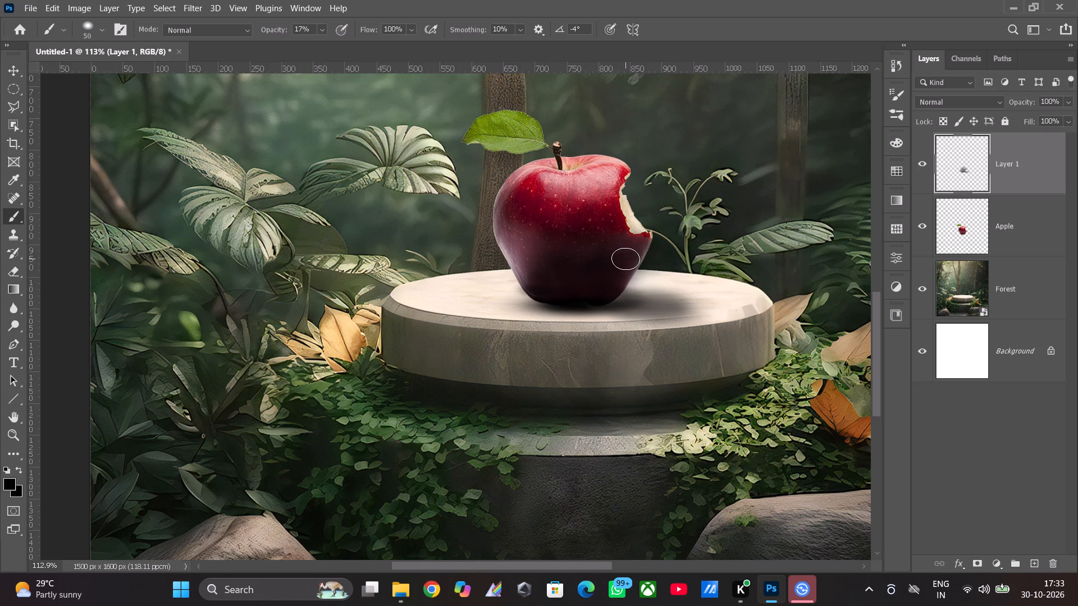
left_click(616, 269)
left_click(611, 281)
Fade the upper edge of the new shading across the apple's middle and below the bite with 4% Eraser strokes.
left_click(9, 270)
left_click(593, 234)
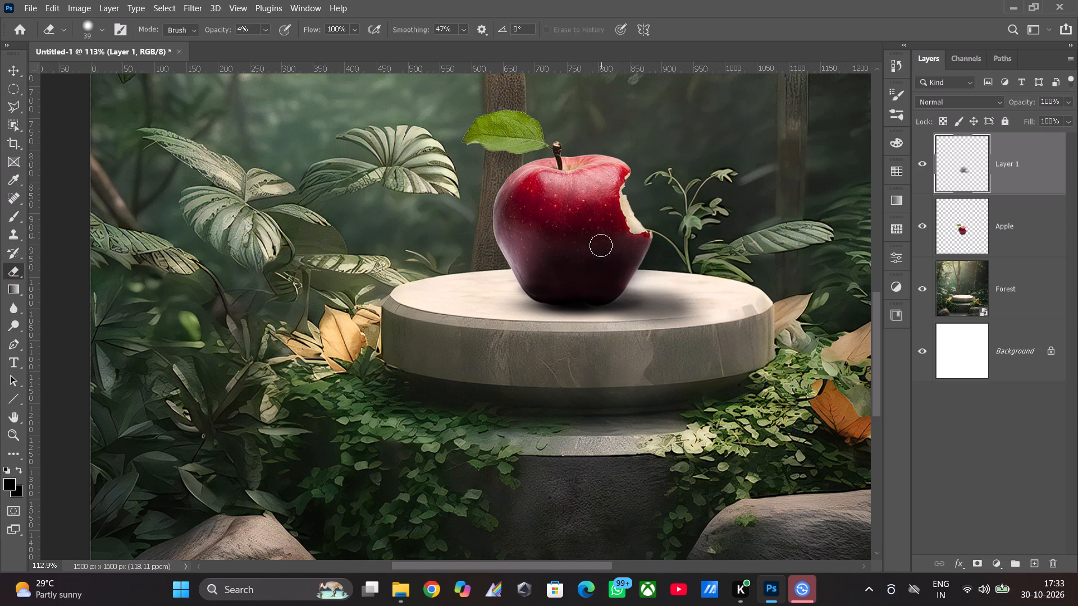
left_click(603, 251)
left_click_drag(617, 257, 622, 258)
left_click_drag(641, 245, 629, 245)
left_click_drag(583, 235, 570, 241)
left_click_drag(546, 245, 541, 254)
left_click_drag(556, 256, 563, 258)
left_click_drag(613, 257, 622, 257)
left_click(640, 253)
left_click(639, 252)
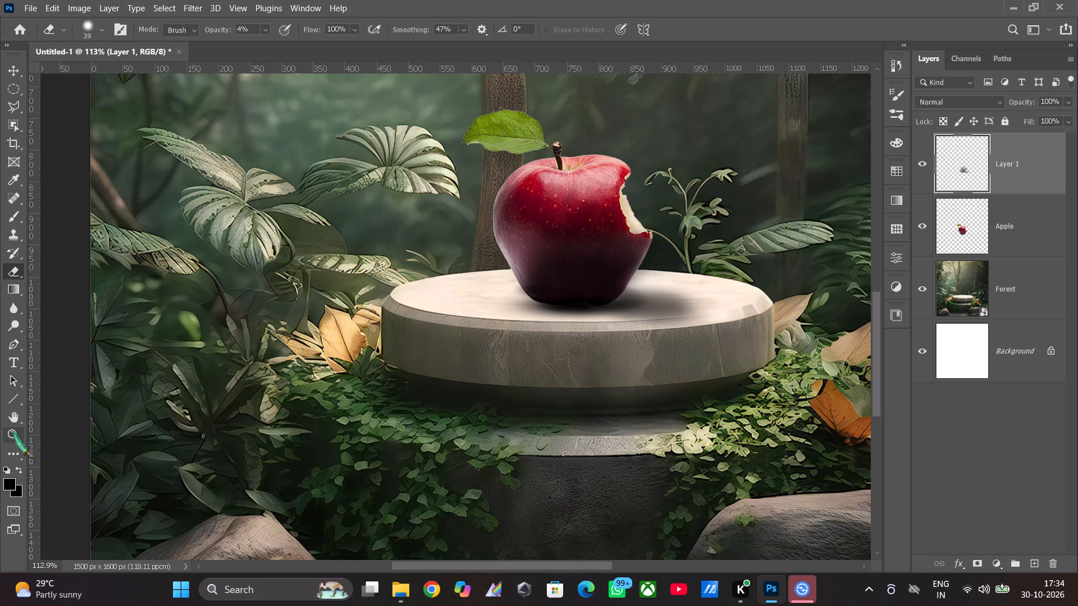
Lightly erase the shadow spilling over the pedestal's front rim below the bitten side of the apple at 4% opacity.
left_click(15, 433)
left_click_drag(718, 318, 669, 314)
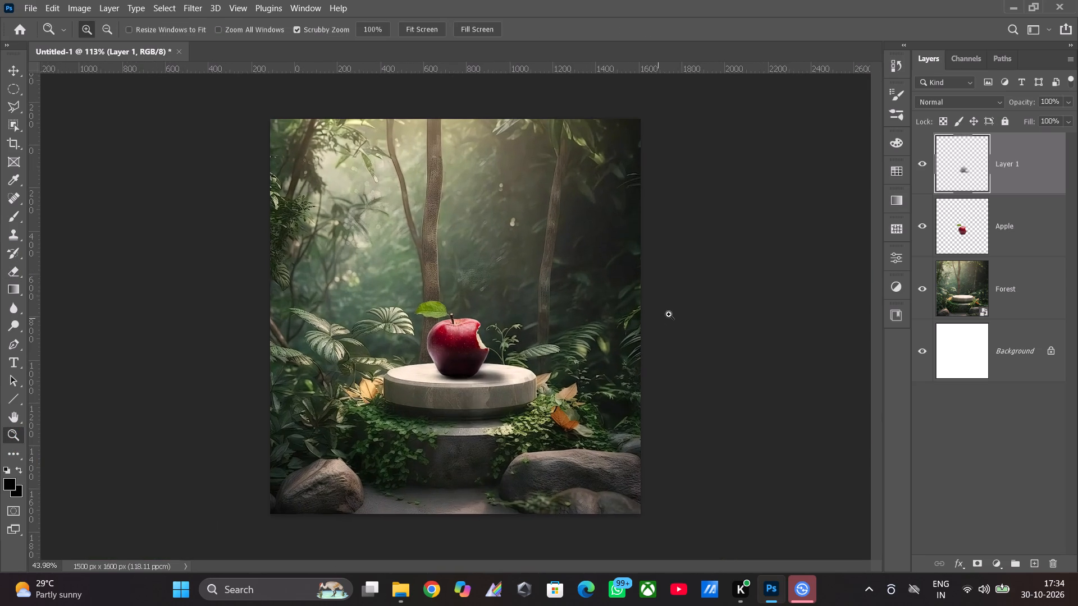
left_click_drag(669, 314, 648, 321)
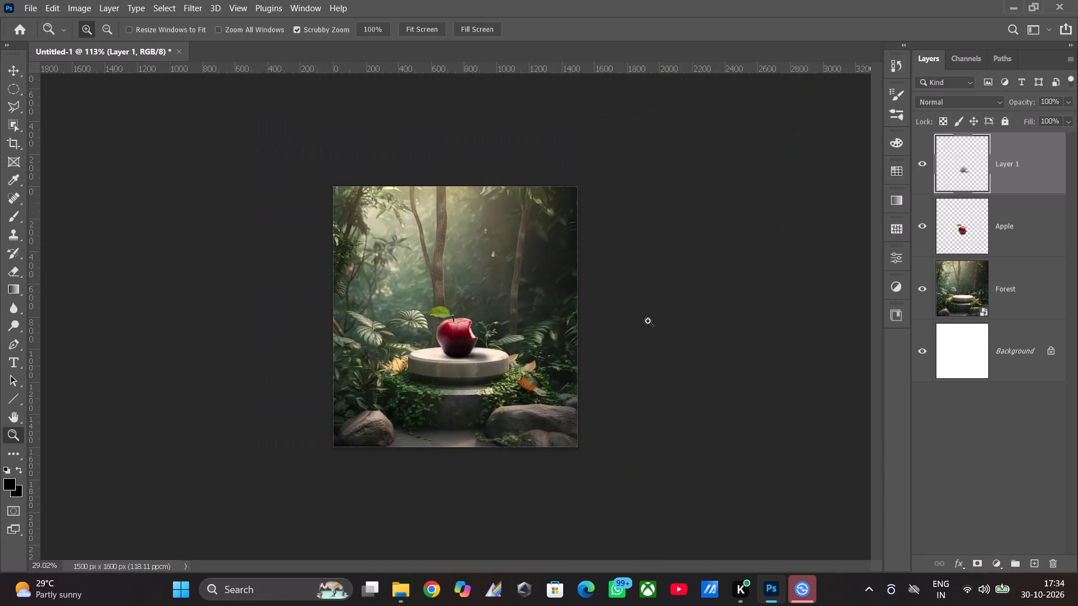
left_click_drag(648, 321, 671, 316)
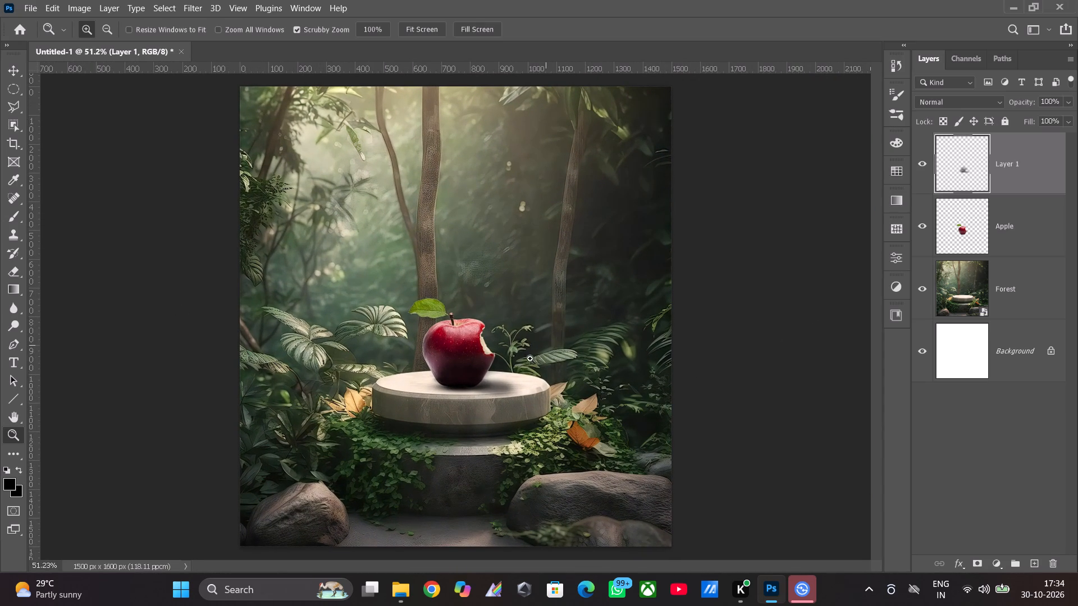
left_click_drag(528, 428, 583, 408)
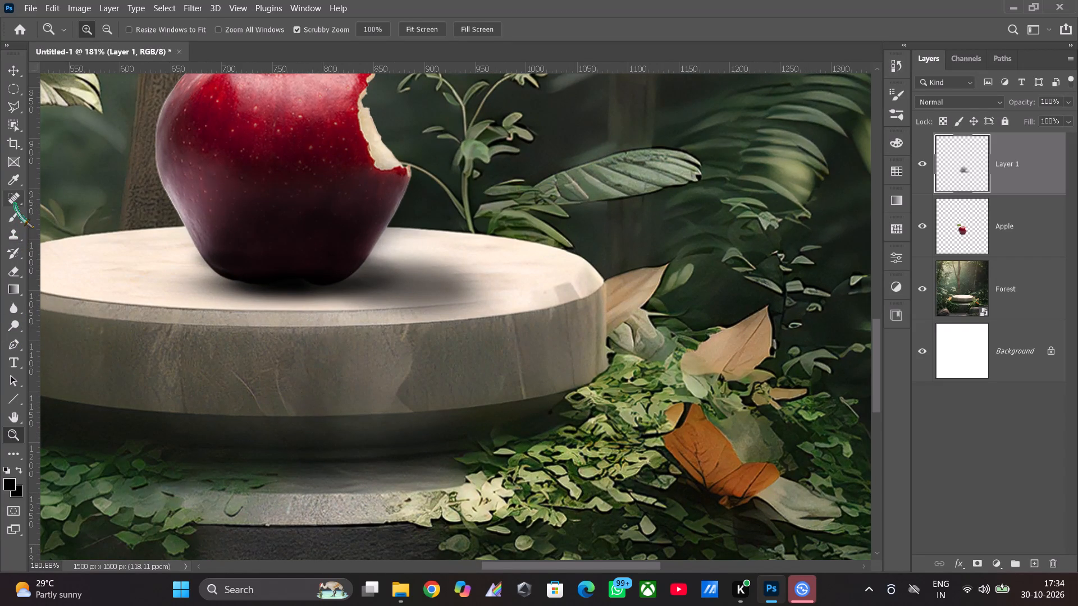
left_click(14, 278)
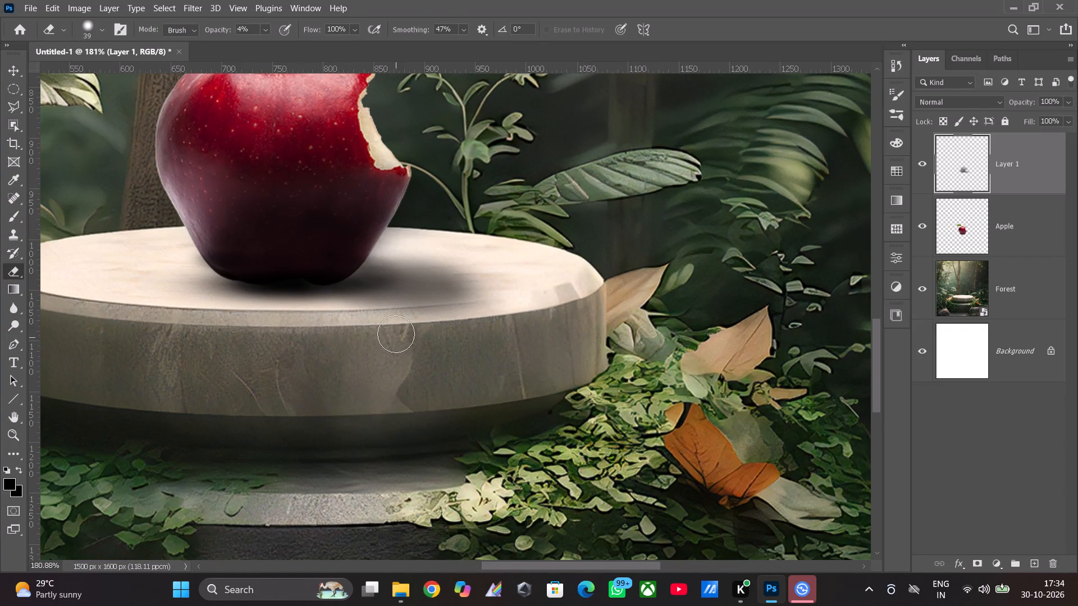
left_click_drag(396, 332, 469, 328)
left_click_drag(469, 327, 423, 325)
left_click_drag(421, 324, 449, 324)
left_click_drag(449, 324, 479, 323)
Clear the shadow spill along the pedestal's front rim and right end with long Eraser strokes at 39% opacity.
left_click(266, 27)
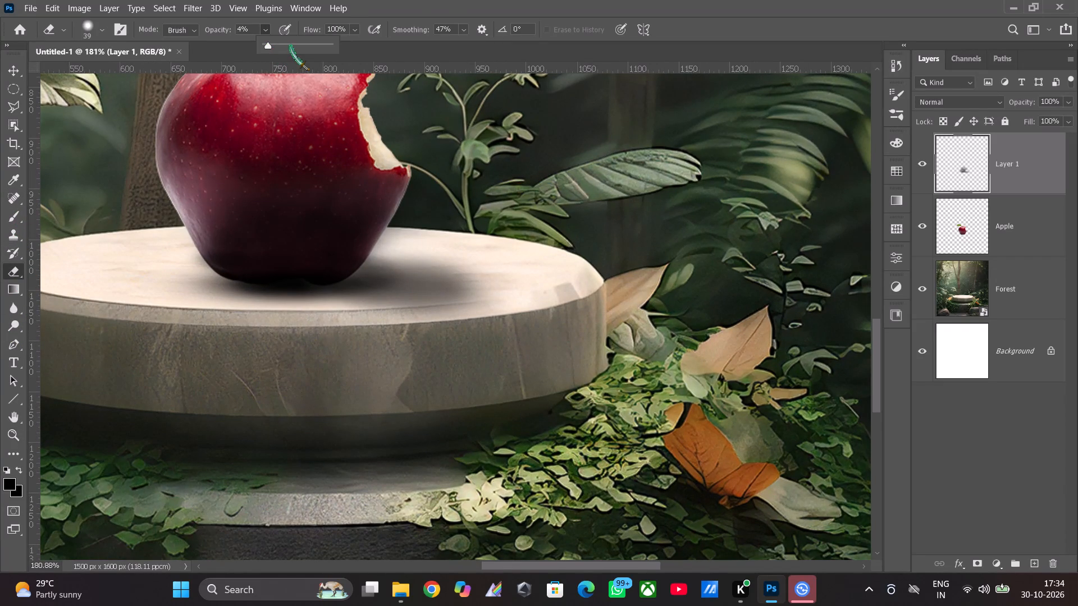
left_click(290, 45)
left_click_drag(432, 325, 481, 325)
left_click_drag(513, 309, 514, 309)
left_click_drag(514, 309, 215, 336)
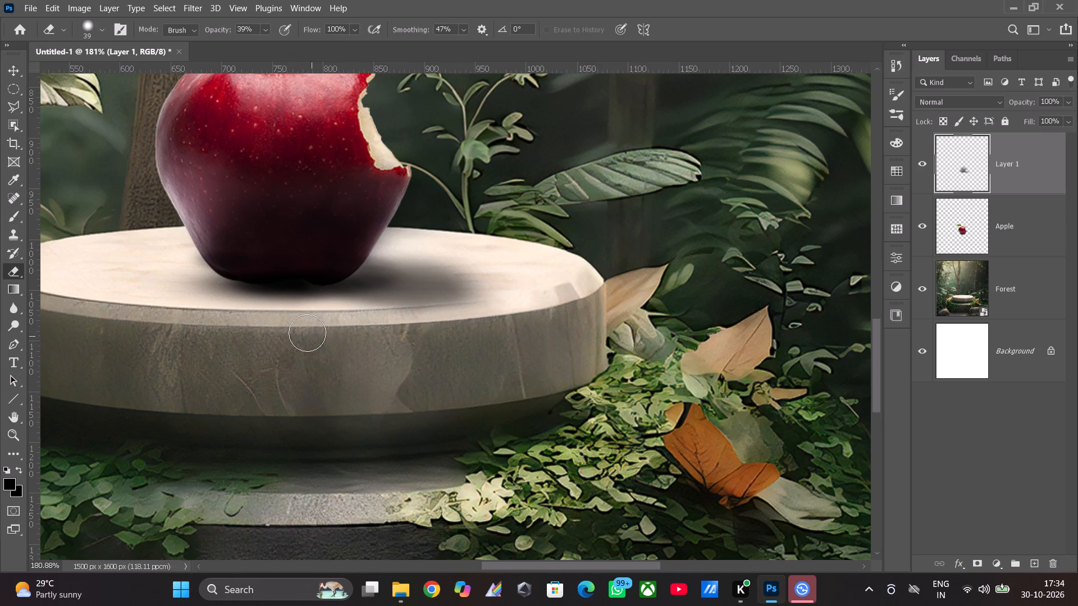
left_click_drag(302, 320, 126, 327)
left_click_drag(337, 331, 415, 325)
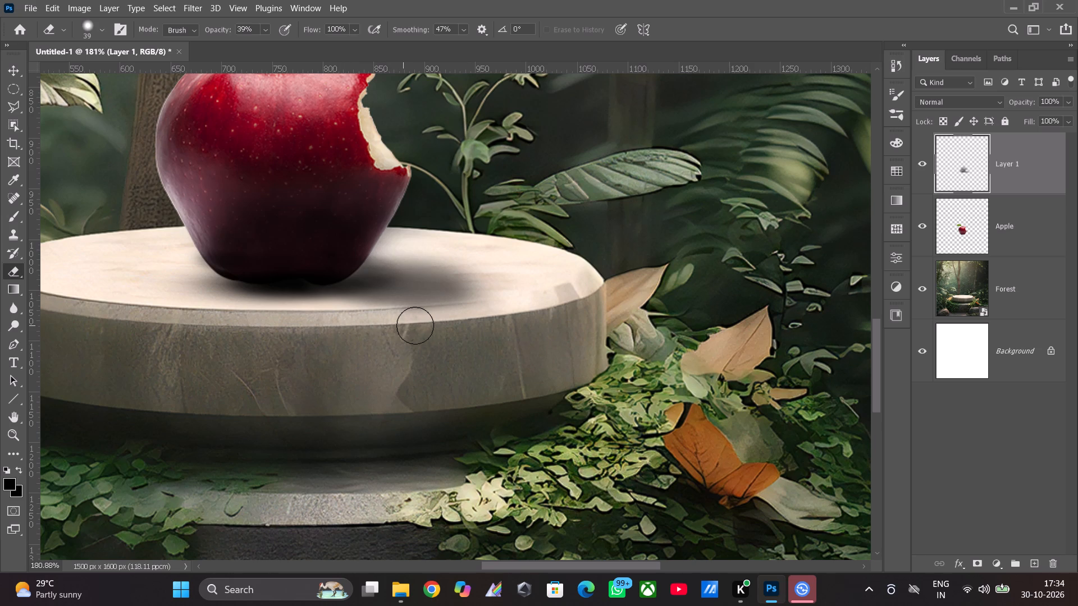
left_click_drag(415, 325, 542, 284)
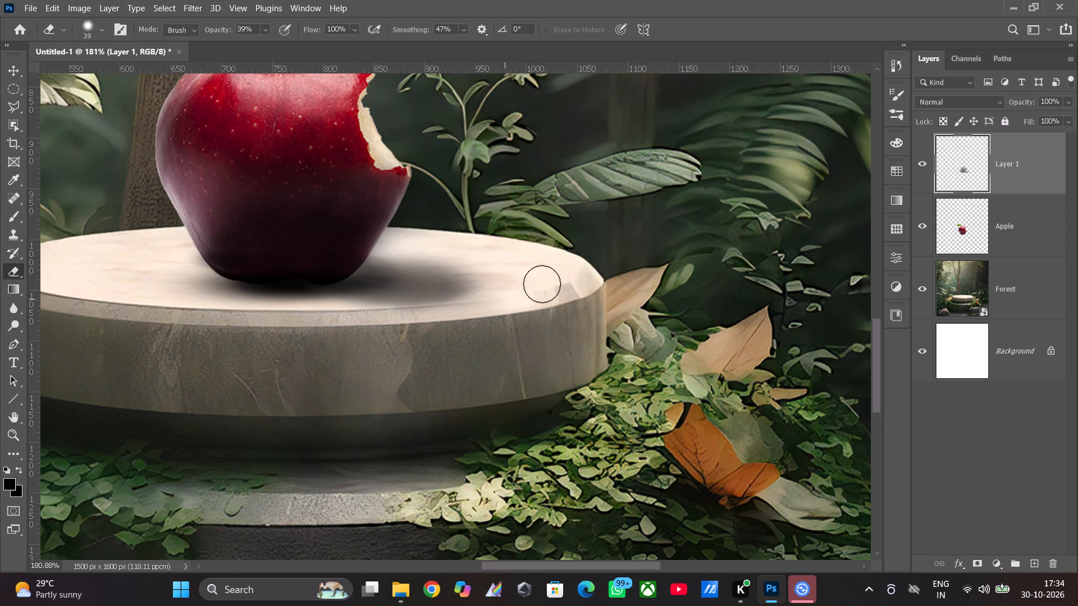
Erase remaining shadow spill at the pedestal's far end beyond the bite and over the foliage behind it at 39% opacity.
left_click_drag(542, 284, 558, 279)
left_click_drag(436, 232, 665, 237)
left_click_drag(414, 116, 696, 165)
Examine the apple's shading and cast shadow up close and within the whole forest composition.
left_click(19, 437)
left_click_drag(601, 218, 567, 229)
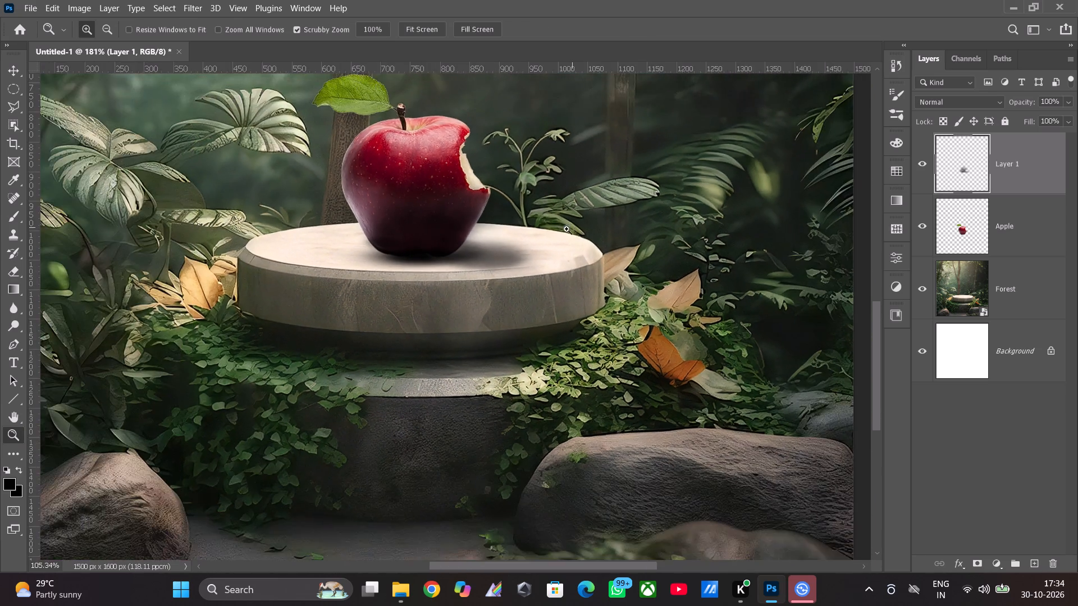
left_click_drag(567, 229, 553, 231)
left_click_drag(875, 315, 874, 292)
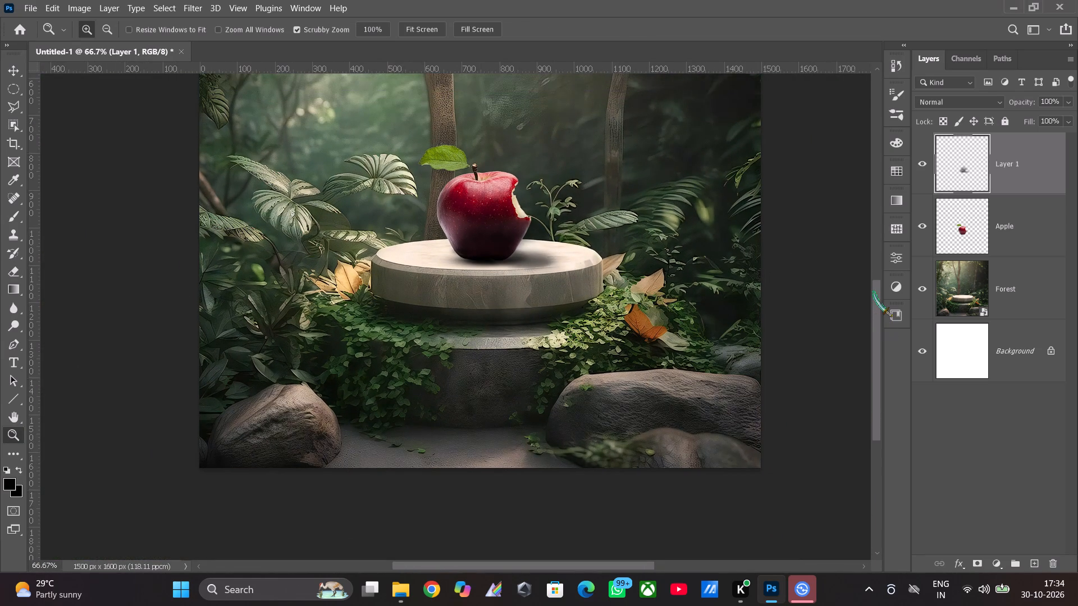
left_click_drag(874, 292, 877, 242)
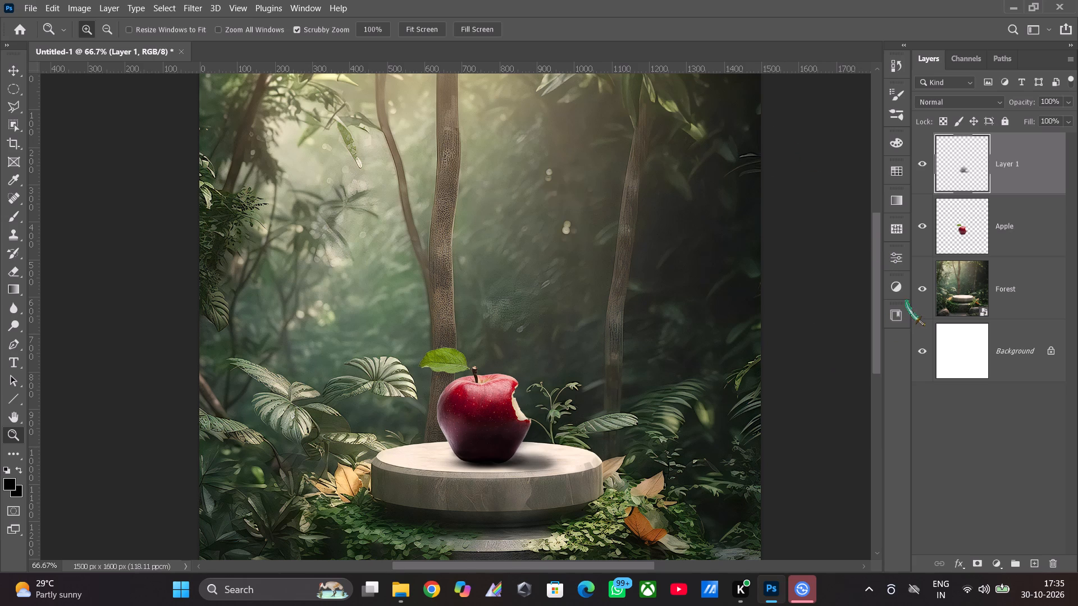
left_click(870, 311)
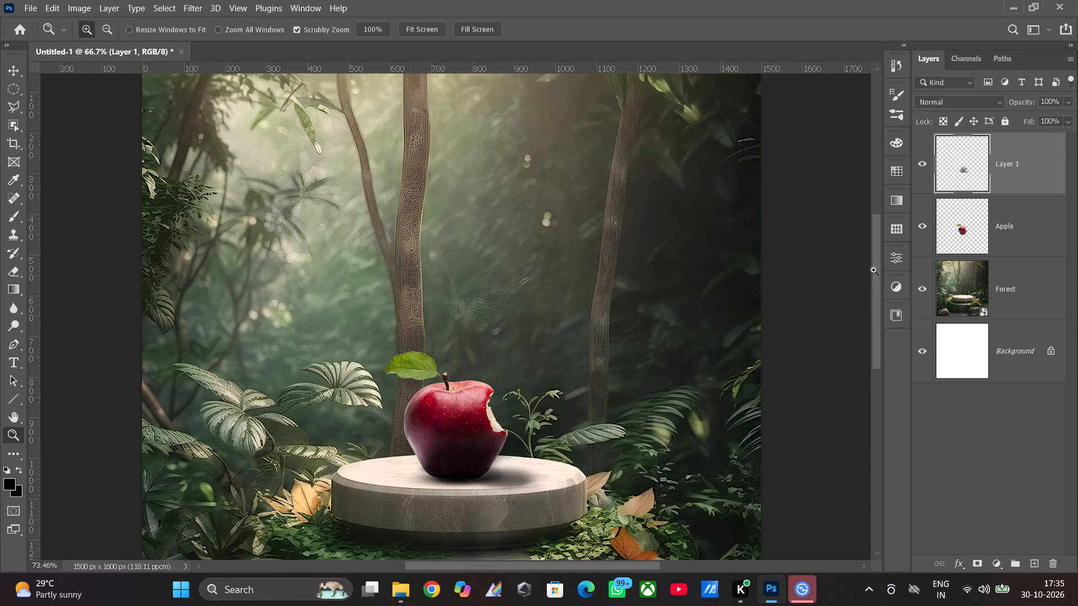
left_click_drag(880, 300, 879, 219)
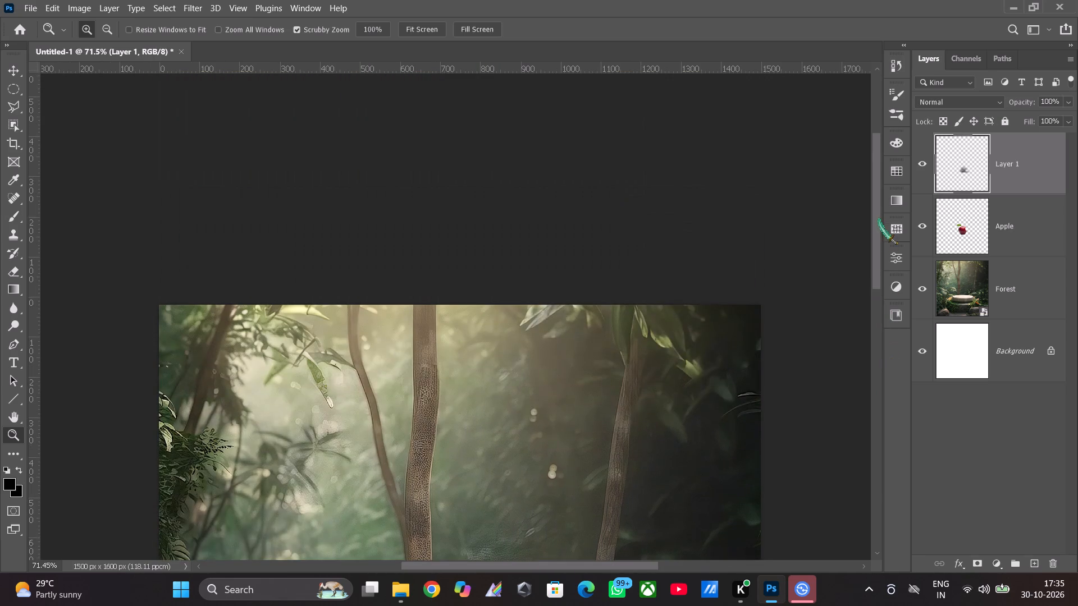
left_click_drag(879, 219, 871, 343)
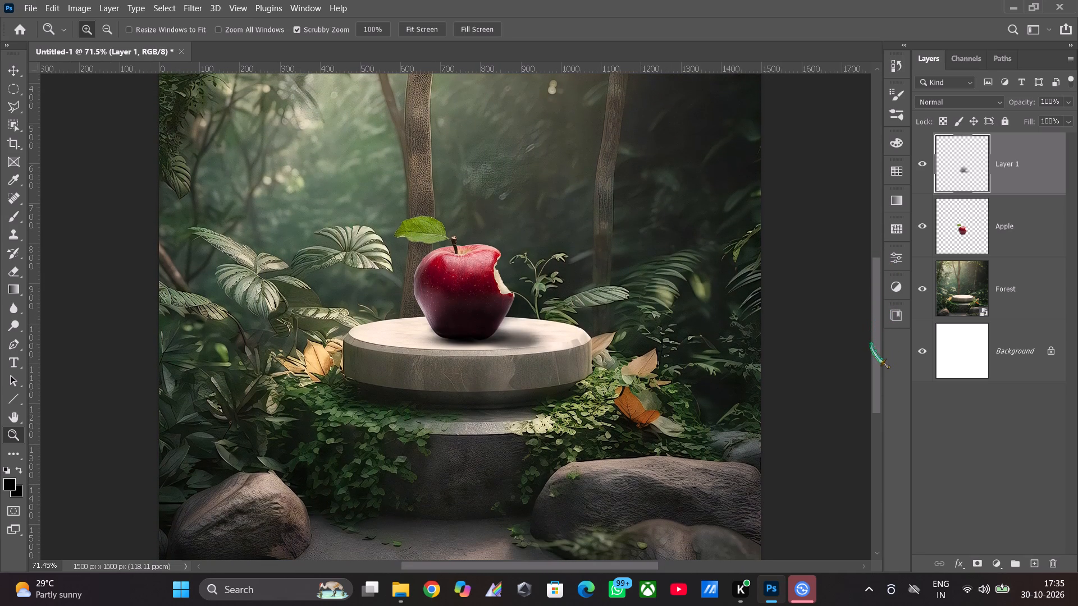
left_click_drag(871, 343, 869, 355)
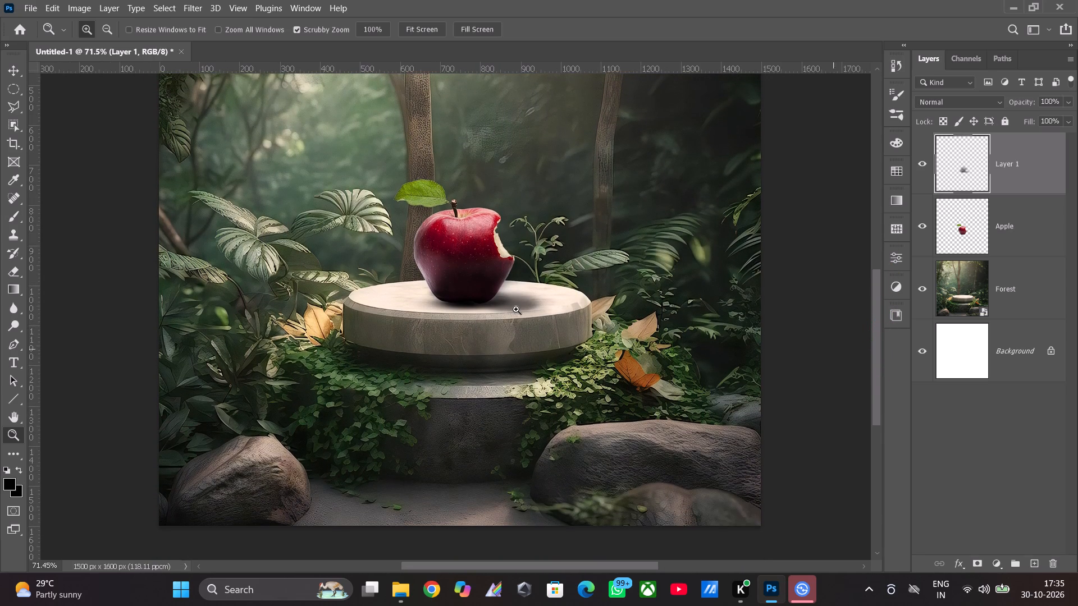
left_click_drag(471, 319, 526, 318)
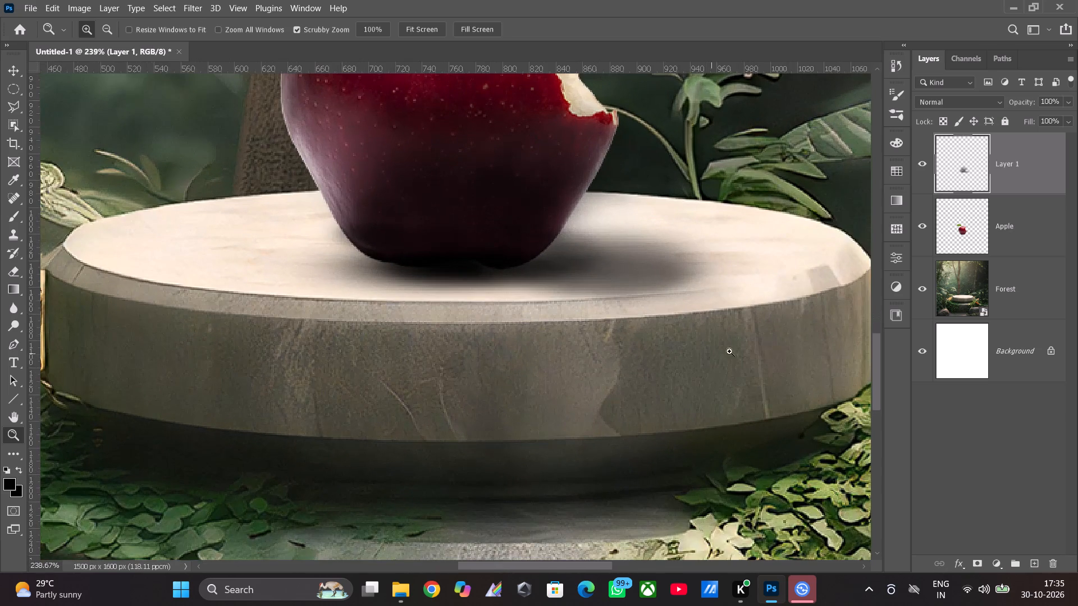
left_click_drag(879, 355, 881, 318)
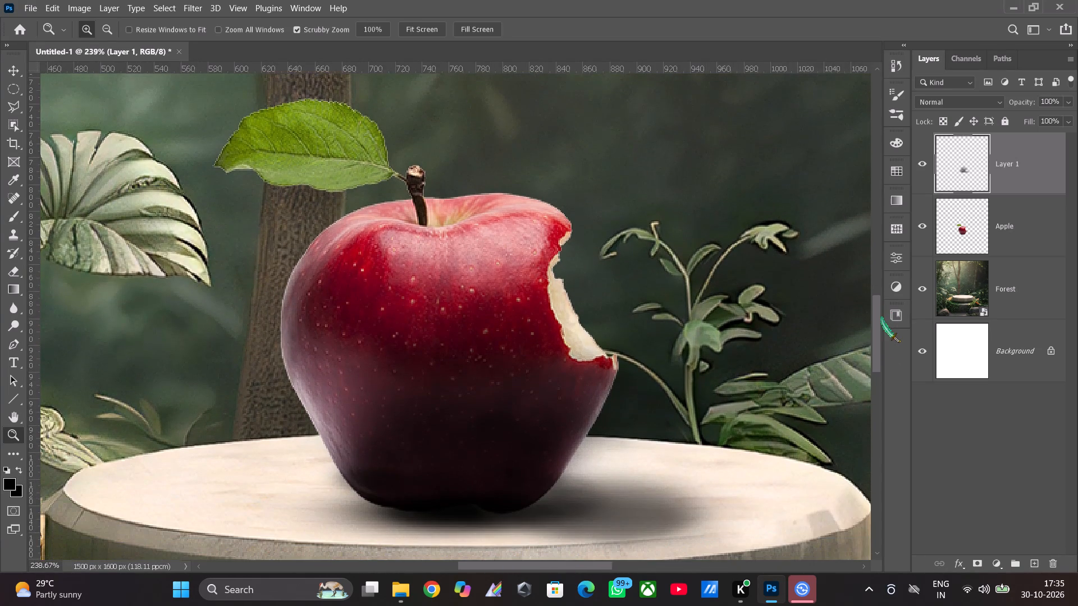
left_click_drag(881, 318, 880, 320)
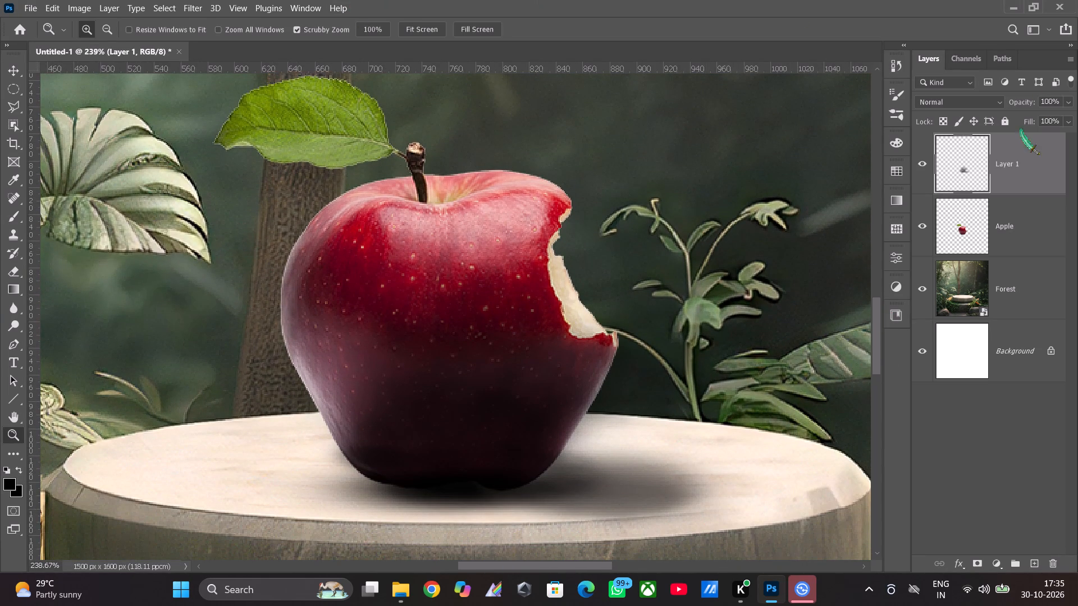
left_click(885, 327)
left_click_drag(880, 327, 875, 292)
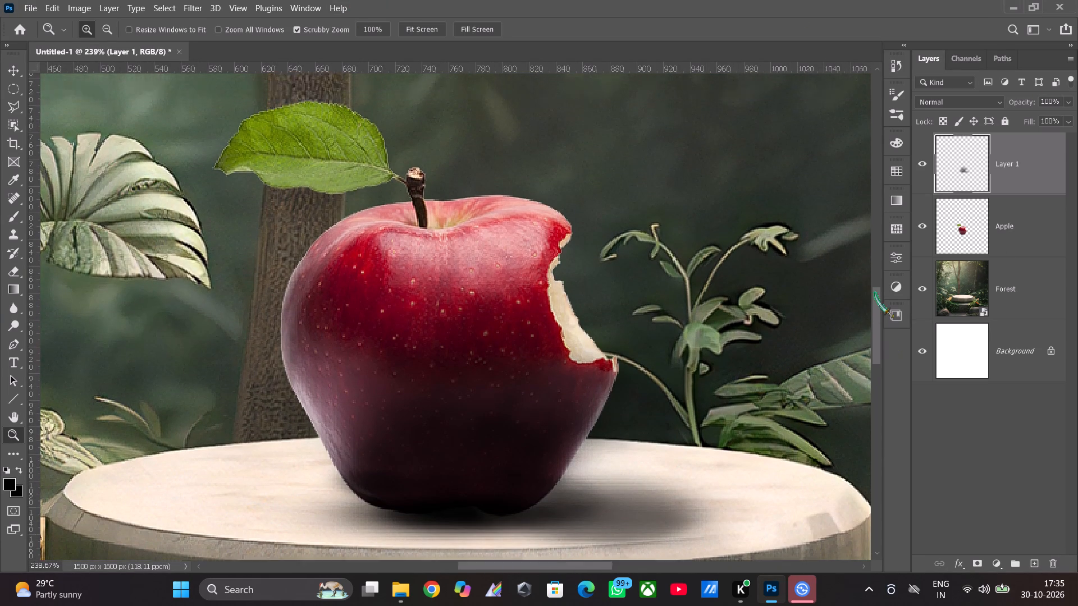
left_click_drag(875, 292, 874, 335)
left_click_drag(555, 340, 476, 351)
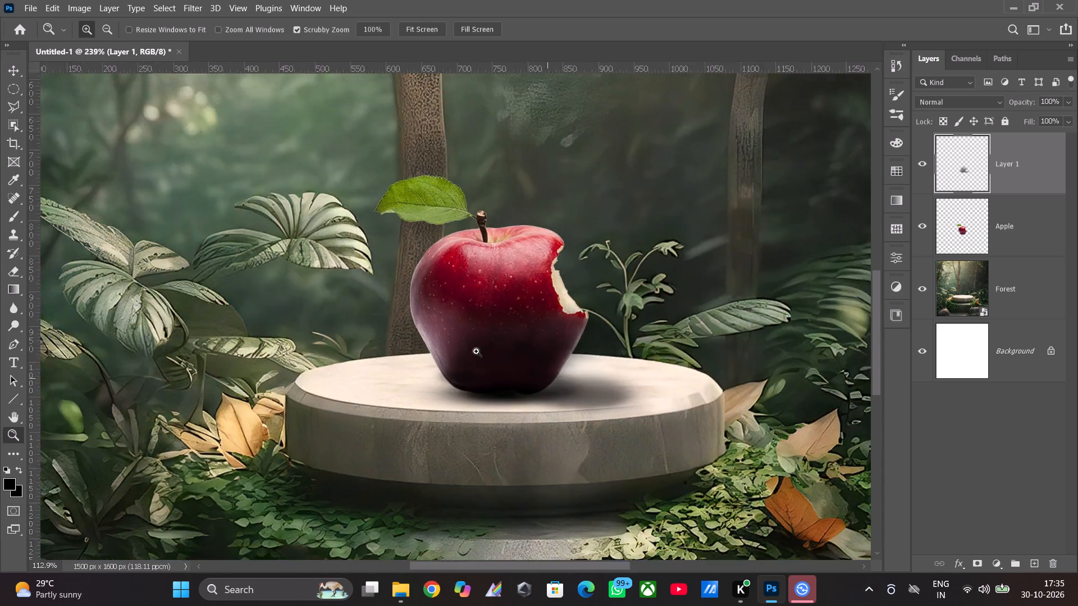
left_click_drag(476, 351, 479, 352)
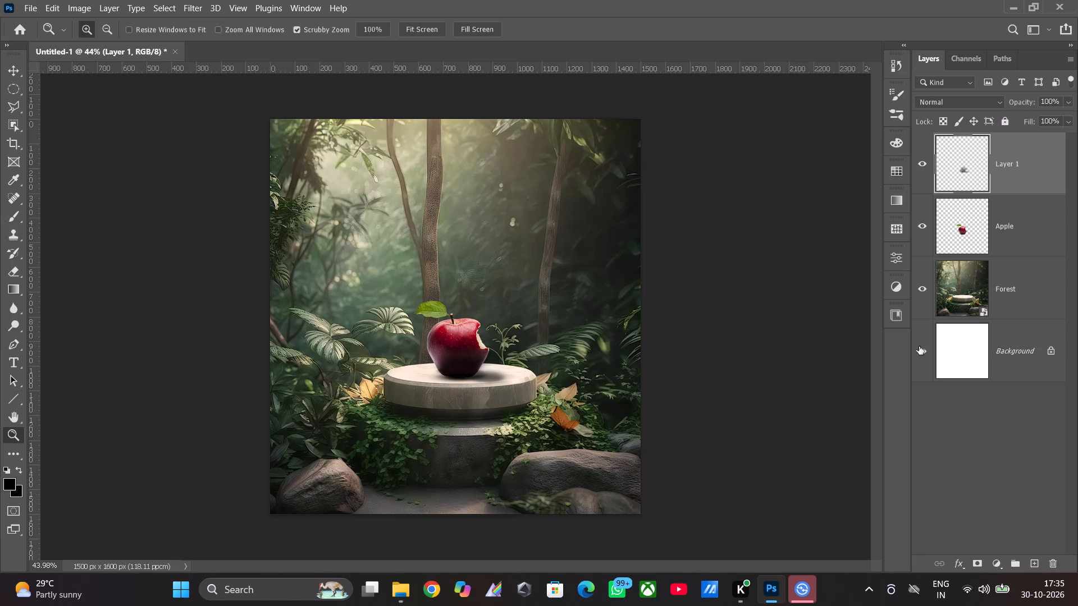
Set the Eraser opacity to 9% and soften the cast shadow's outer end and front edge along the pedestal rim.
left_click_drag(489, 372, 586, 378)
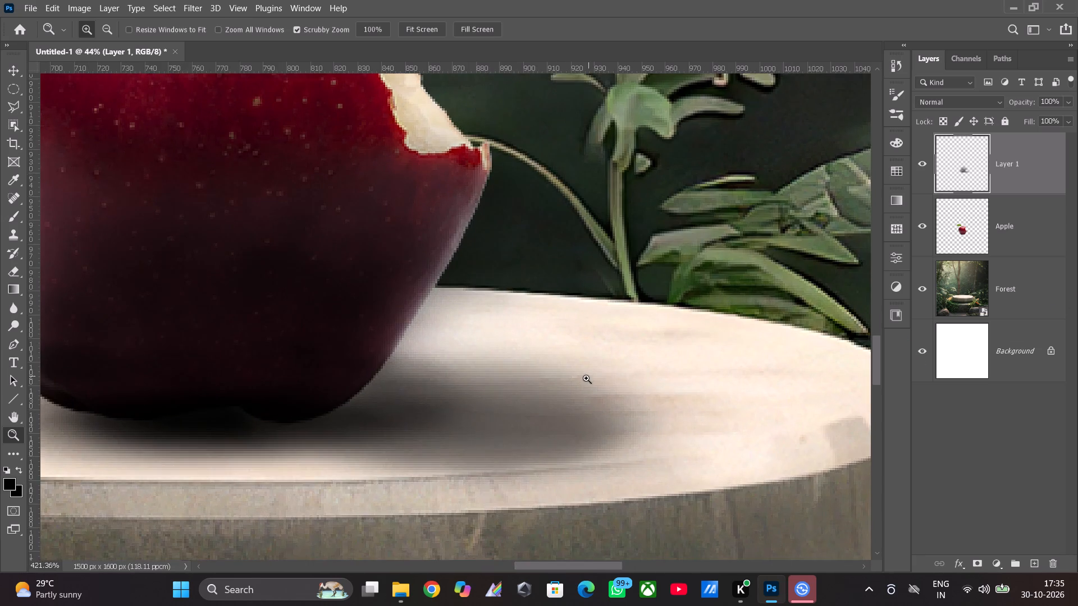
left_click_drag(586, 378, 567, 385)
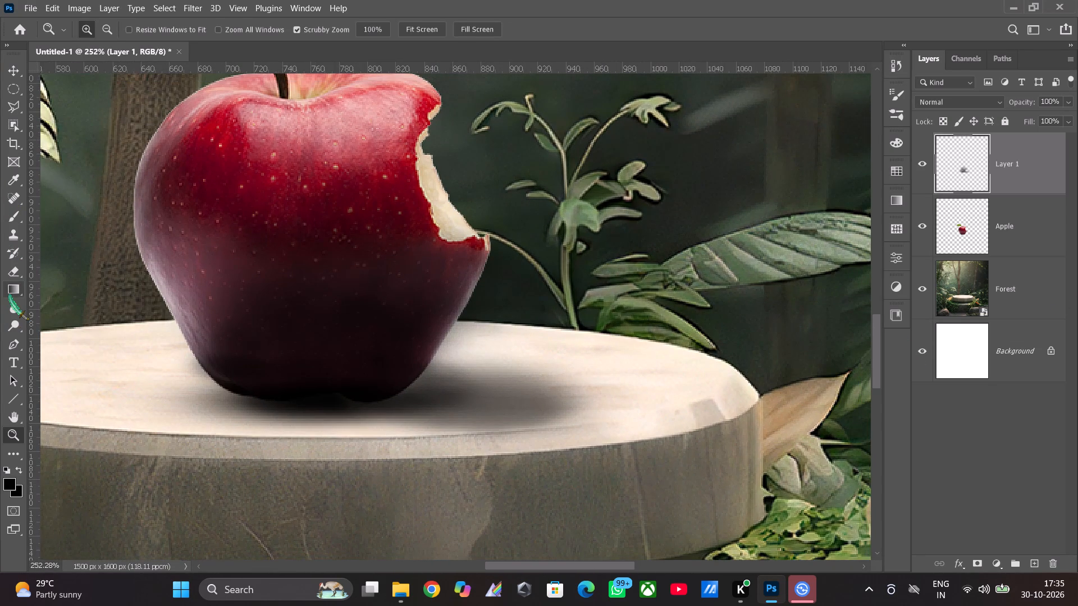
left_click(15, 276)
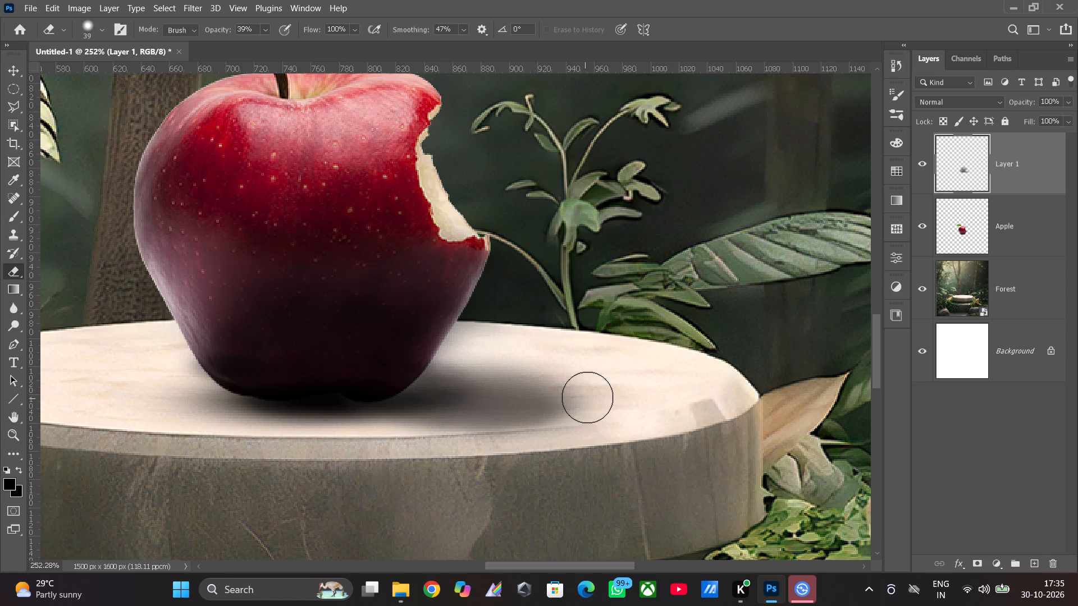
left_click(267, 27)
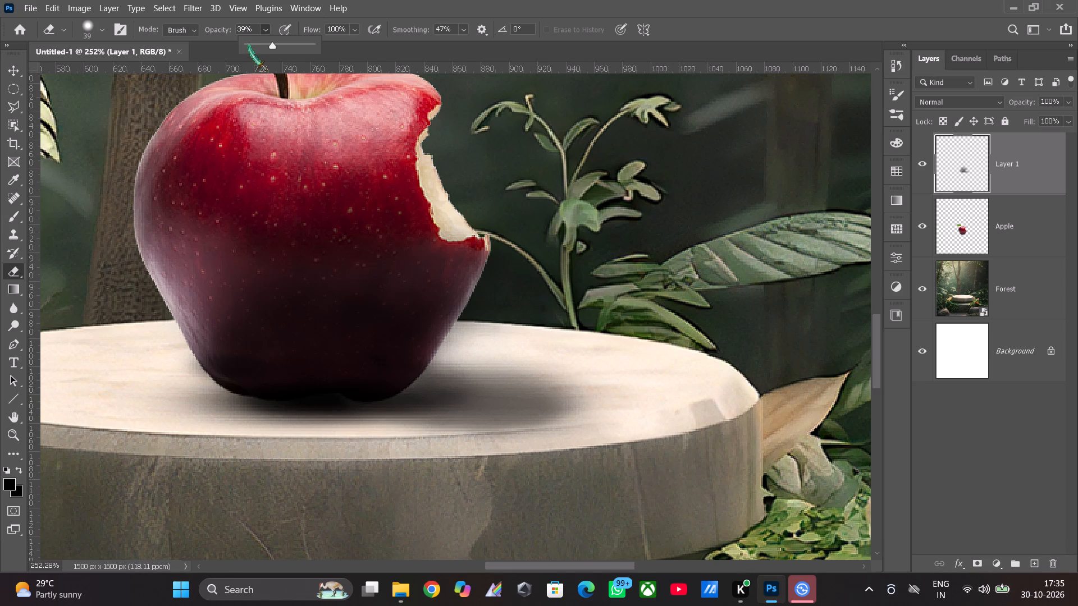
left_click(249, 45)
left_click(253, 46)
left_click_drag(596, 404, 596, 410)
left_click_drag(591, 424, 579, 434)
left_click_drag(575, 437, 559, 448)
left_click_drag(553, 450, 542, 453)
left_click_drag(540, 452, 521, 455)
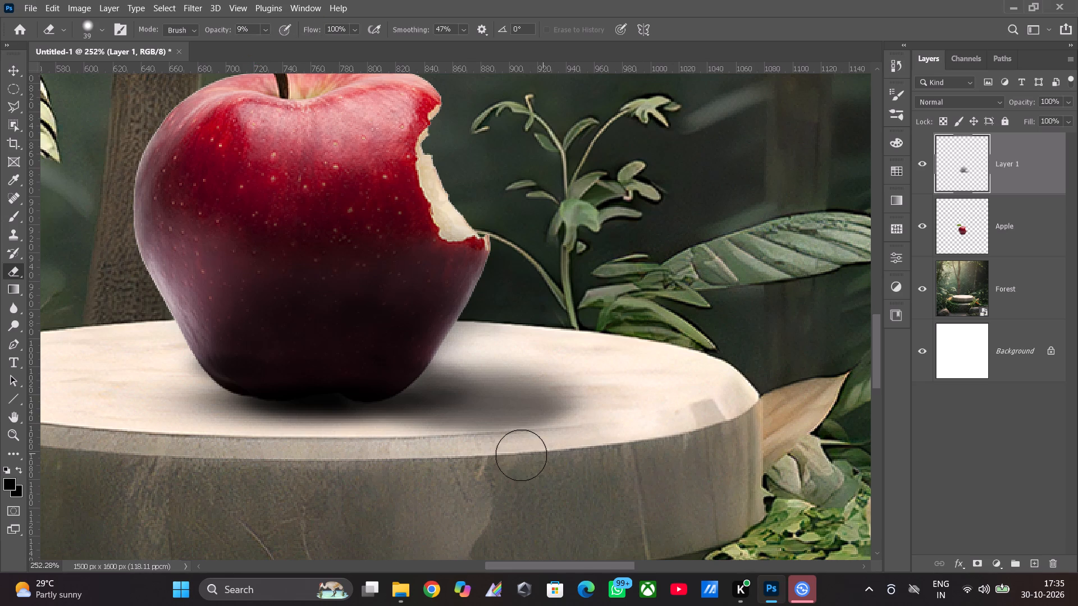
left_click_drag(521, 455, 509, 456)
left_click_drag(474, 450, 449, 447)
left_click_drag(446, 447, 417, 445)
Fade and shorten the outer tip of the cast shadow with short 9% Eraser strokes.
left_click_drag(529, 436, 559, 415)
left_click_drag(570, 384, 569, 398)
left_click_drag(568, 402, 565, 408)
left_click_drag(565, 408, 562, 414)
left_click(561, 378)
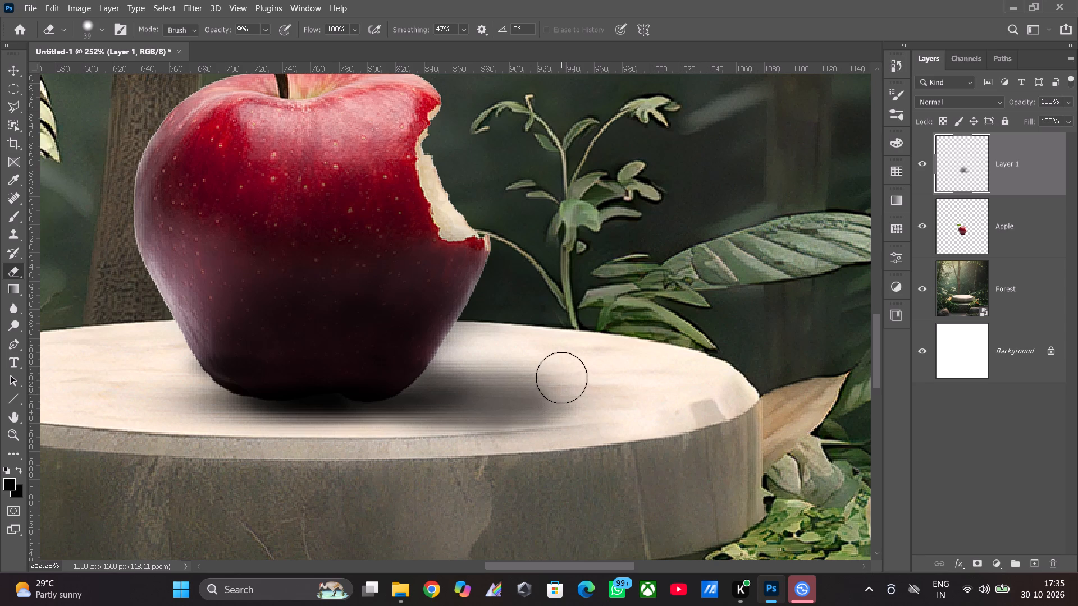
Make another 9% Eraser pass around the shadow's tip and back along its front edge toward the apple.
left_click_drag(572, 403, 571, 413)
left_click_drag(570, 419, 567, 424)
left_click_drag(561, 429, 551, 436)
left_click_drag(546, 440, 535, 448)
left_click_drag(522, 452, 507, 453)
left_click(530, 443)
left_click_drag(523, 447, 510, 451)
left_click_drag(493, 454, 477, 451)
left_click_drag(477, 451, 465, 450)
left_click_drag(458, 452, 451, 452)
left_click_drag(440, 449, 421, 448)
Soften the cast shadow's upper edge from beside the apple out to its tip with 9% Eraser dabs.
left_click_drag(490, 349, 496, 353)
left_click(509, 358)
left_click_drag(523, 360, 524, 361)
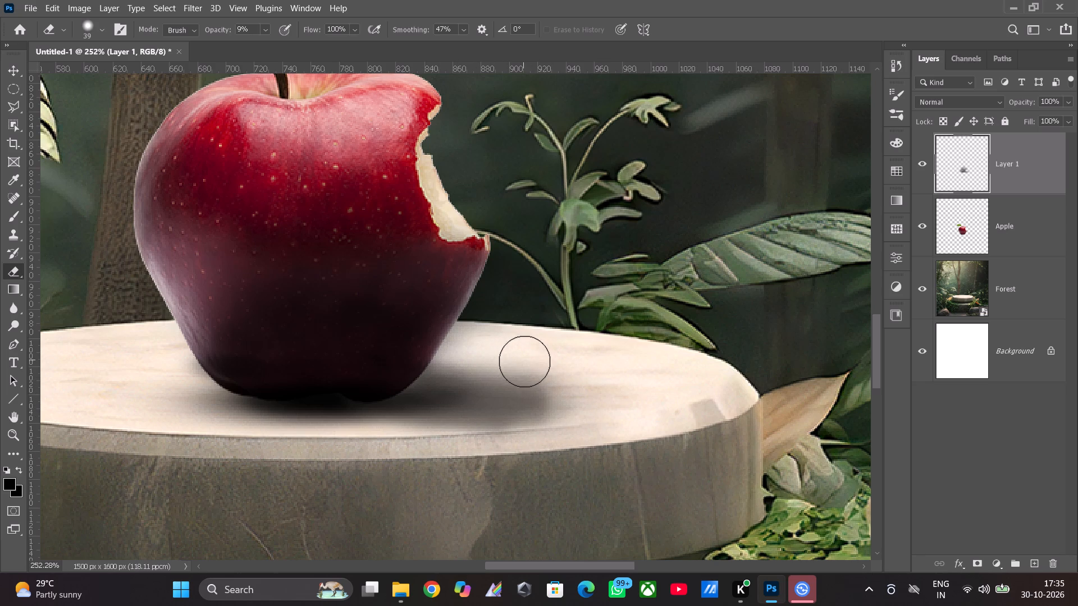
left_click_drag(524, 361, 532, 366)
left_click(544, 368)
left_click_drag(554, 371, 556, 379)
left_click_drag(568, 386, 581, 396)
Deepen the shadow beside and just below the apple's base with 50 px black Brush dabs at 17% opacity.
left_click(13, 215)
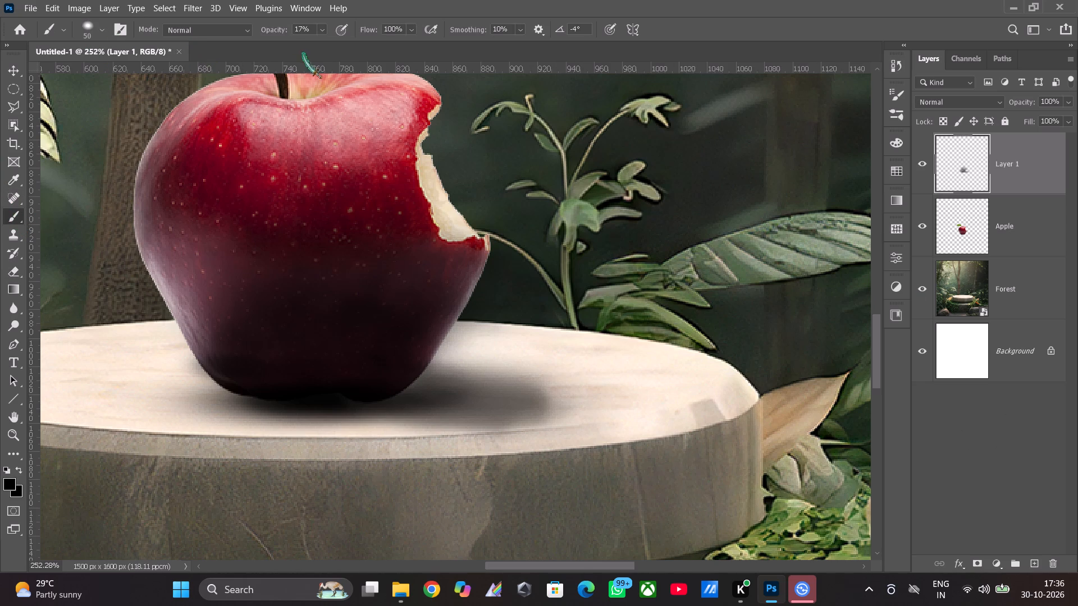
left_click(421, 408)
left_click(396, 417)
left_click(460, 414)
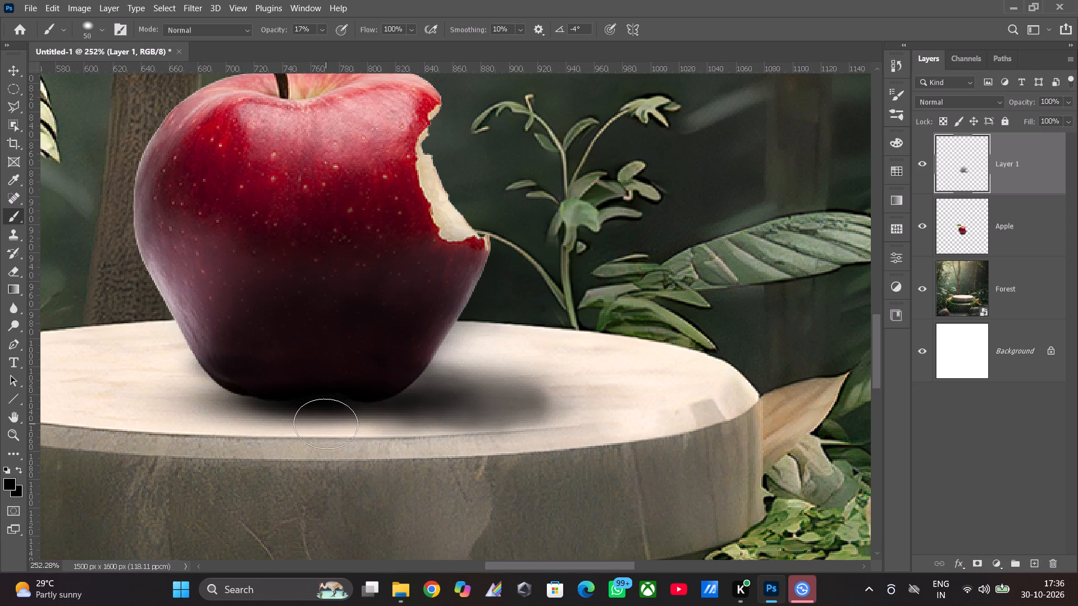
left_click(382, 422)
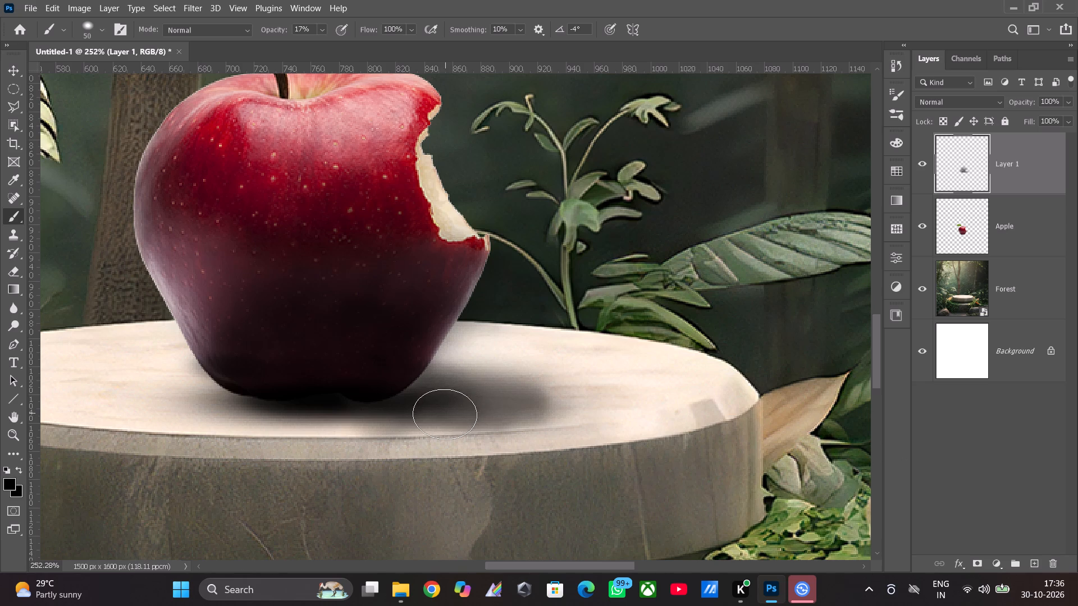
left_click(433, 416)
Blend the darkened shadow's upper and front edges into the pedestal top with the Eraser at 9% opacity.
left_click(10, 274)
left_click_drag(550, 360, 552, 360)
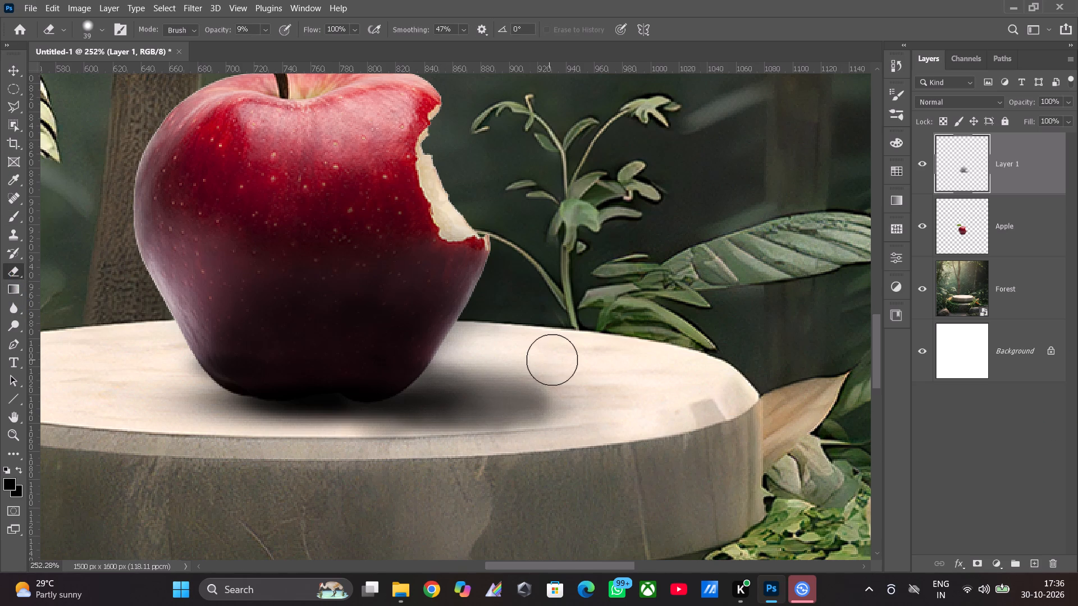
left_click_drag(552, 360, 480, 343)
left_click_drag(480, 343, 364, 448)
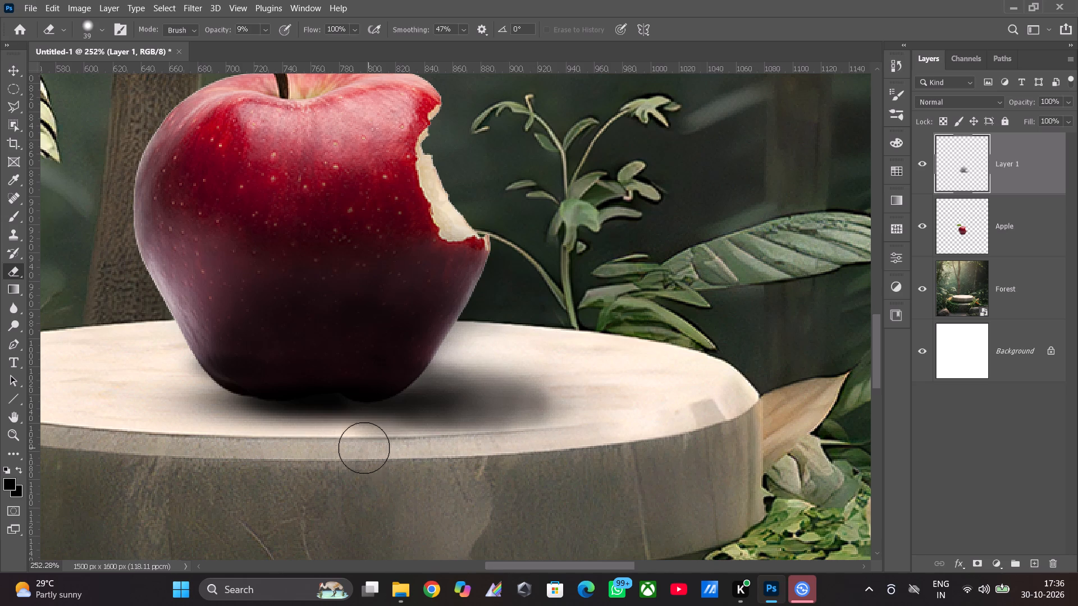
left_click_drag(364, 448, 365, 449)
left_click_drag(389, 447, 399, 448)
left_click_drag(406, 448, 471, 454)
Deepen the shadow's front edge just below the apple's base with 36 px black Brush dabs at 17% opacity.
left_click(19, 214)
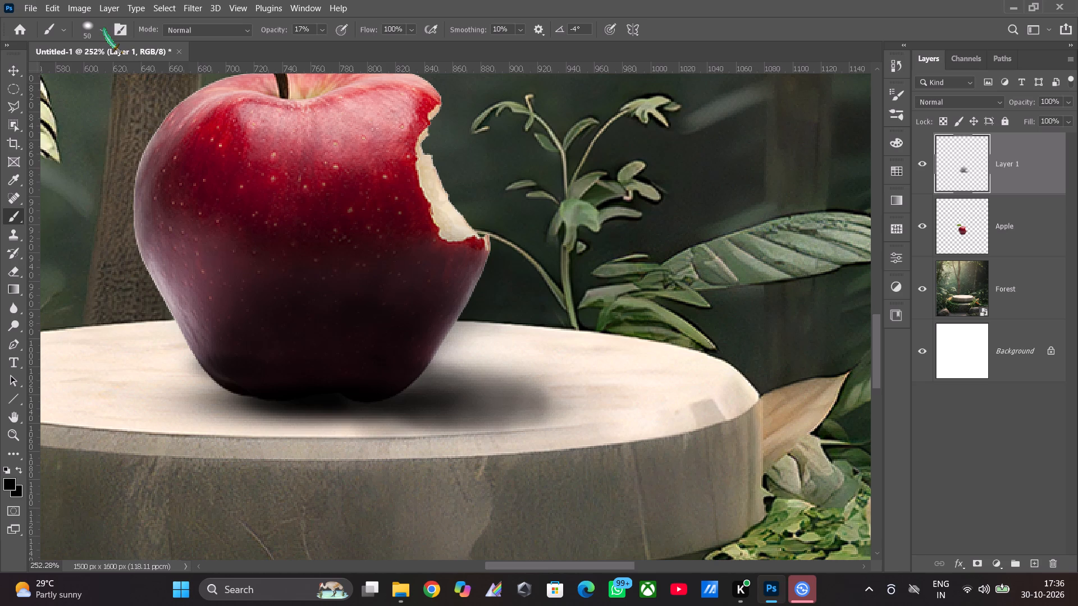
left_click(104, 29)
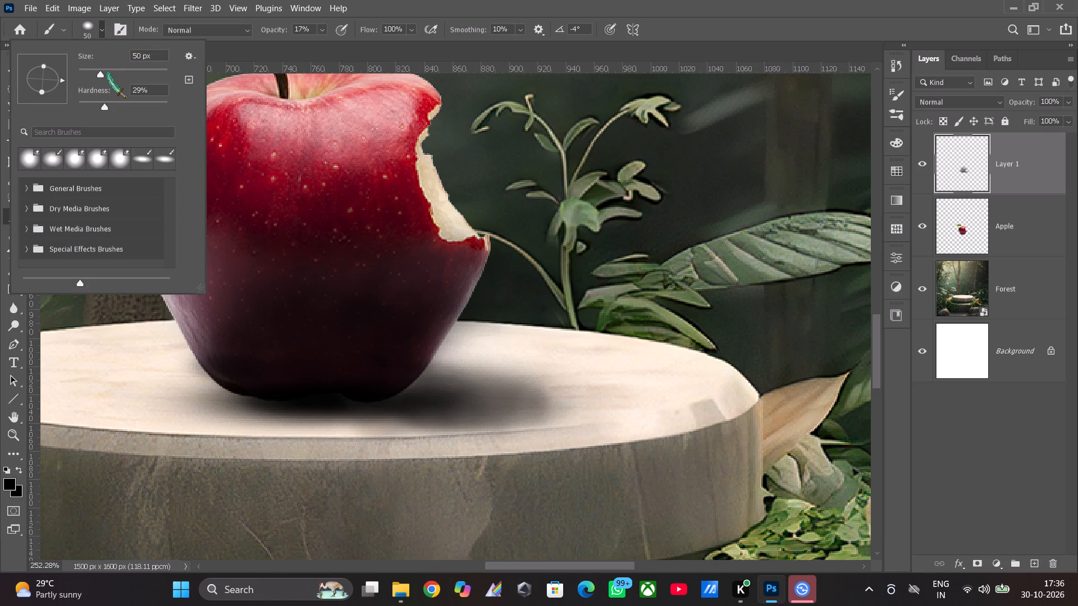
left_click(86, 69)
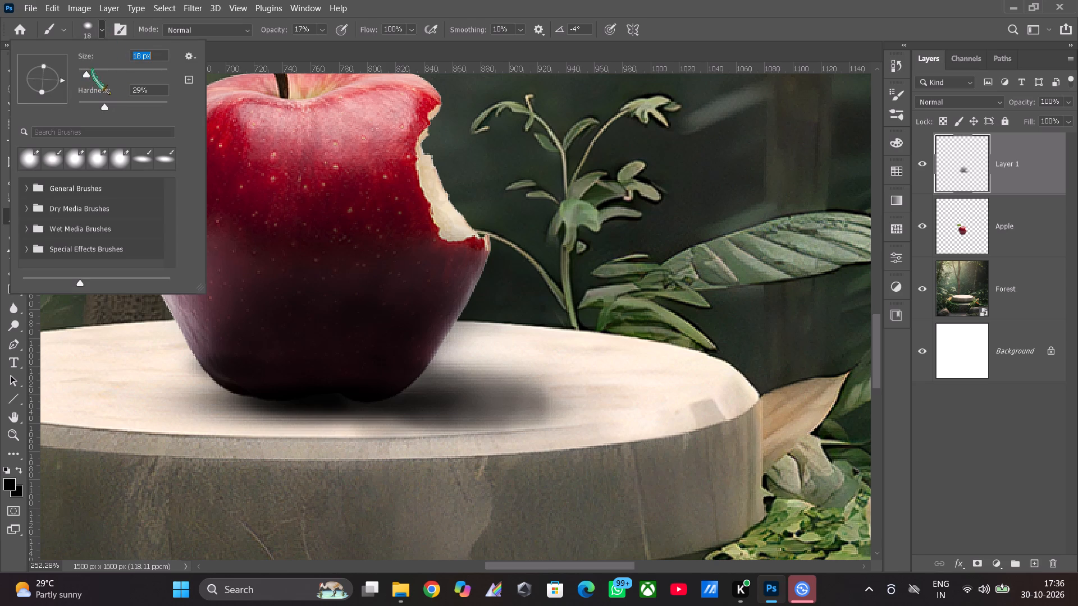
left_click(94, 70)
left_click(370, 416)
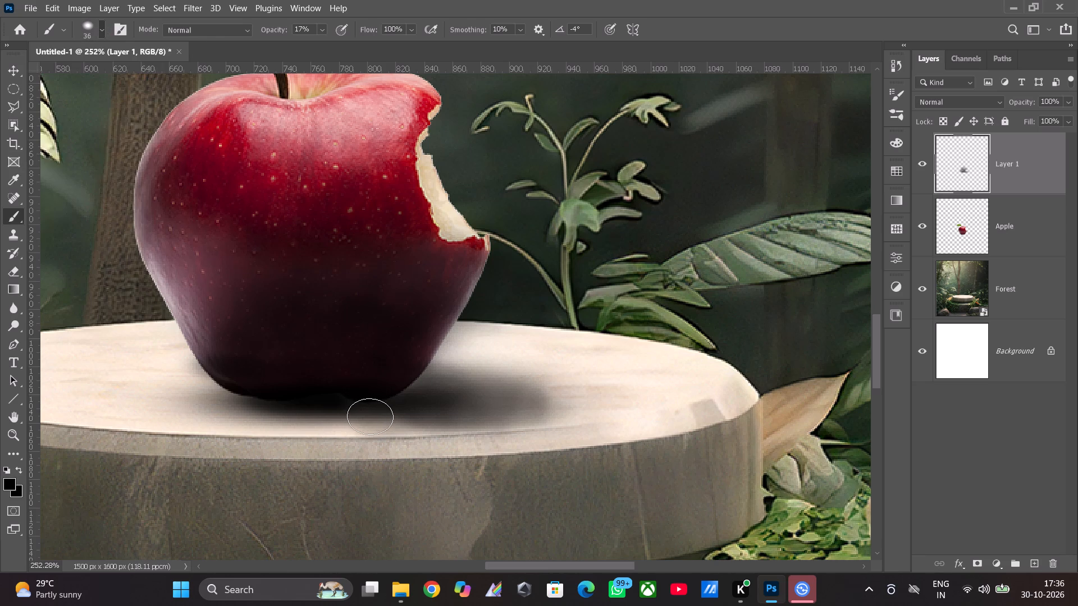
left_click(397, 423)
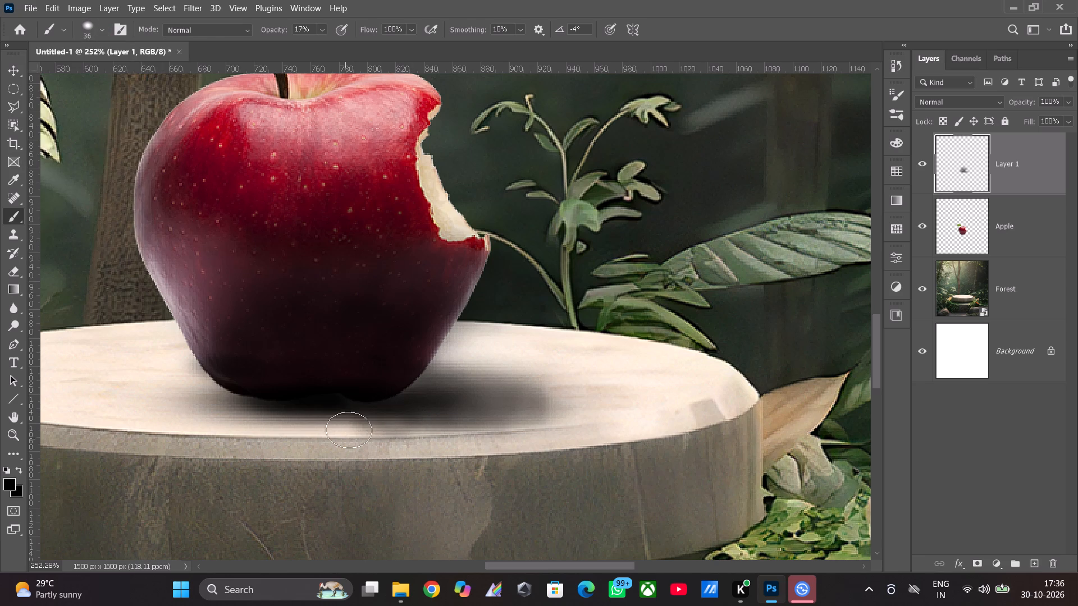
left_click(326, 418)
left_click(349, 420)
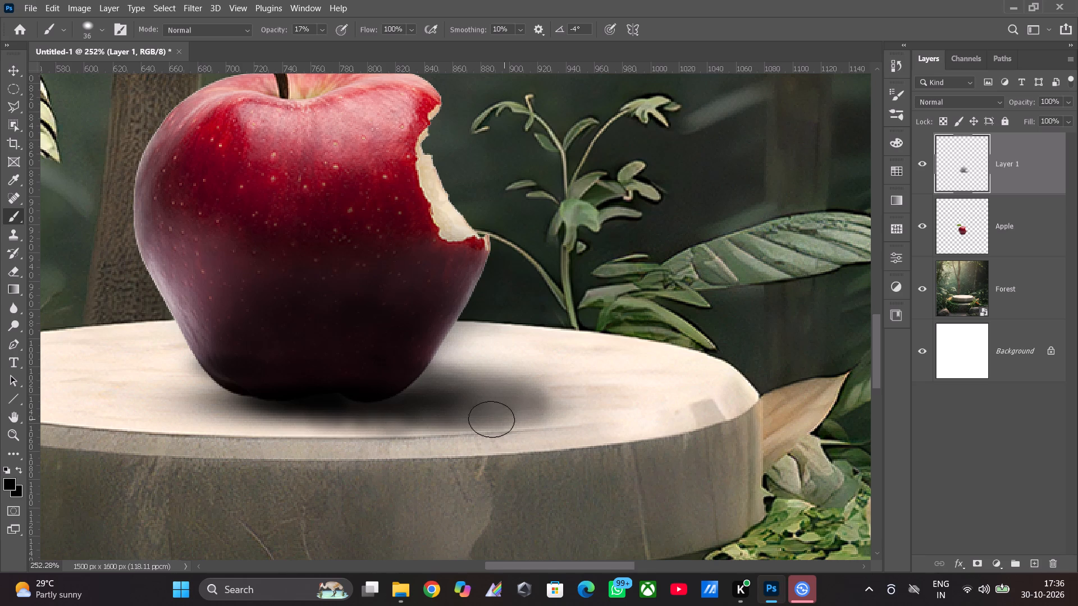
left_click(356, 420)
left_click(395, 421)
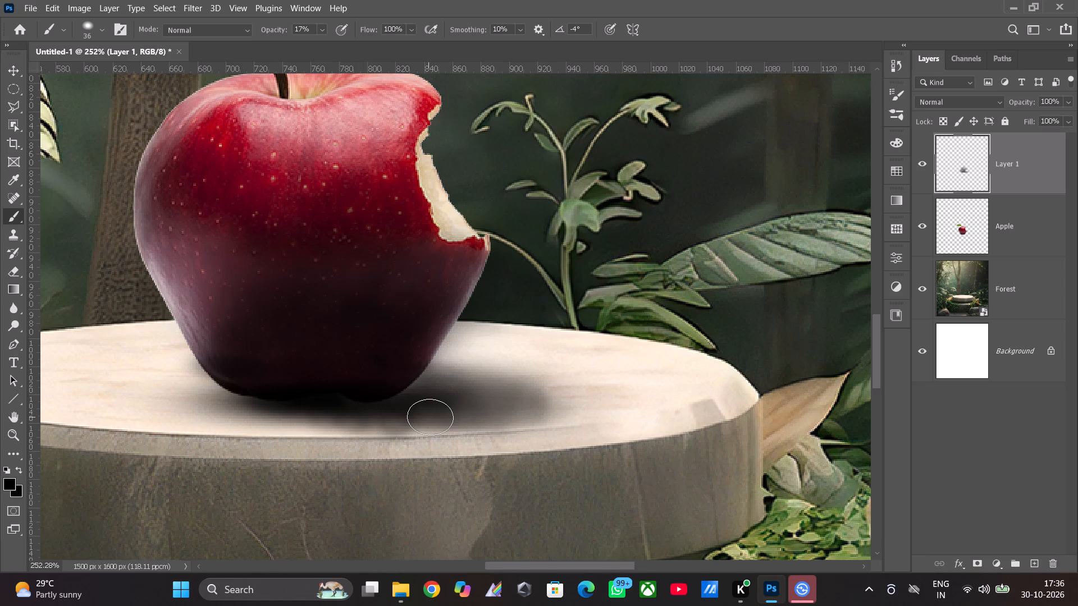
left_click(431, 417)
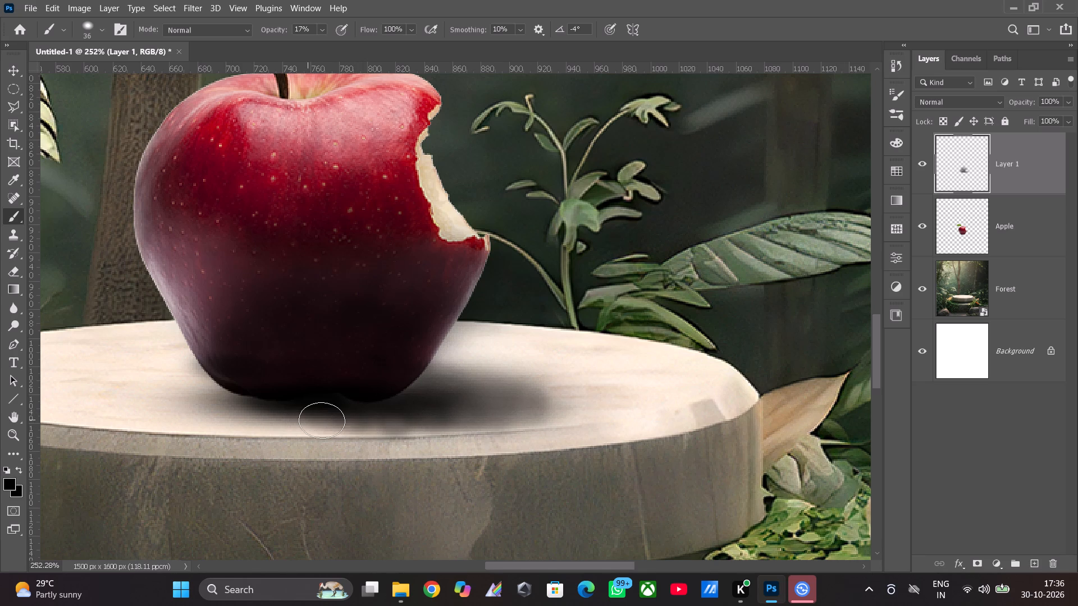
left_click(328, 420)
Soften the newly darkened front edge of the shadow below the apple with repeated 39 px Eraser strokes at 9% opacity.
left_click(20, 269)
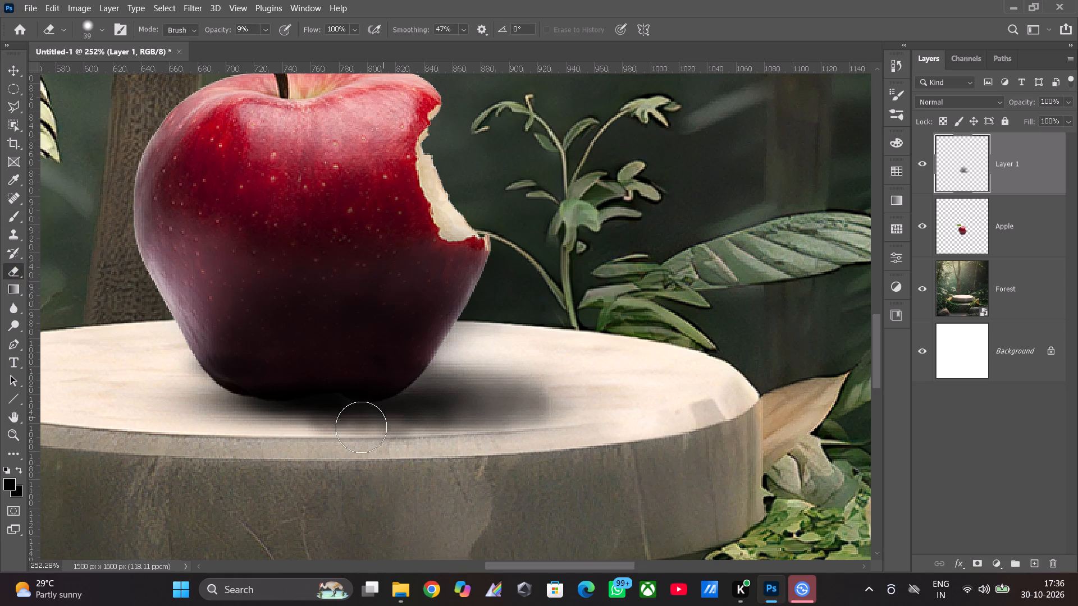
left_click_drag(305, 442, 335, 451)
left_click_drag(341, 450, 381, 453)
left_click_drag(375, 452, 428, 452)
left_click_drag(368, 451, 446, 451)
left_click_drag(299, 451, 409, 450)
left_click_drag(323, 448, 441, 448)
left_click_drag(382, 448, 455, 448)
left_click_drag(438, 448, 487, 449)
left_click_drag(447, 450, 519, 448)
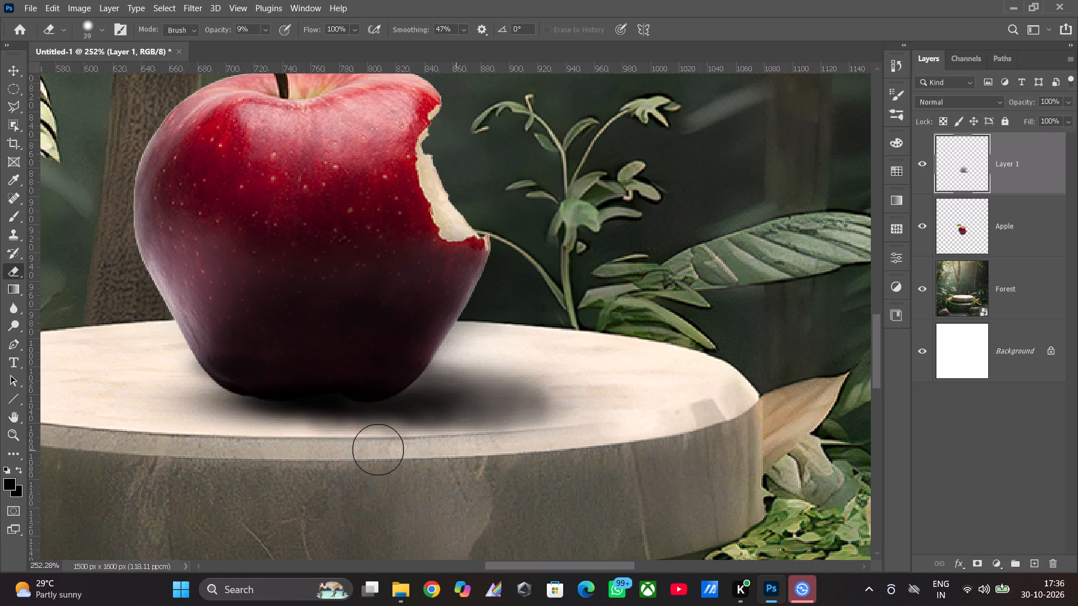
left_click(375, 449)
left_click(322, 452)
left_click_drag(316, 452, 302, 452)
left_click_drag(301, 452, 374, 451)
left_click_drag(423, 448, 448, 448)
Continue the 9% Eraser pass along the shadow's front edge out to its tip and back beneath the apple.
left_click_drag(448, 448, 446, 448)
left_click_drag(474, 449, 499, 446)
left_click_drag(509, 444, 547, 434)
left_click_drag(554, 430, 556, 420)
left_click(564, 402)
left_click_drag(566, 407, 509, 443)
left_click_drag(508, 443, 508, 445)
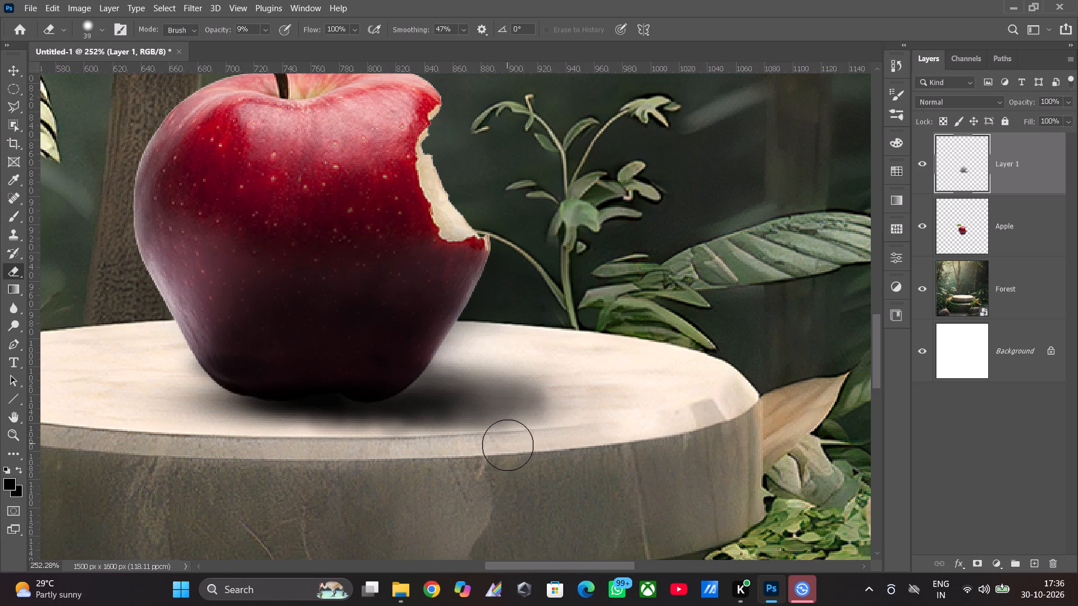
left_click_drag(508, 445, 463, 453)
left_click_drag(481, 448, 413, 457)
left_click_drag(399, 457, 366, 455)
left_click_drag(353, 454, 235, 455)
Fade the shadow's upper edge and tip, plus its front edge, with longer sweeping Eraser strokes at 9% opacity.
left_click_drag(490, 350, 552, 414)
left_click_drag(554, 369, 501, 510)
left_click_drag(548, 372, 551, 375)
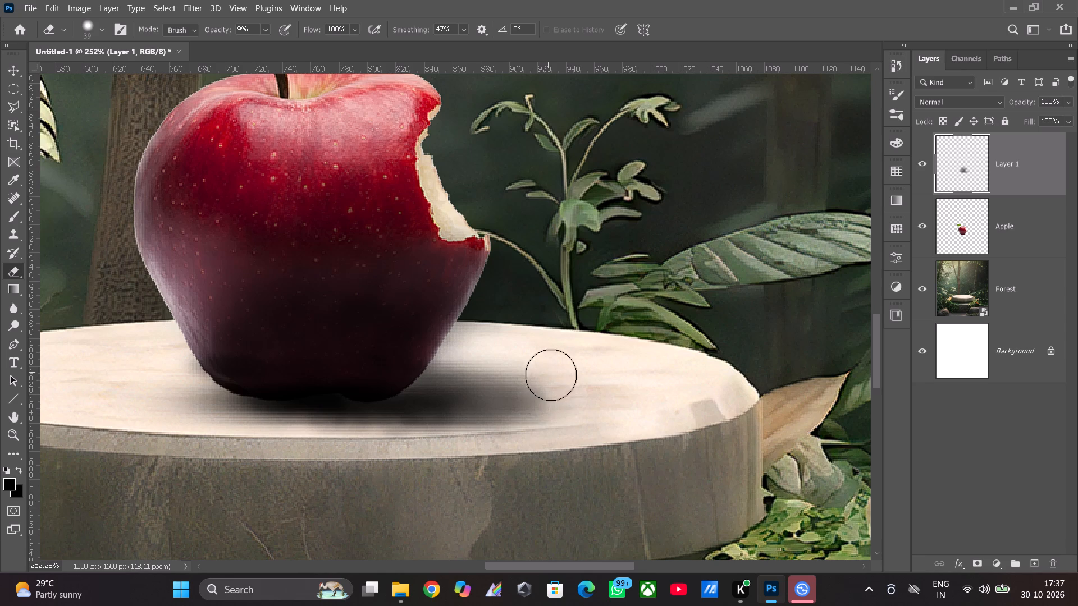
left_click_drag(551, 375, 322, 451)
left_click_drag(313, 433, 449, 458)
left_click_drag(471, 457, 779, 480)
left_click_drag(304, 443, 426, 470)
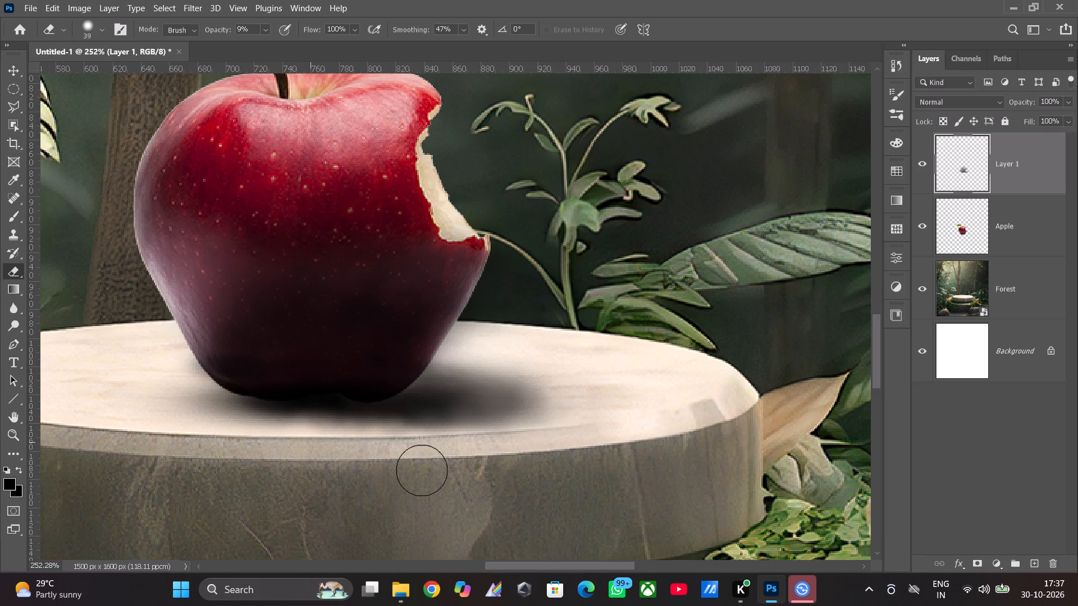
left_click_drag(205, 415, 510, 508)
left_click_drag(406, 451, 590, 486)
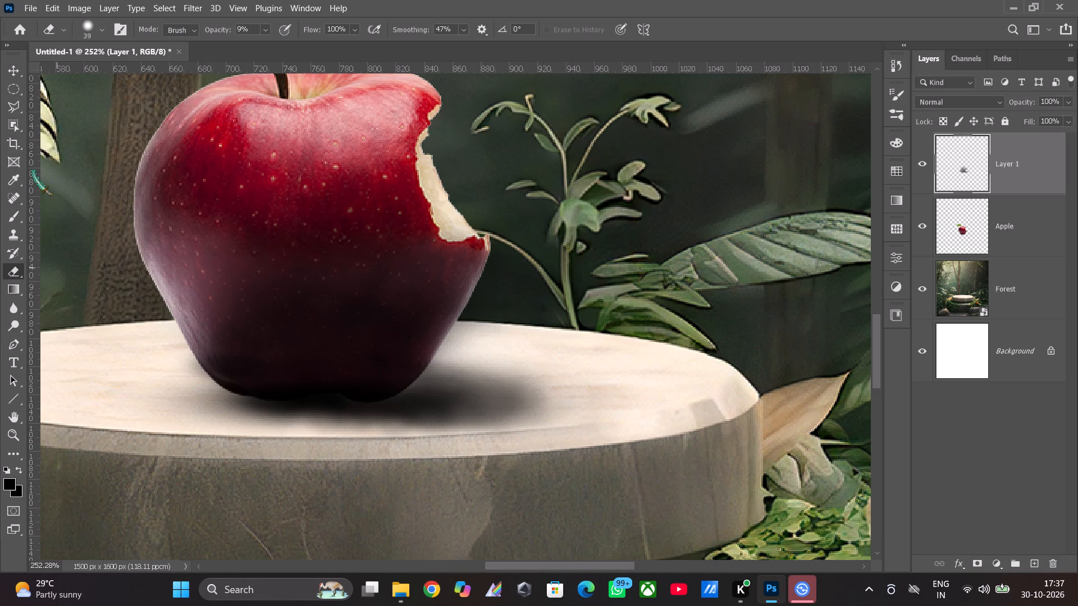
Flatten the Brush tip into a thin ellipse at 75 px and dab black at 17% opacity along the shadow below the apple.
left_click(13, 218)
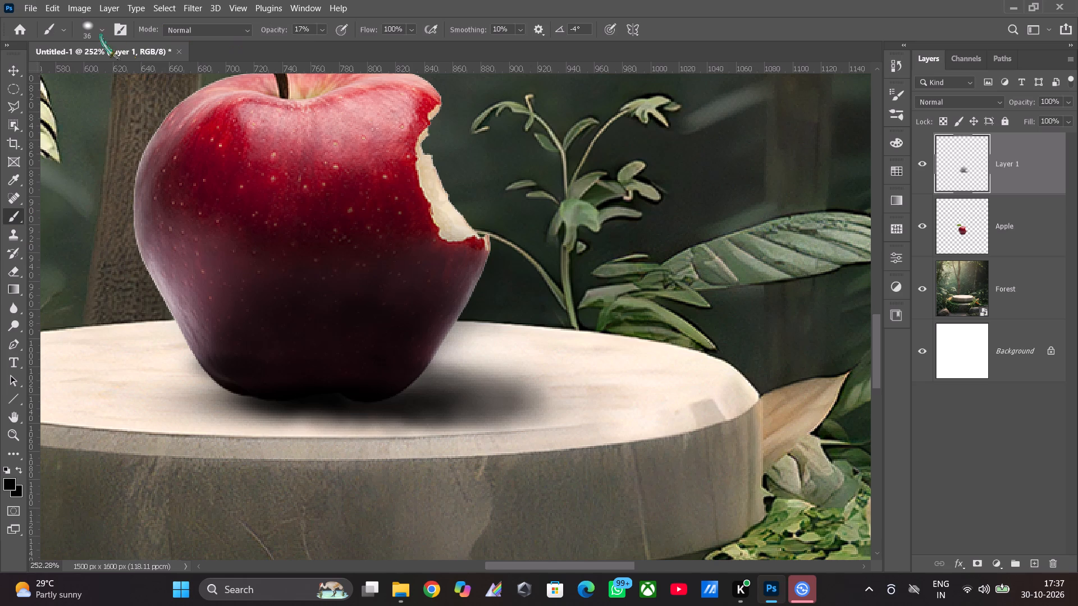
left_click(103, 29)
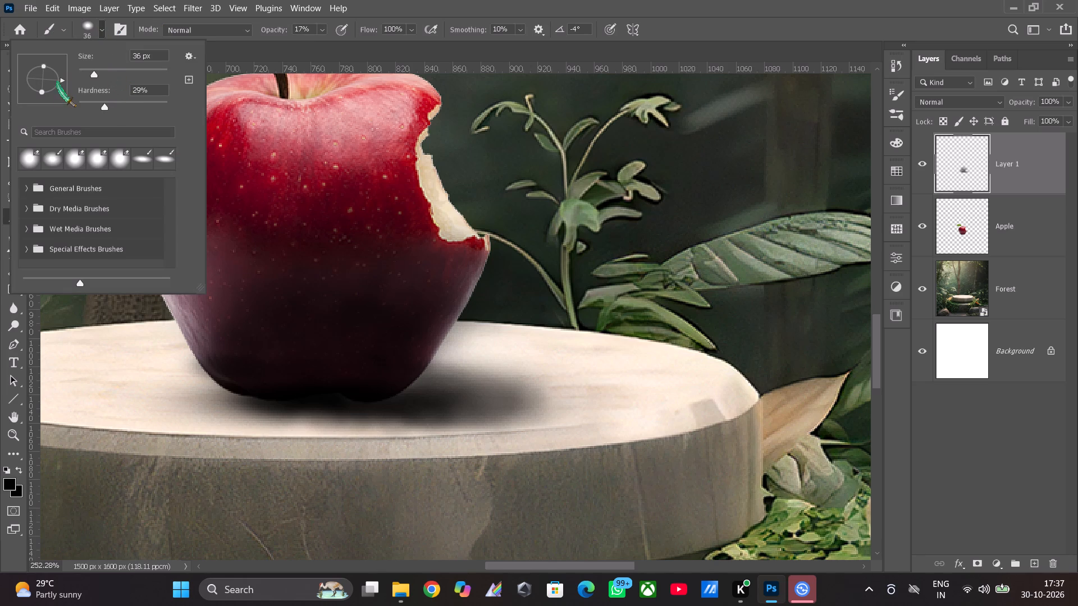
left_click_drag(43, 91, 45, 84)
left_click_drag(45, 84, 48, 82)
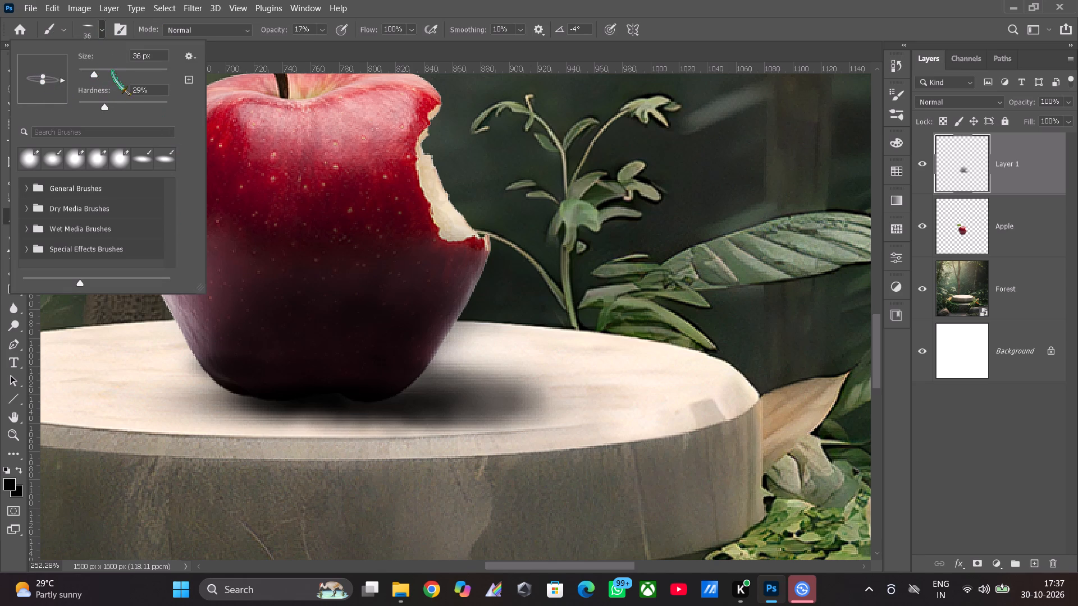
left_click(112, 71)
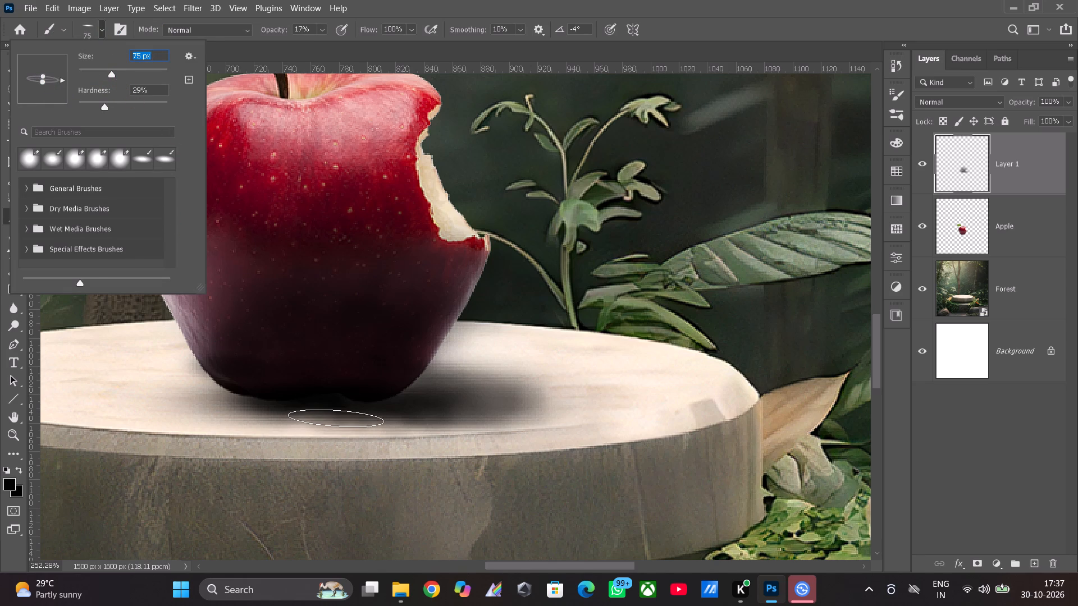
left_click(336, 417)
left_click(384, 421)
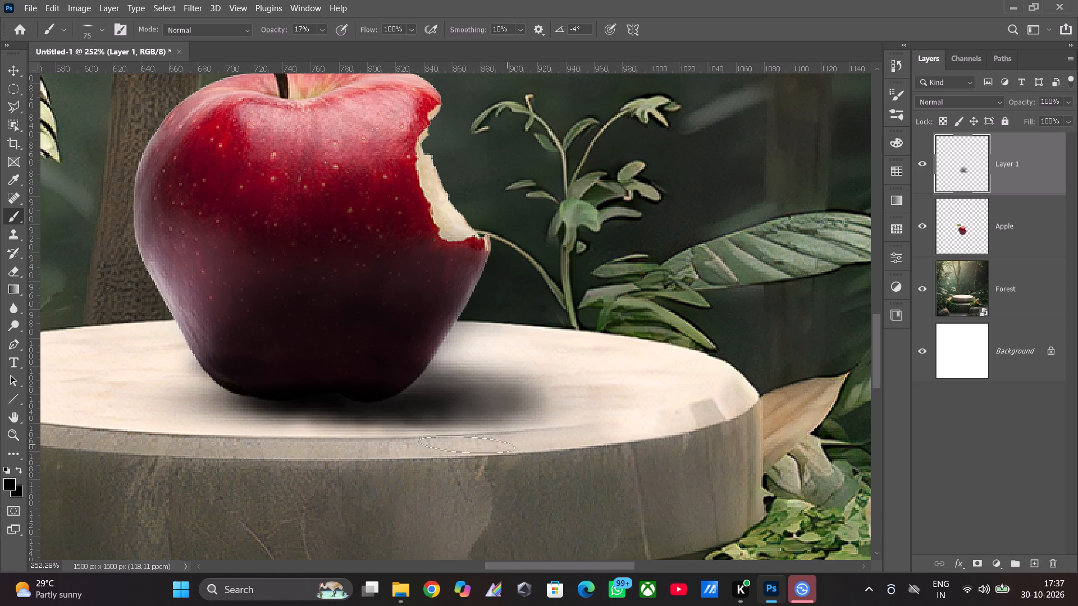
left_click(315, 421)
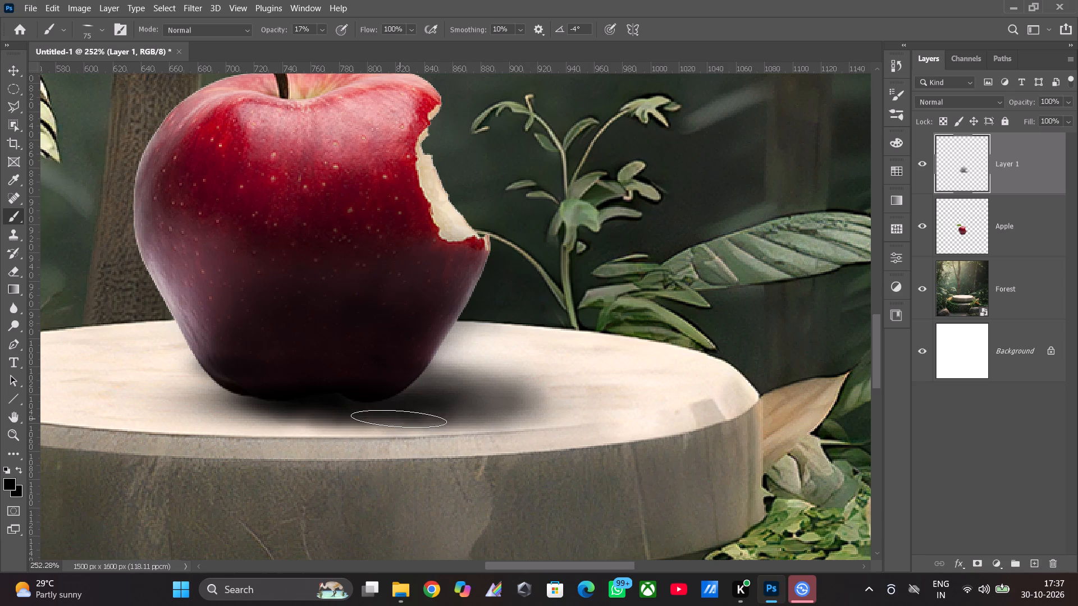
left_click(384, 422)
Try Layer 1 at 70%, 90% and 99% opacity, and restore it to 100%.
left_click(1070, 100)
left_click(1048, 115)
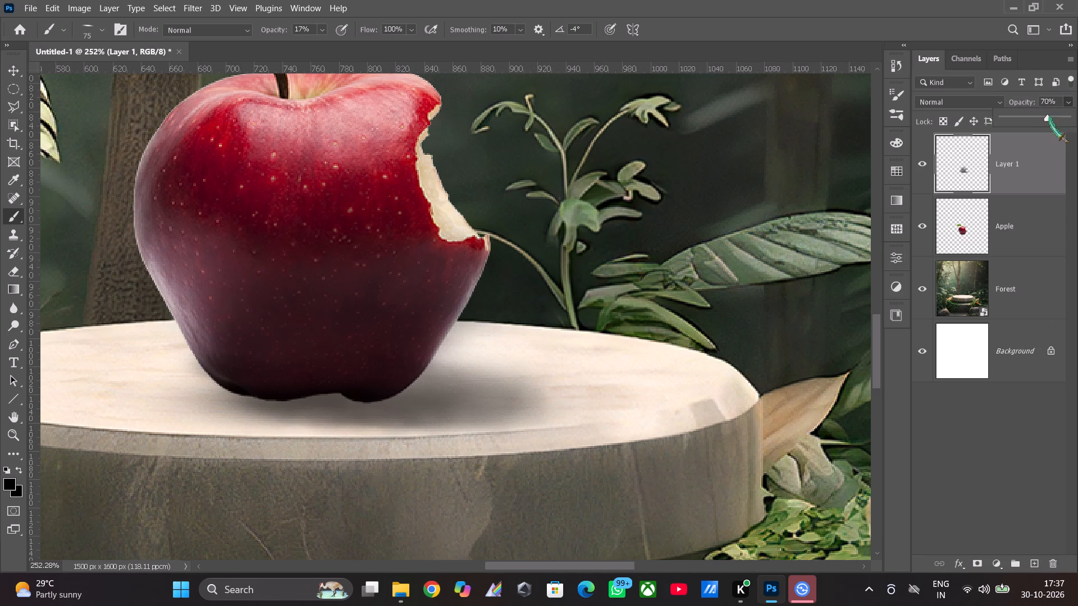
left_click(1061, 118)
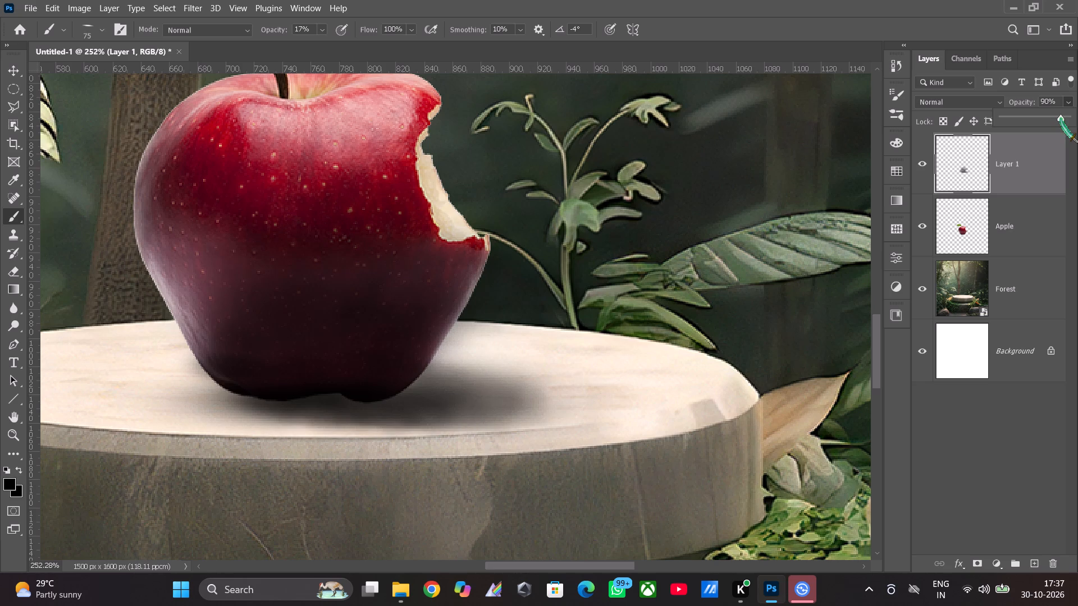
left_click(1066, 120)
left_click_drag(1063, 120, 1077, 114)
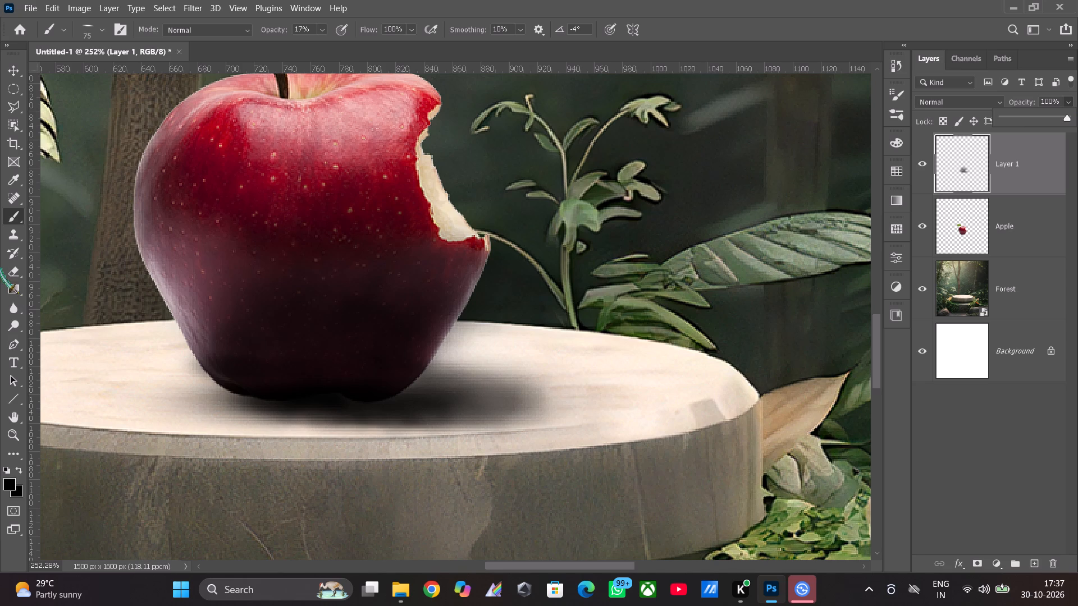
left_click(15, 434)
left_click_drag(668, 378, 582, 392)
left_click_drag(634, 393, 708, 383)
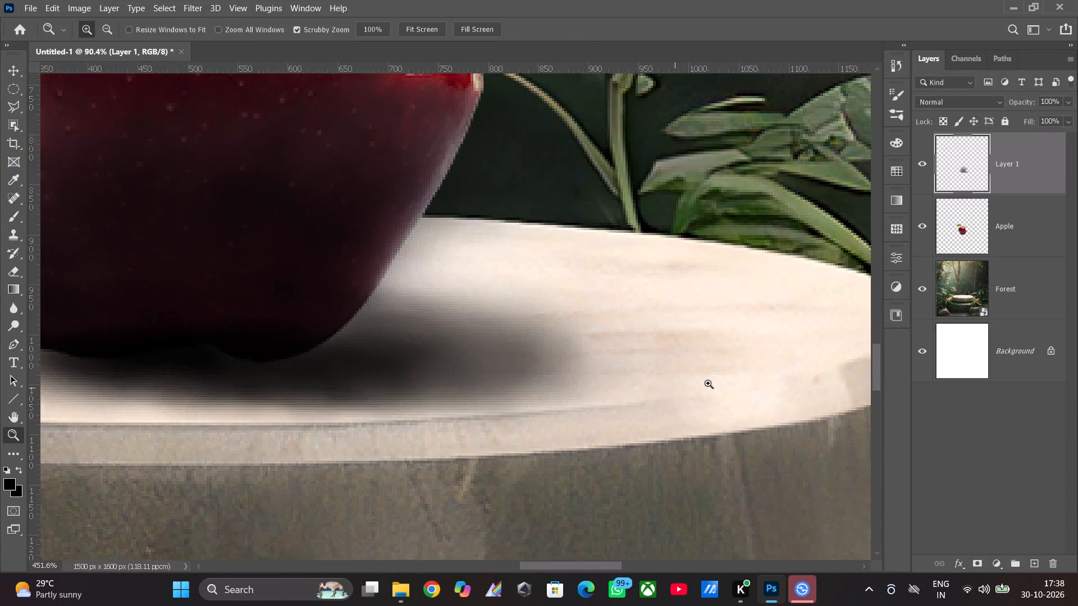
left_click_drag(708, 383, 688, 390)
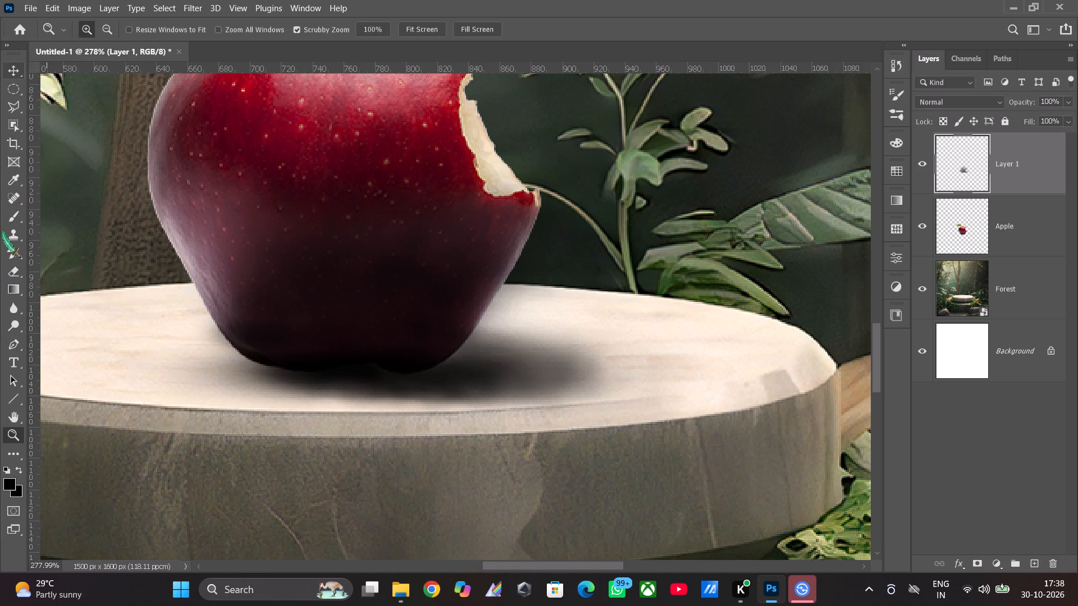
Lower the Brush opacity to 8% and dab black along the shadow's front edge beneath the apple, working toward its outer end.
left_click(13, 210)
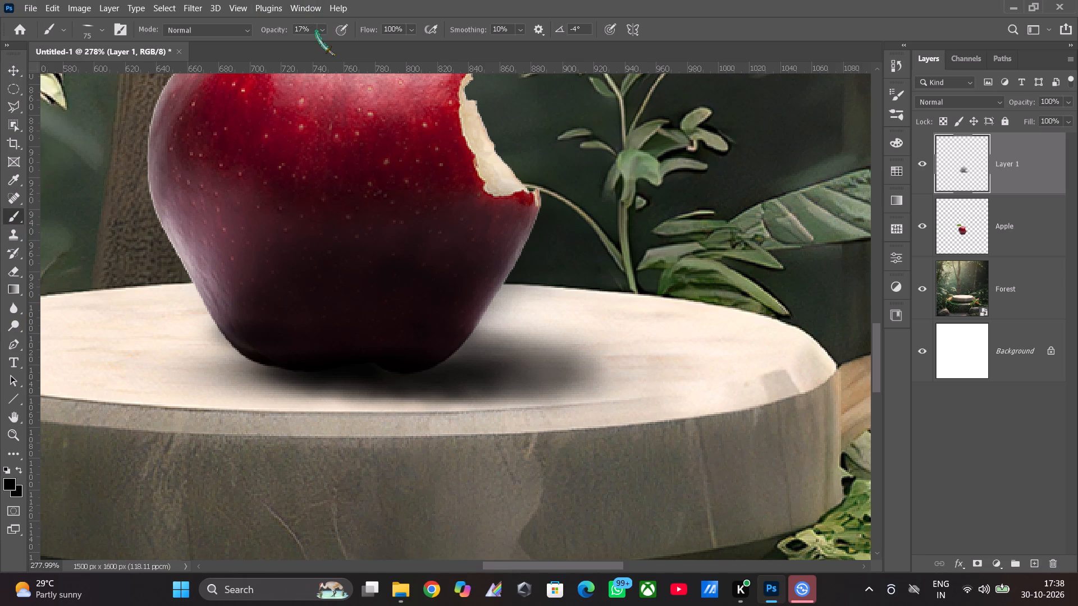
left_click(318, 30)
left_click(317, 44)
left_click(319, 44)
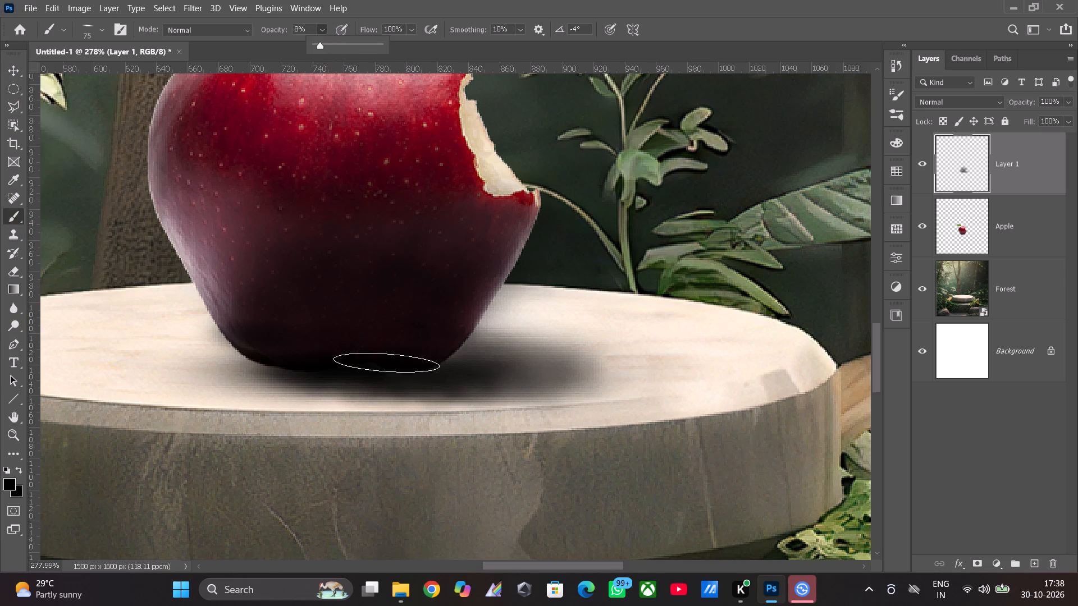
left_click(368, 391)
left_click(362, 391)
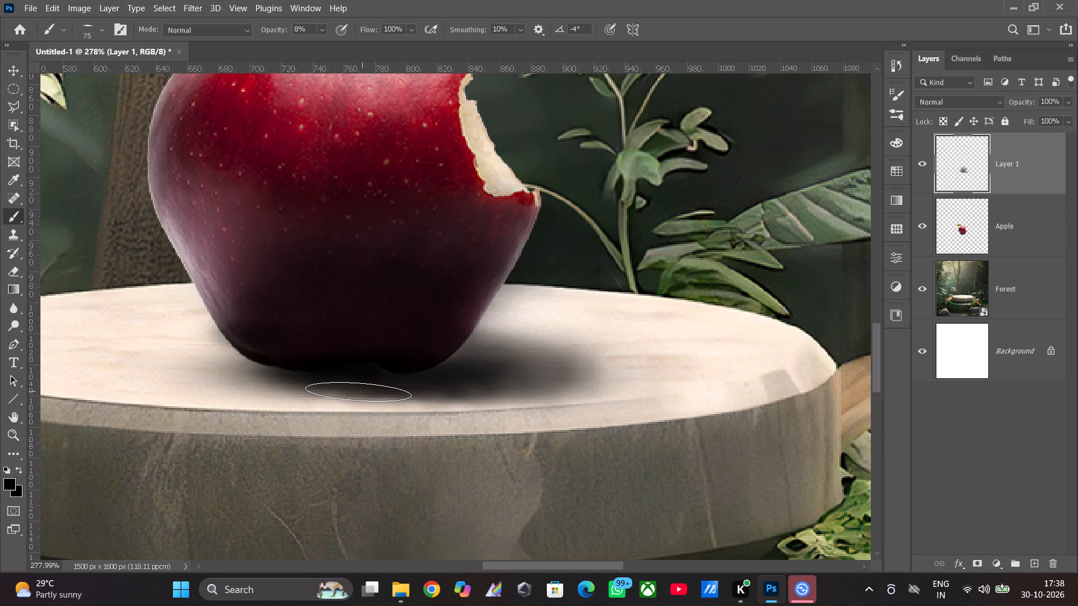
left_click(346, 392)
left_click(335, 391)
left_click(387, 389)
left_click_drag(400, 392, 411, 394)
left_click_drag(419, 393, 427, 394)
left_click_drag(440, 394, 447, 394)
left_click(461, 392)
left_click(482, 389)
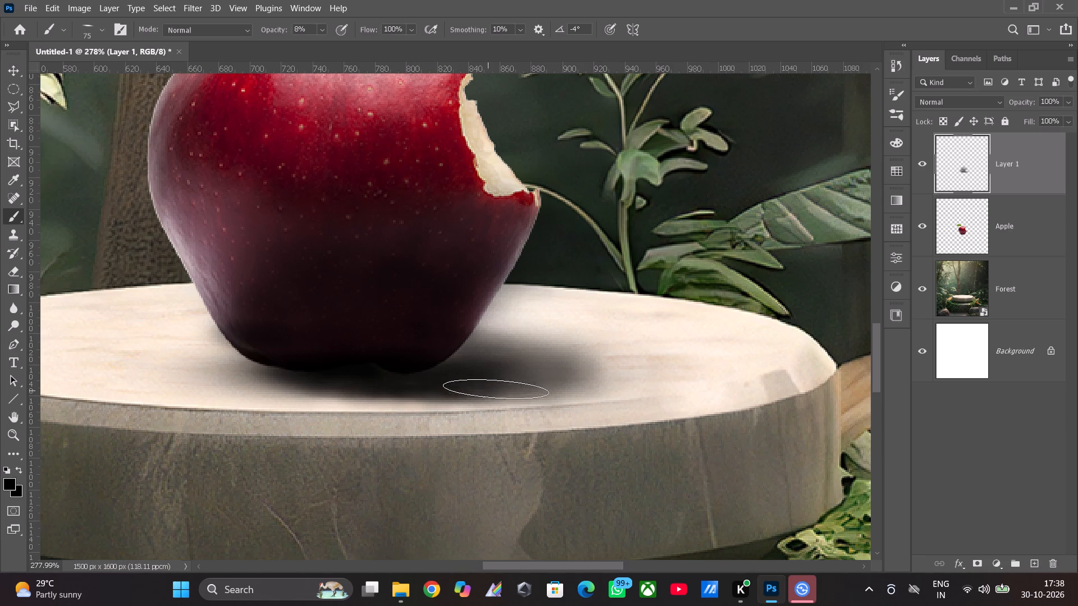
Dab black at 8% opacity around the near end of the shadow, below the apple's left base.
left_click(340, 387)
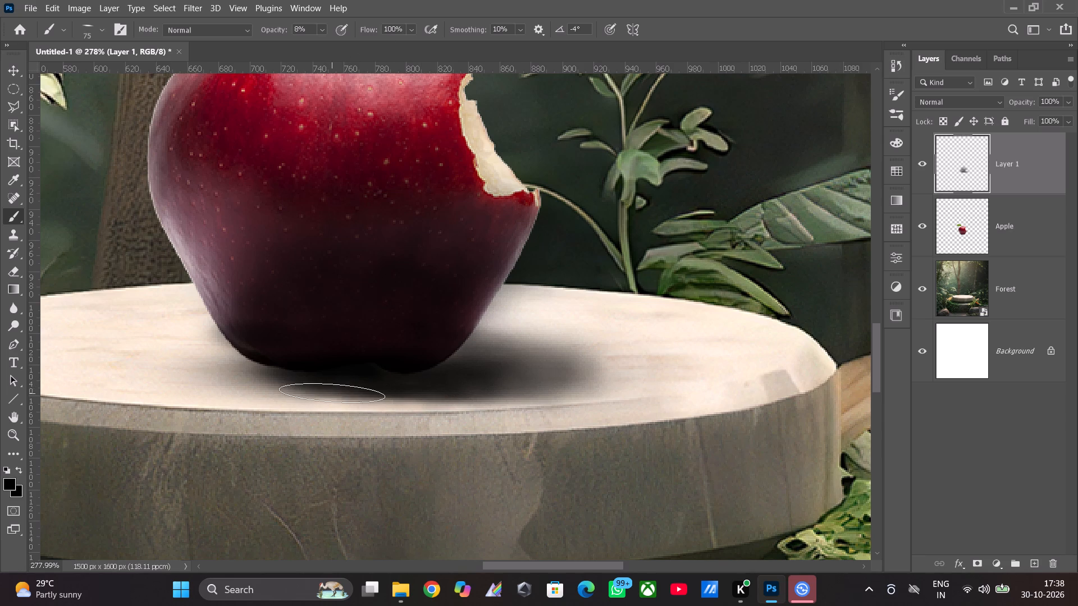
left_click(326, 387)
left_click(304, 384)
left_click(296, 377)
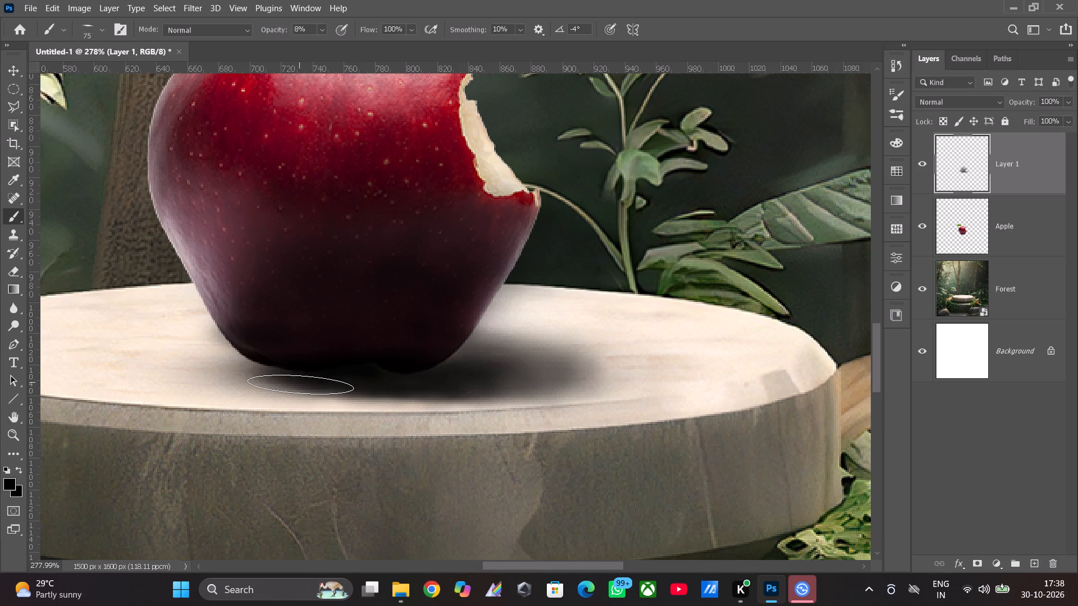
left_click(301, 384)
Build up black at 8% opacity along the apple's bottom edge, filling the small notch at the centre of its base.
left_click(346, 361)
left_click_drag(351, 363, 367, 364)
double_click(373, 360)
left_click(375, 364)
left_click(380, 363)
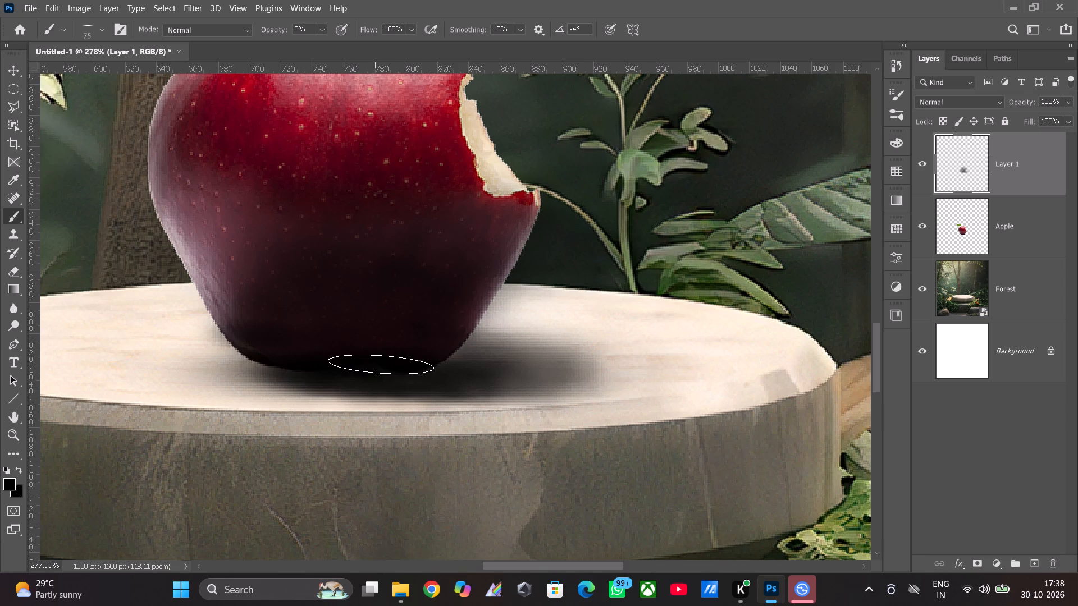
double_click(383, 368)
triple_click(387, 365)
left_click(391, 368)
triple_click(394, 369)
left_click(394, 369)
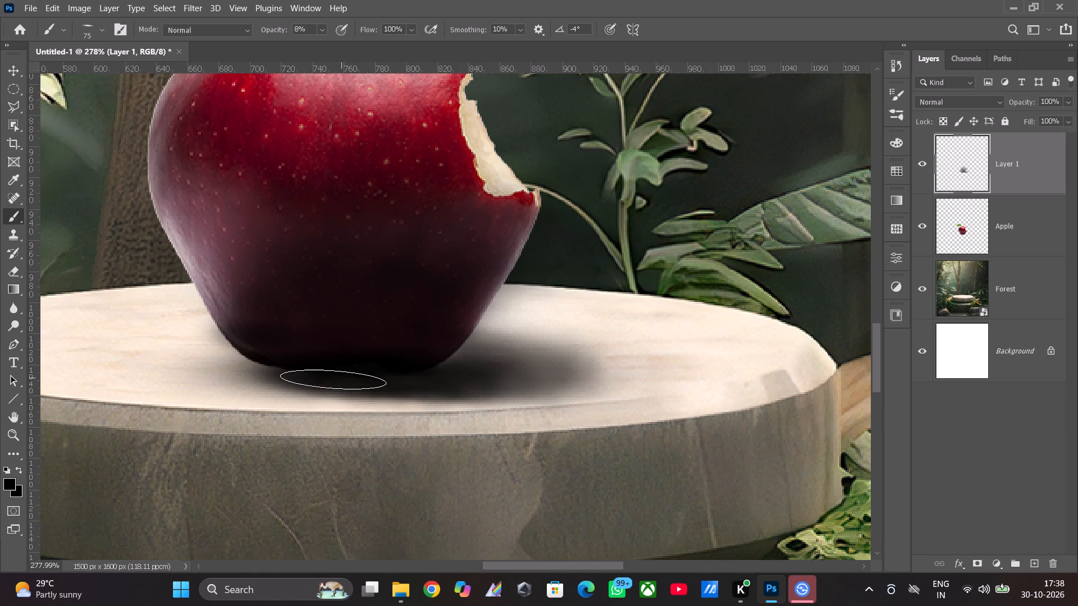
Deepen the shadow's front edge with repeated 8% black dabs, from below the apple's right base back to its left side.
left_click(321, 387)
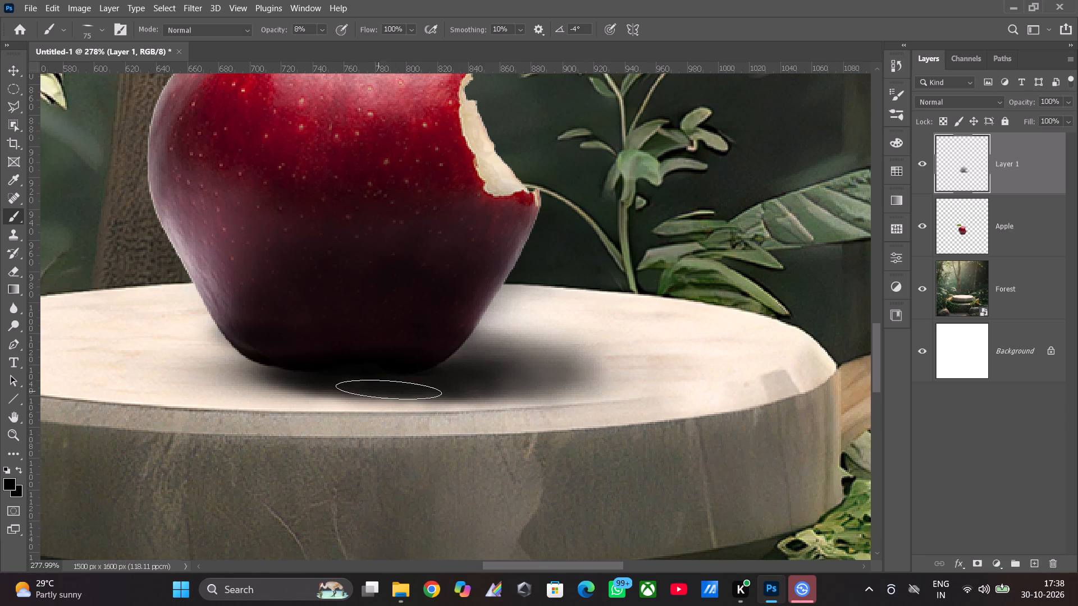
left_click(389, 389)
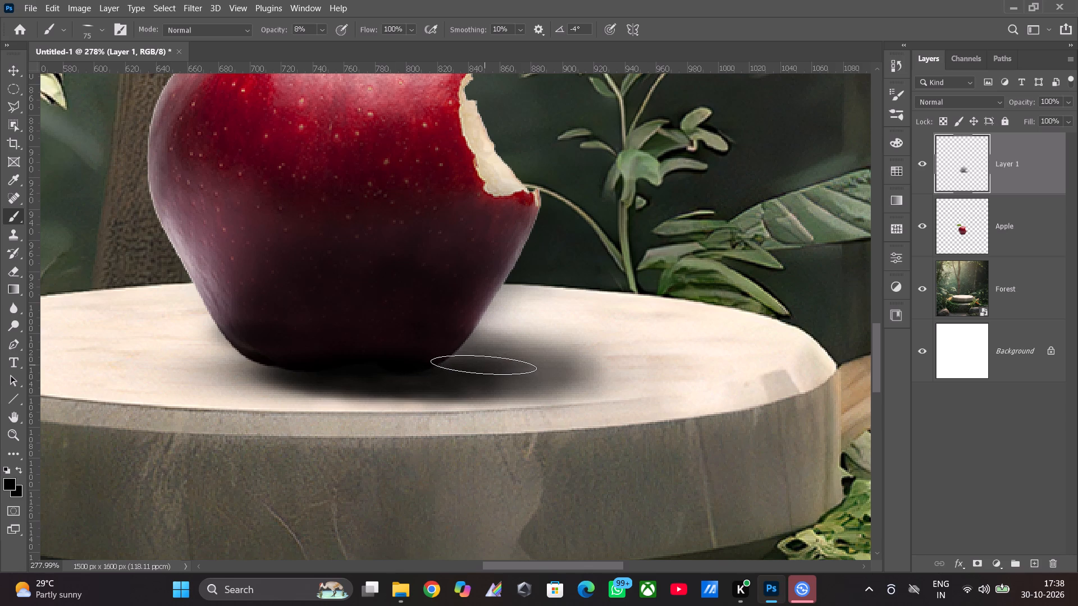
left_click(479, 371)
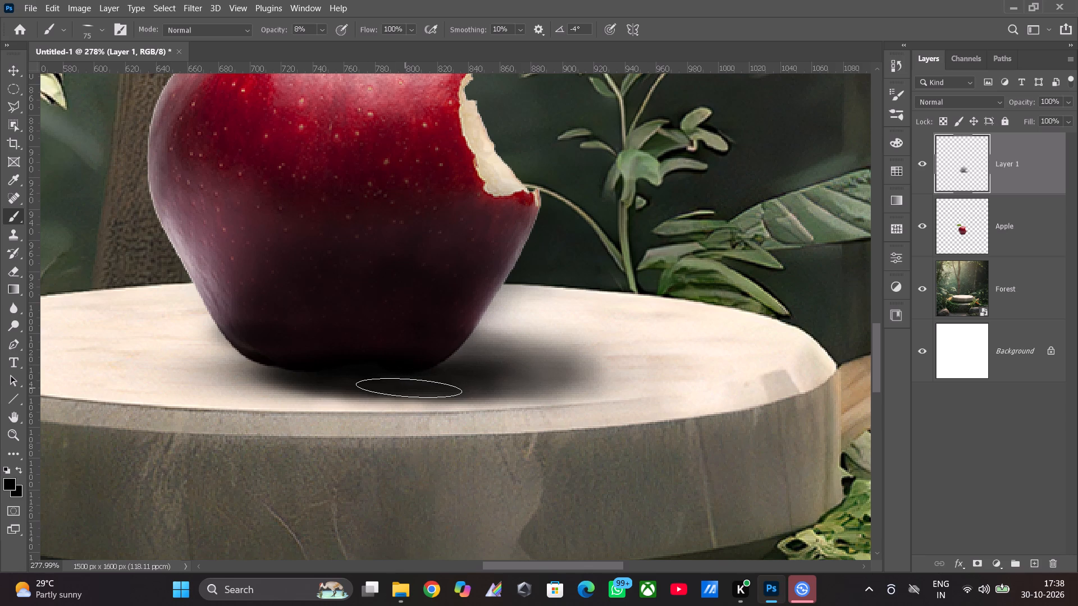
left_click(408, 388)
left_click(382, 392)
triple_click(381, 395)
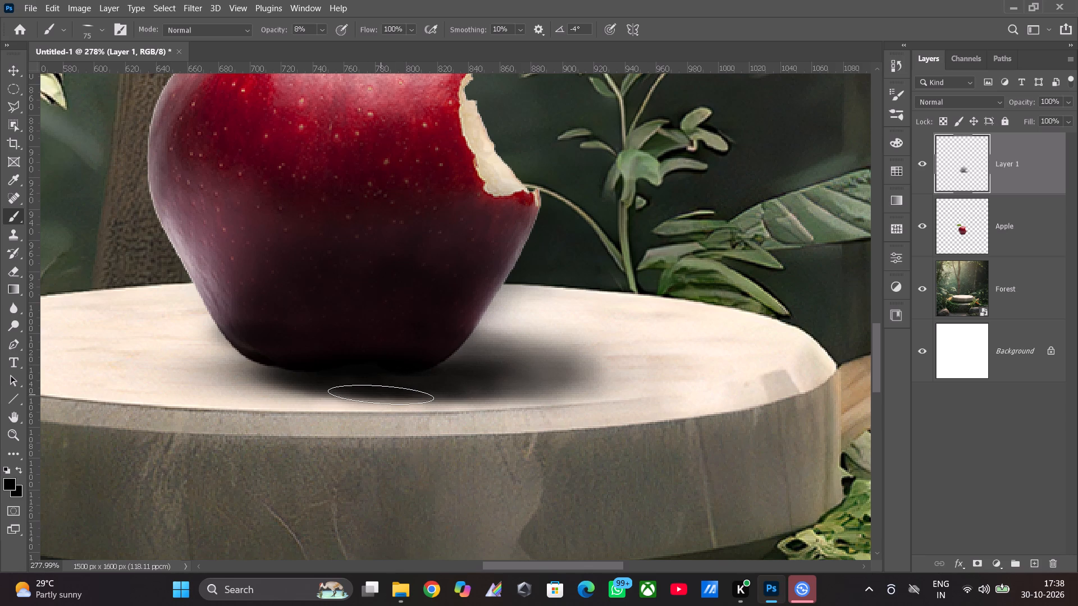
triple_click(381, 394)
triple_click(381, 396)
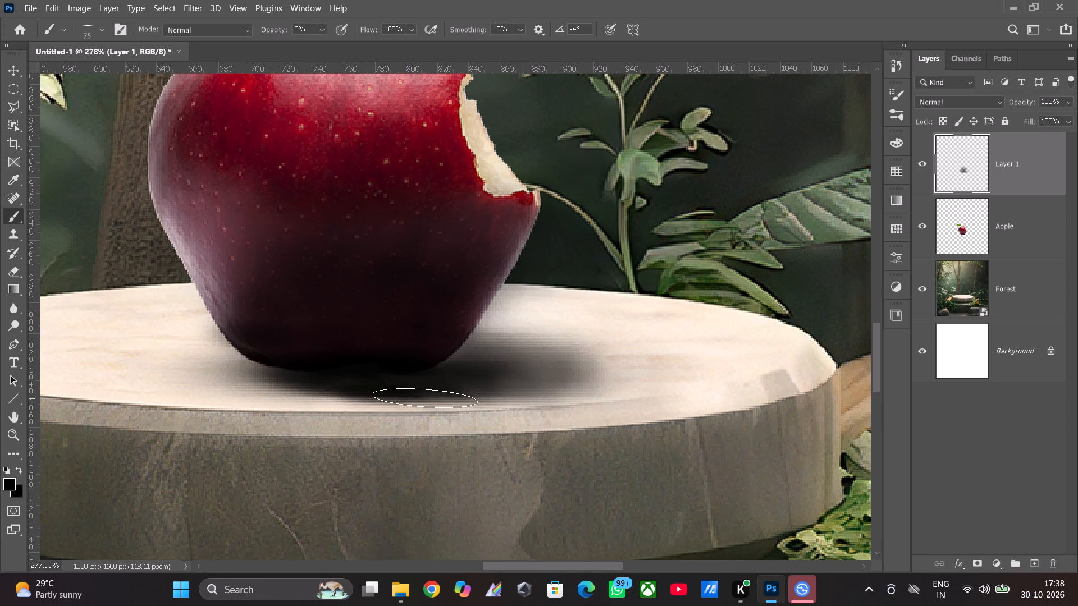
double_click(435, 394)
double_click(439, 396)
triple_click(438, 399)
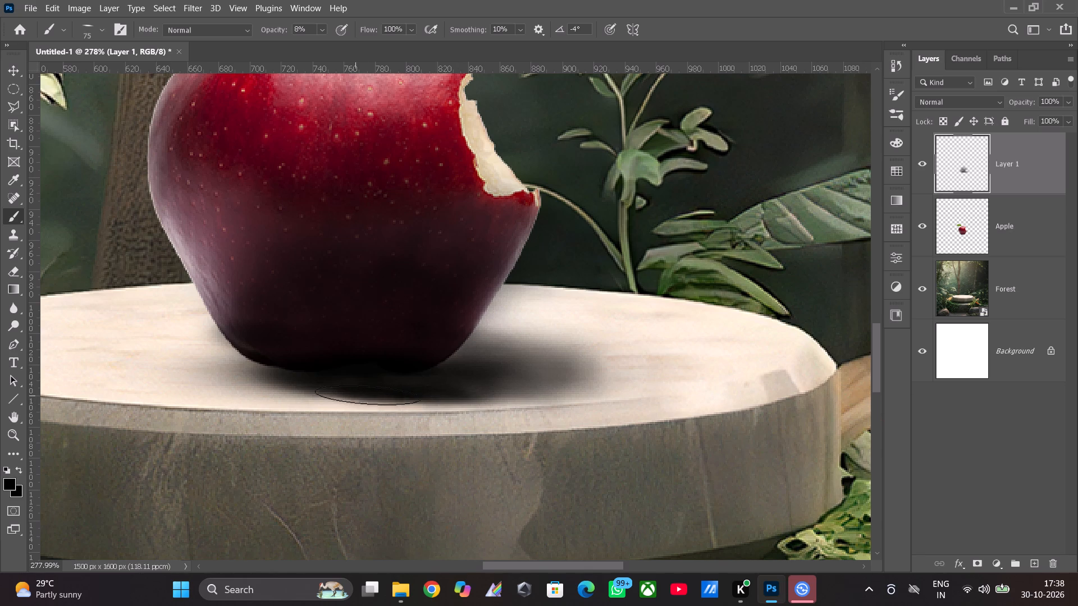
left_click(351, 391)
double_click(346, 394)
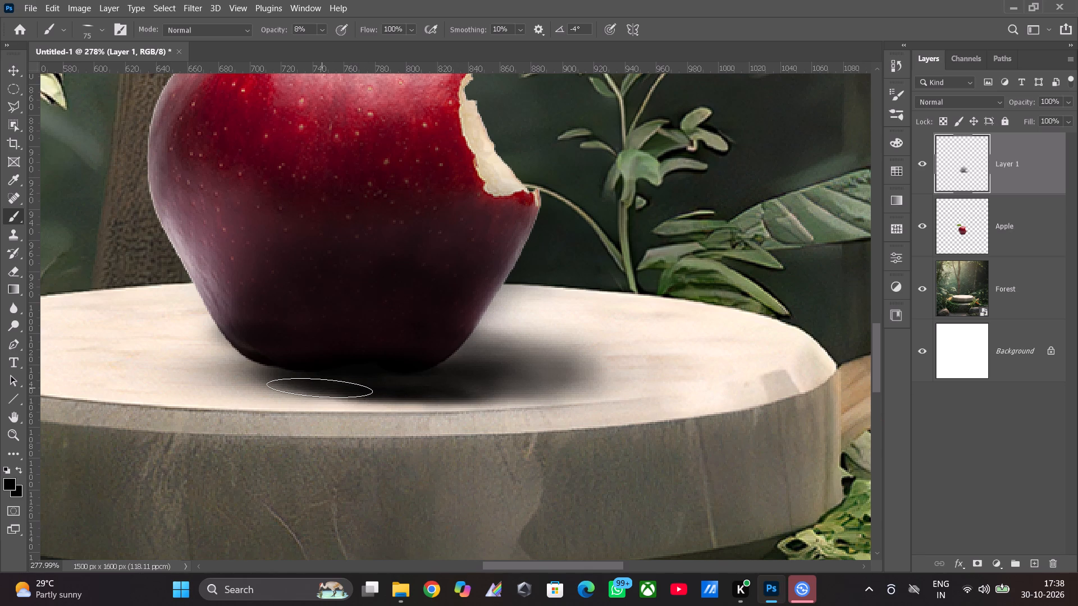
triple_click(319, 388)
left_click(317, 391)
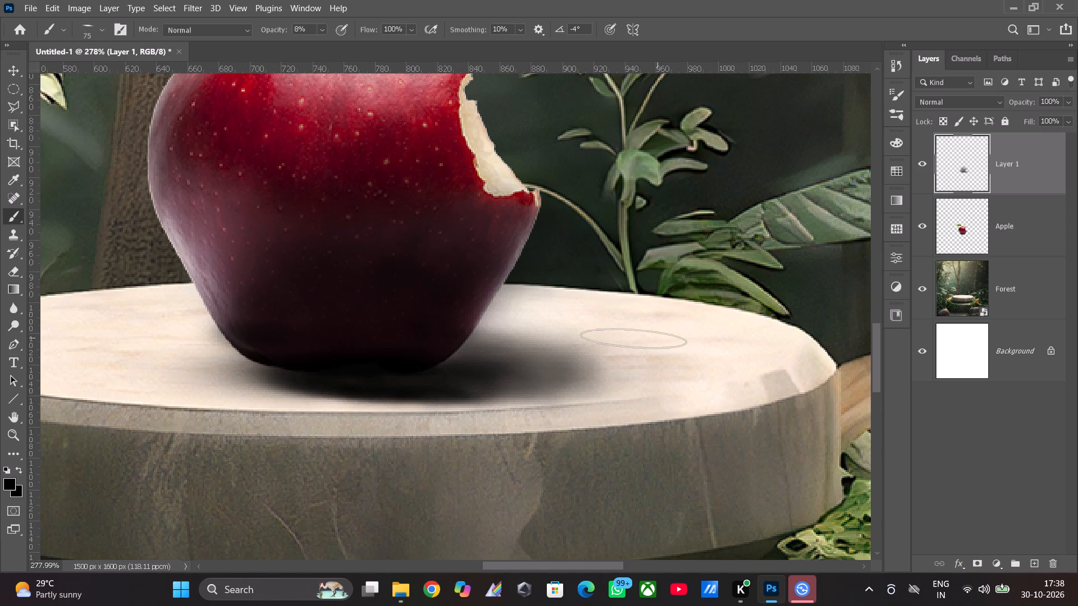
Darken the contact shadow between the apple's base and the shadow's front edge with short 8% black strokes toward its right side.
left_click(472, 388)
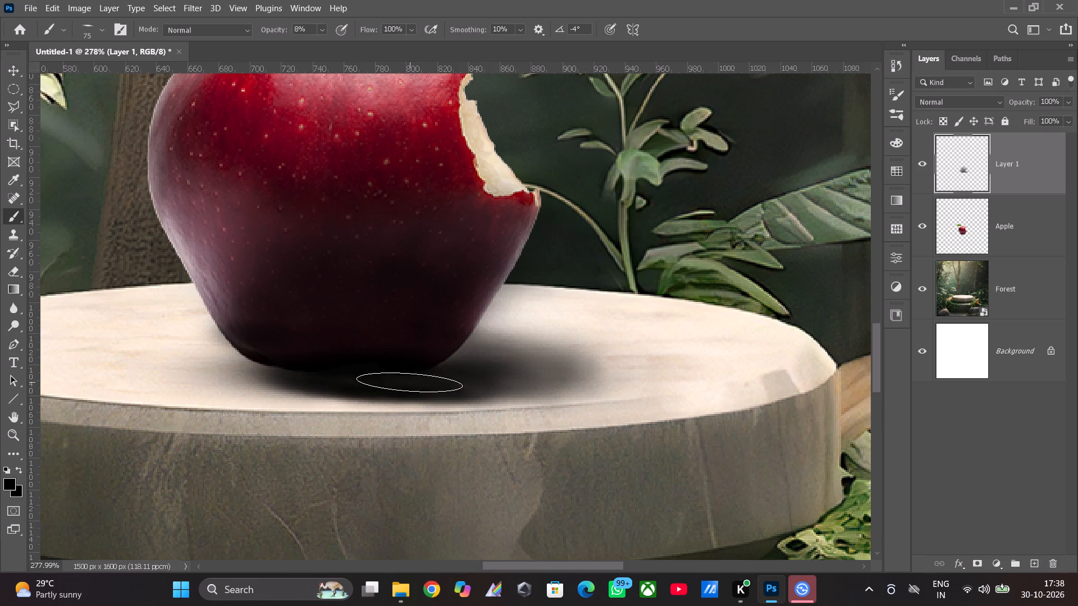
left_click(409, 380)
left_click(346, 373)
left_click_drag(346, 373, 351, 384)
left_click_drag(358, 384, 369, 382)
left_click(376, 379)
left_click_drag(381, 378, 414, 379)
double_click(428, 377)
double_click(417, 380)
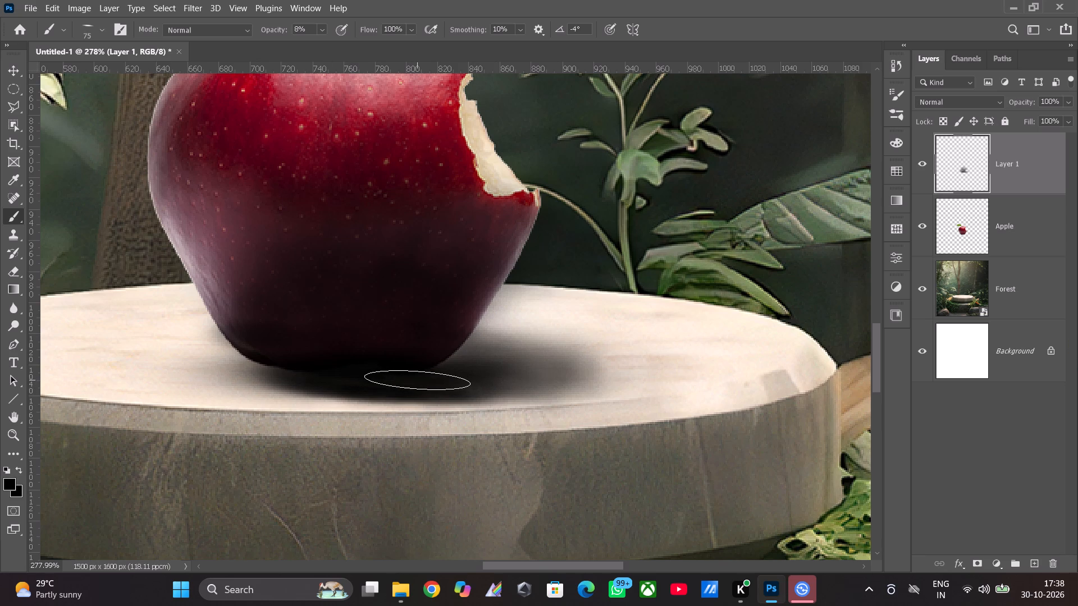
double_click(419, 374)
triple_click(423, 369)
left_click_drag(427, 366, 433, 367)
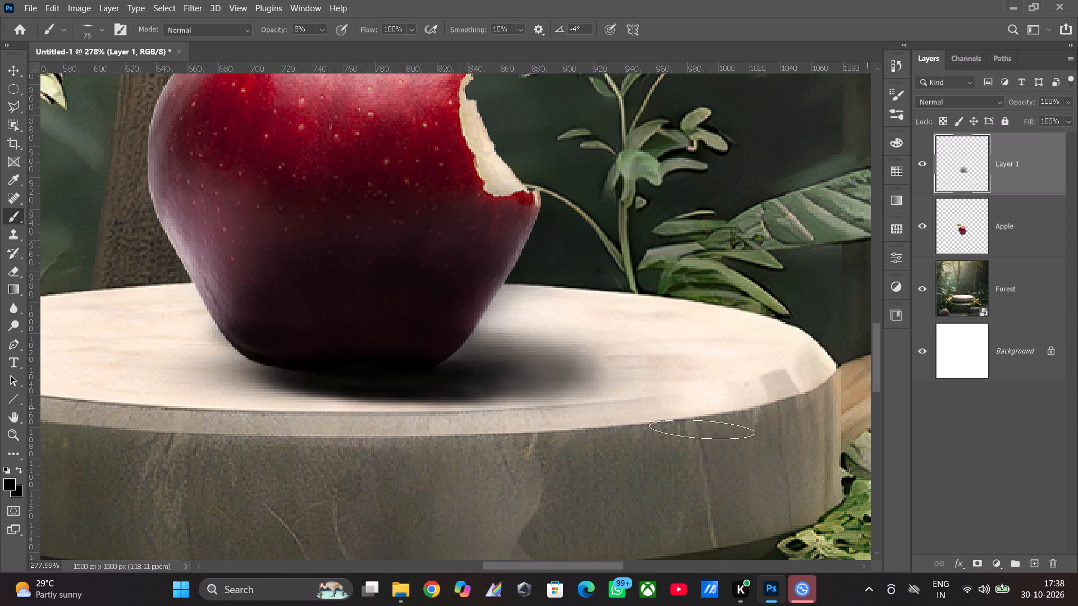
Darken the contact shadow under the left-centre of the apple's base at 8% opacity, plus two dabs on the front edge toward the tip.
double_click(374, 376)
left_click_drag(371, 376, 364, 382)
left_click(364, 382)
triple_click(354, 377)
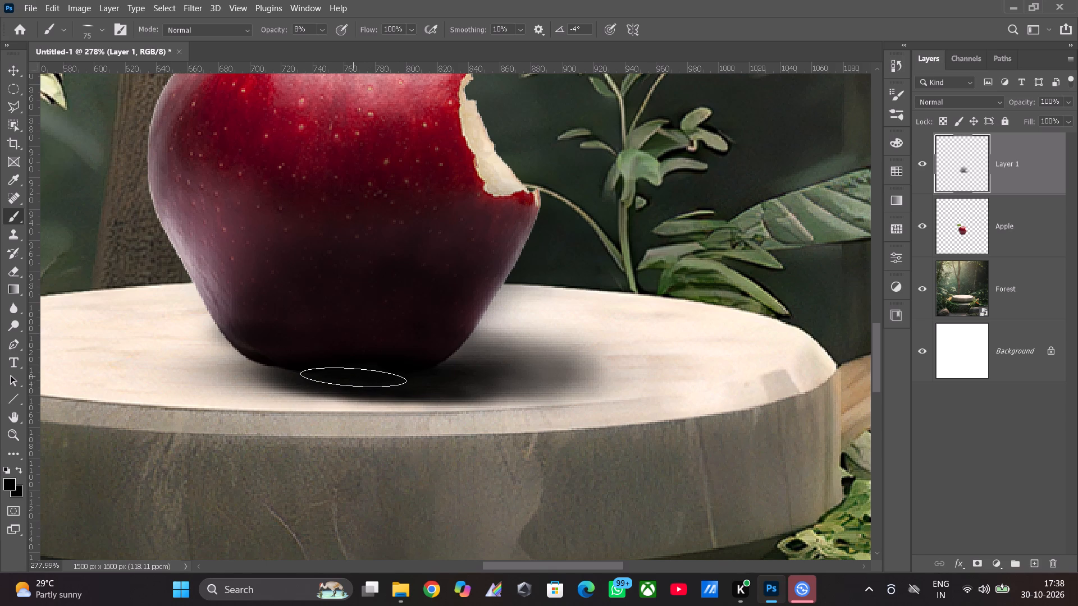
triple_click(353, 378)
double_click(352, 378)
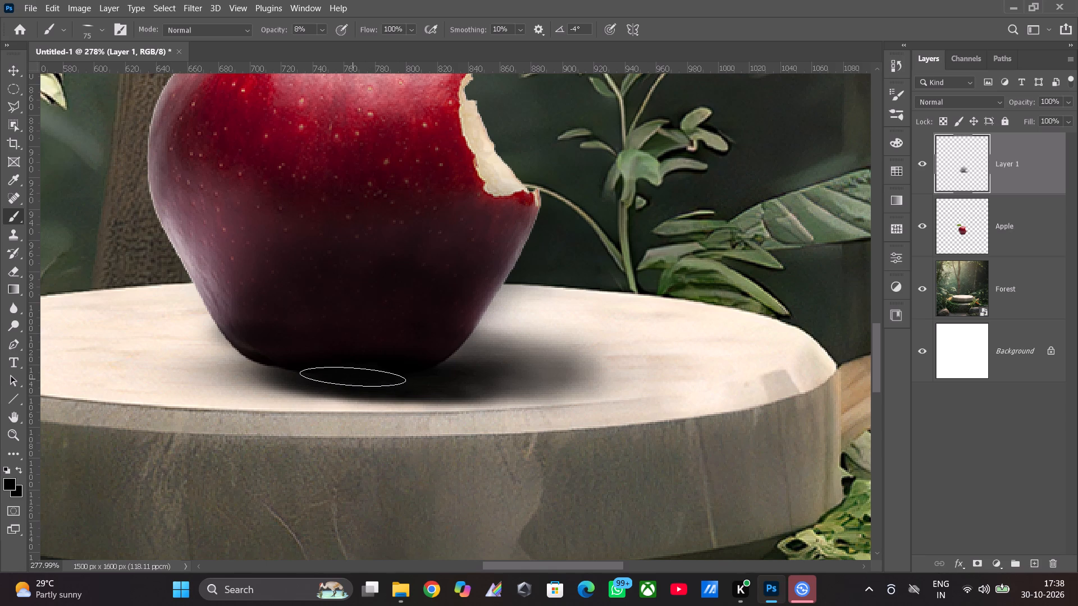
double_click(353, 375)
left_click(495, 387)
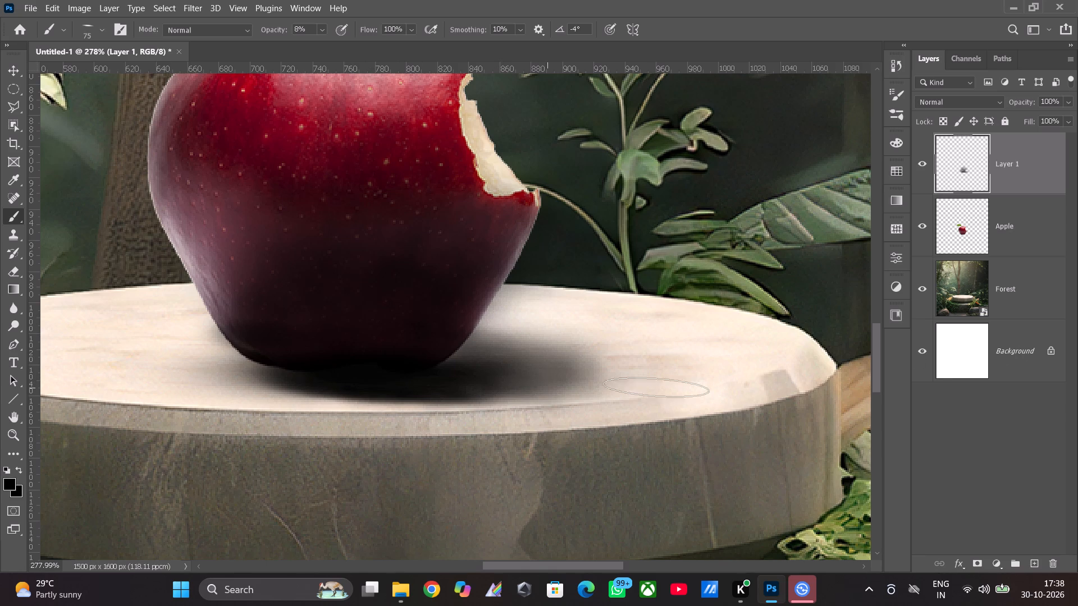
left_click(505, 392)
Rotate the elliptical Brush tip to 6° and dab black at 8% opacity over the outer part of the shadow beside the apple.
left_click(102, 28)
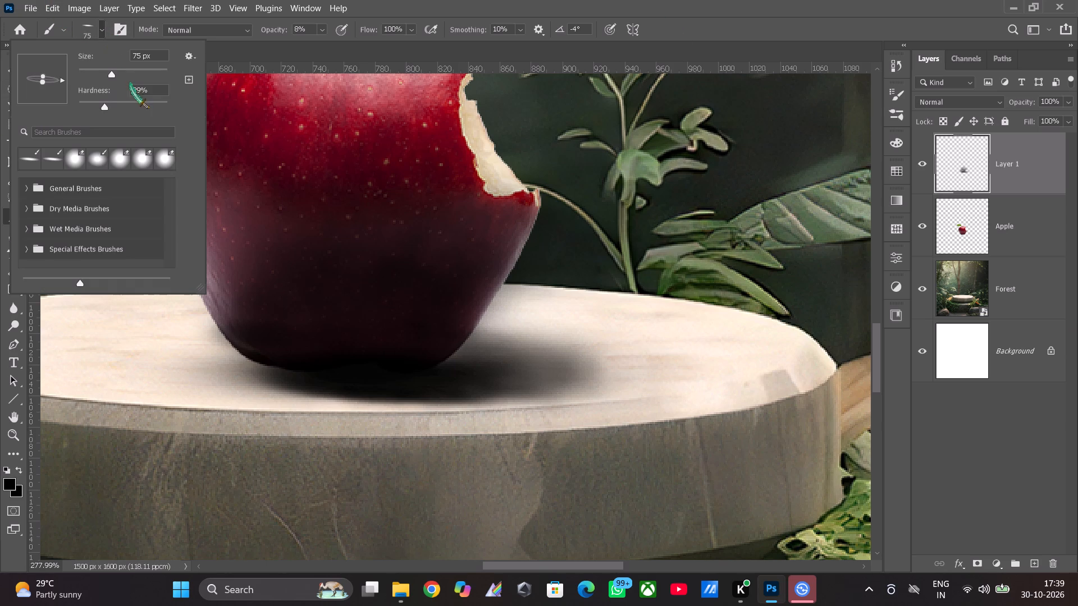
left_click(62, 80)
left_click(505, 389)
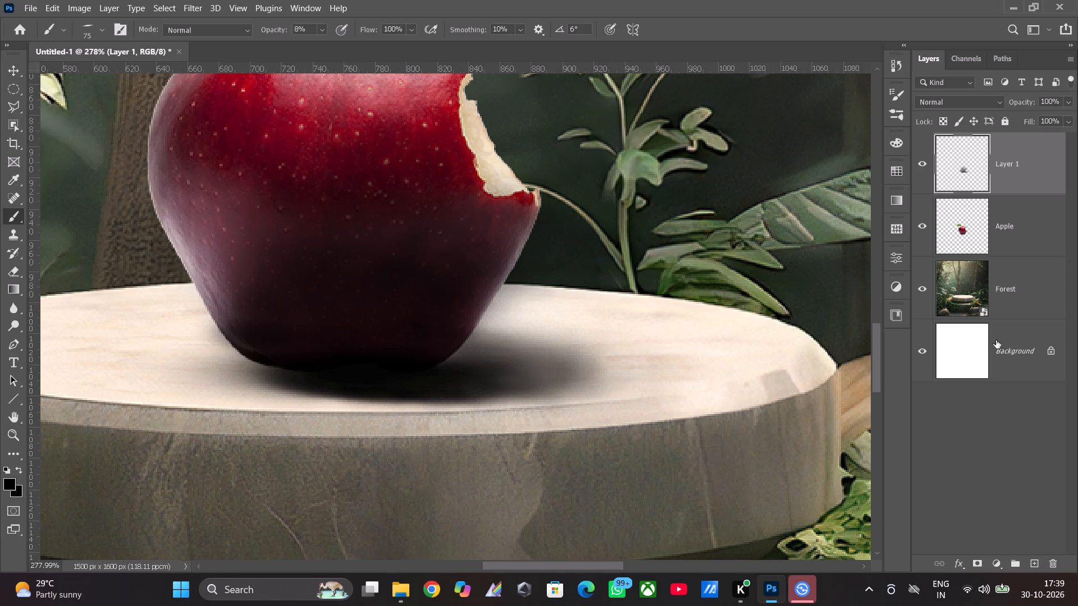
left_click(499, 392)
left_click(531, 372)
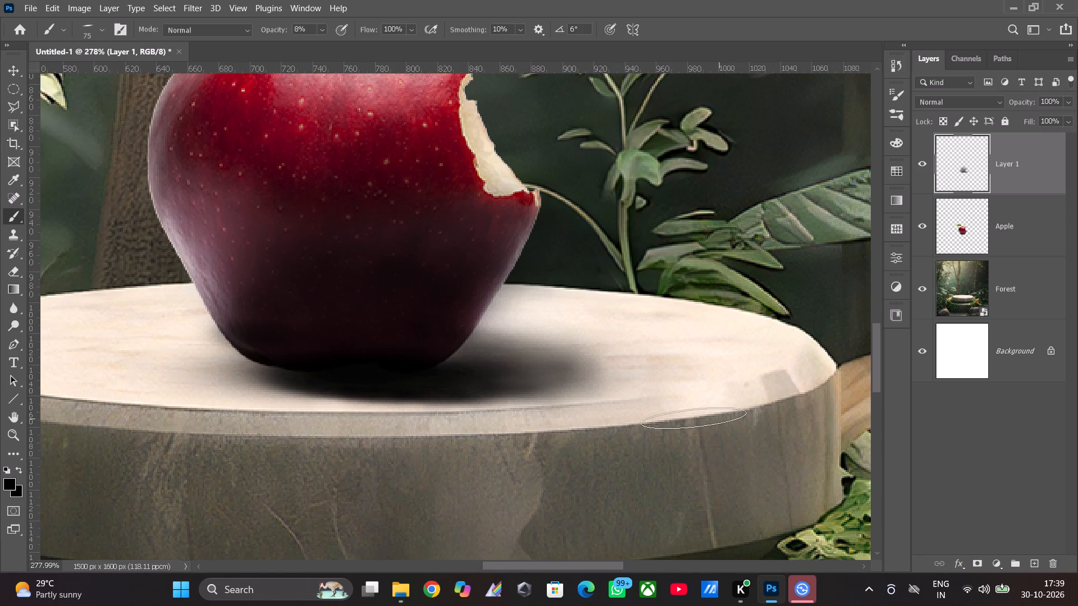
left_click(497, 355)
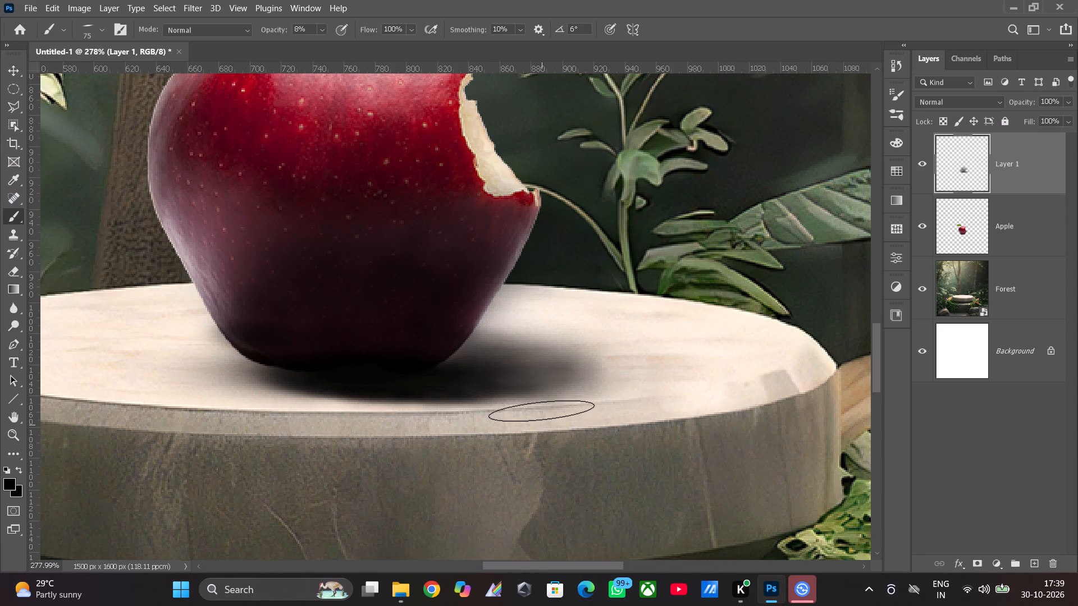
left_click(538, 377)
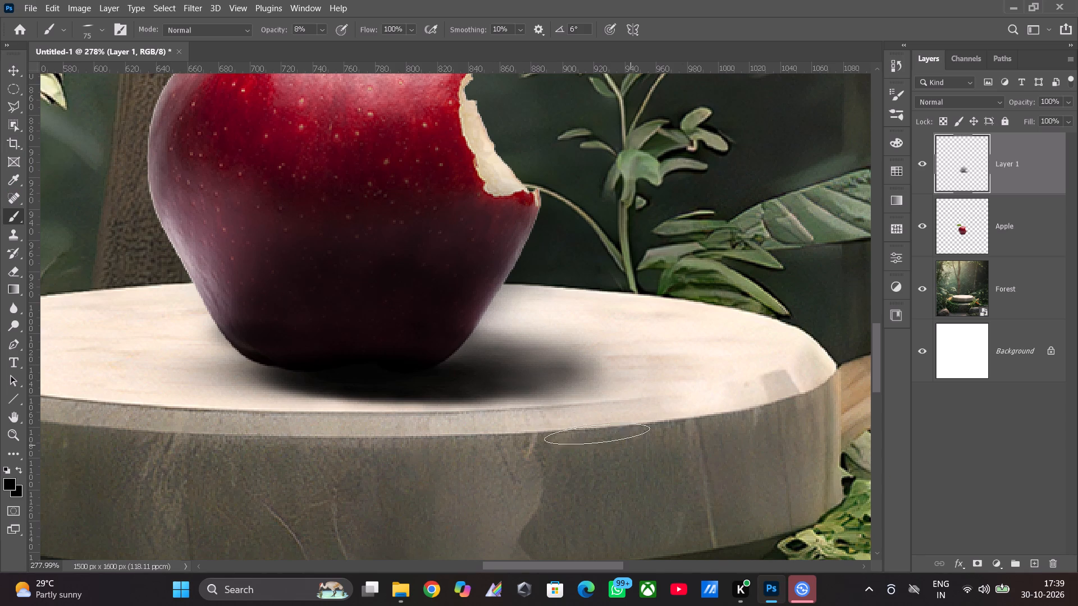
left_click(519, 391)
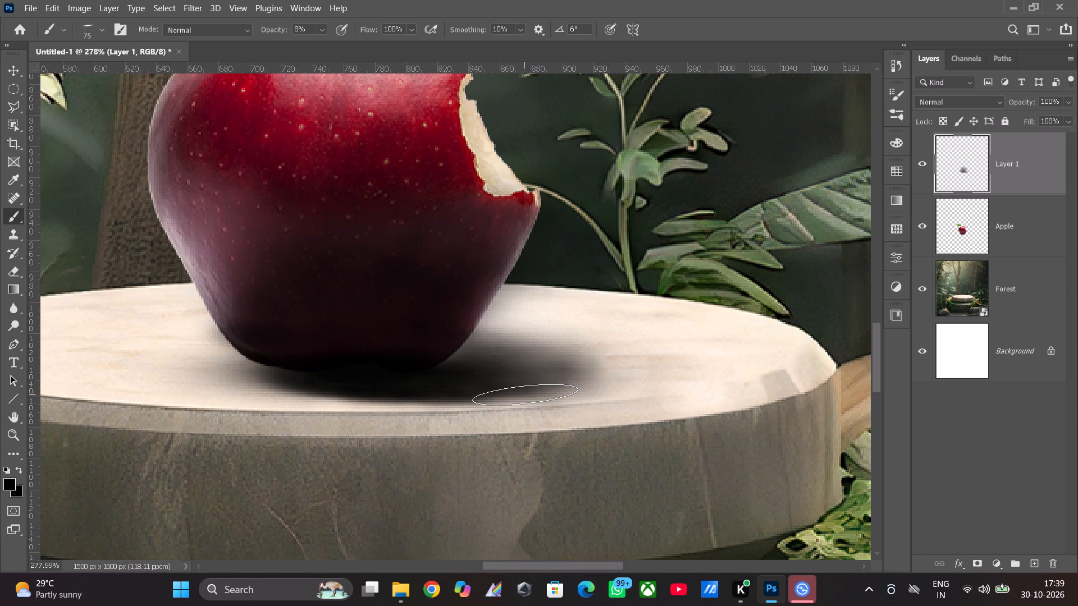
Darken the front edge and outer part of the shadow beside the apple with three black Brush dabs at 8% opacity.
left_click(525, 394)
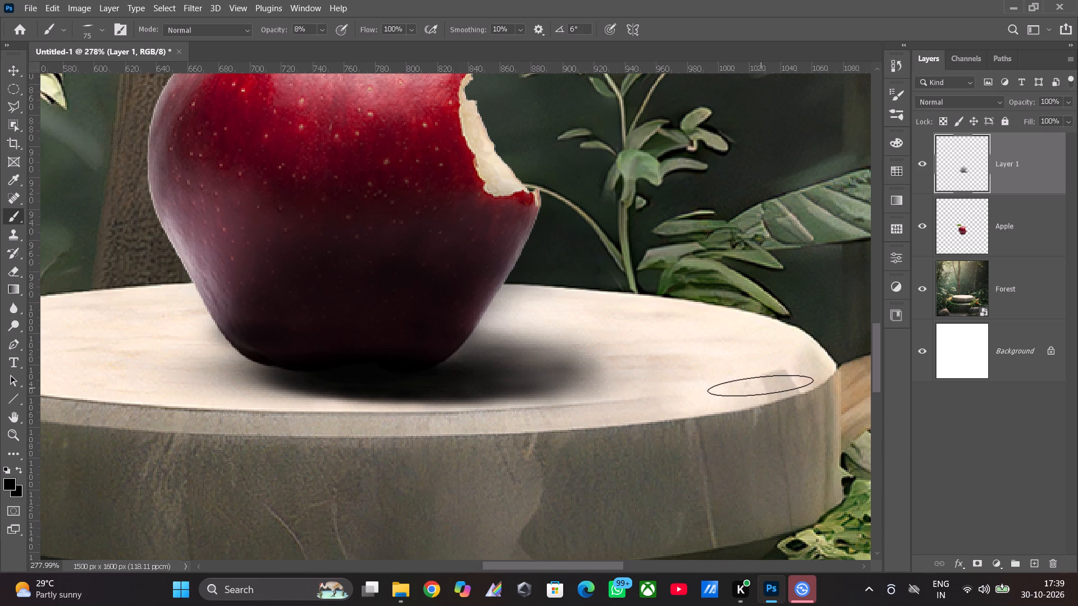
left_click(510, 395)
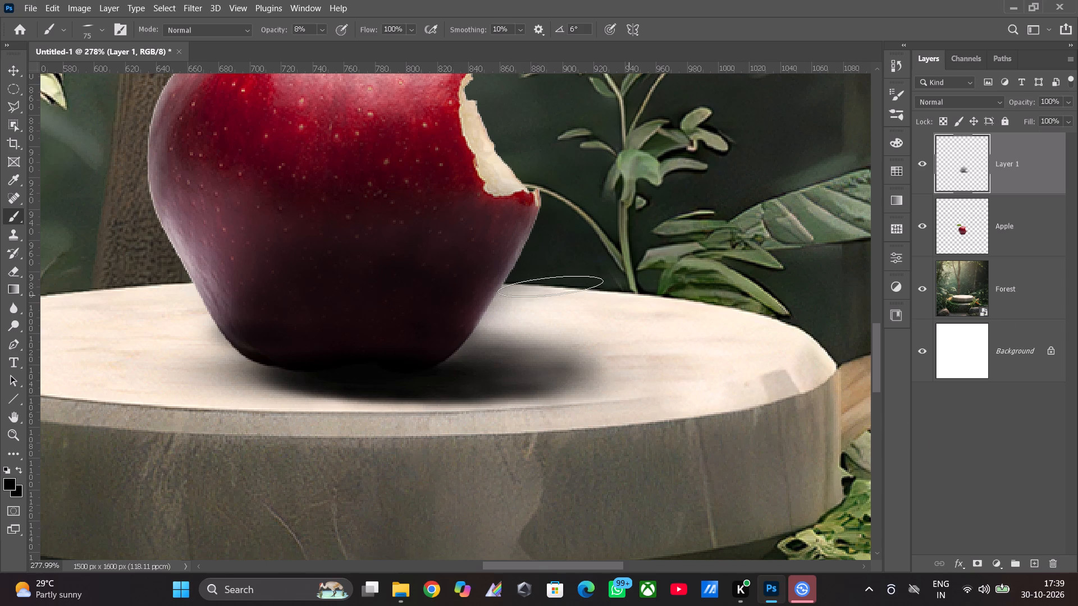
left_click(526, 375)
Soften the shadow's front and outer edges with 9% Eraser strokes along the pedestal rim and around the tip, undoing a dab inside the shadow.
left_click(19, 268)
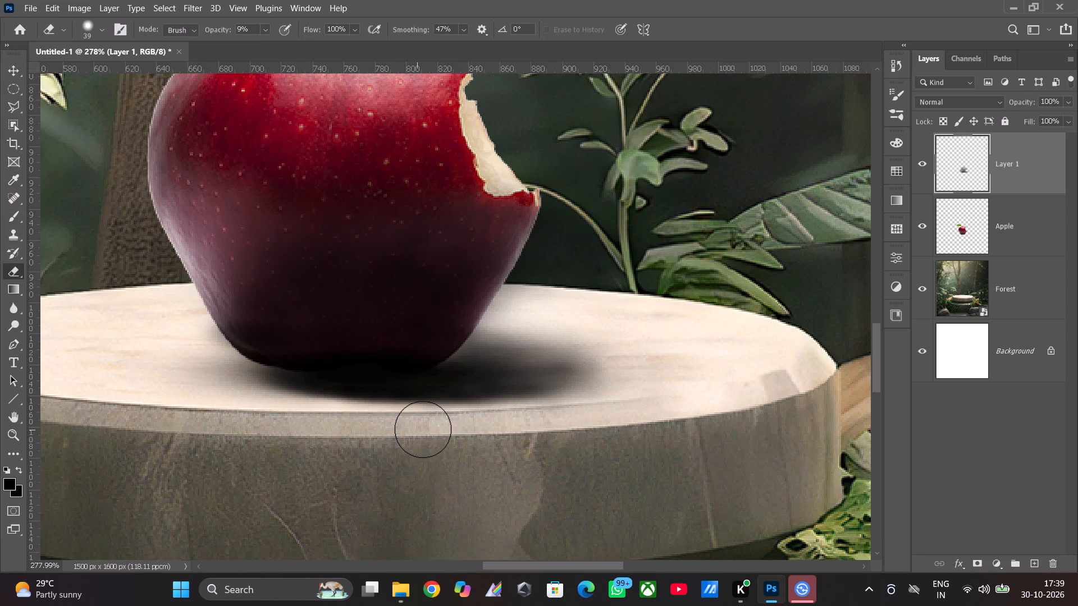
left_click_drag(423, 429, 573, 418)
left_click_drag(573, 418, 456, 429)
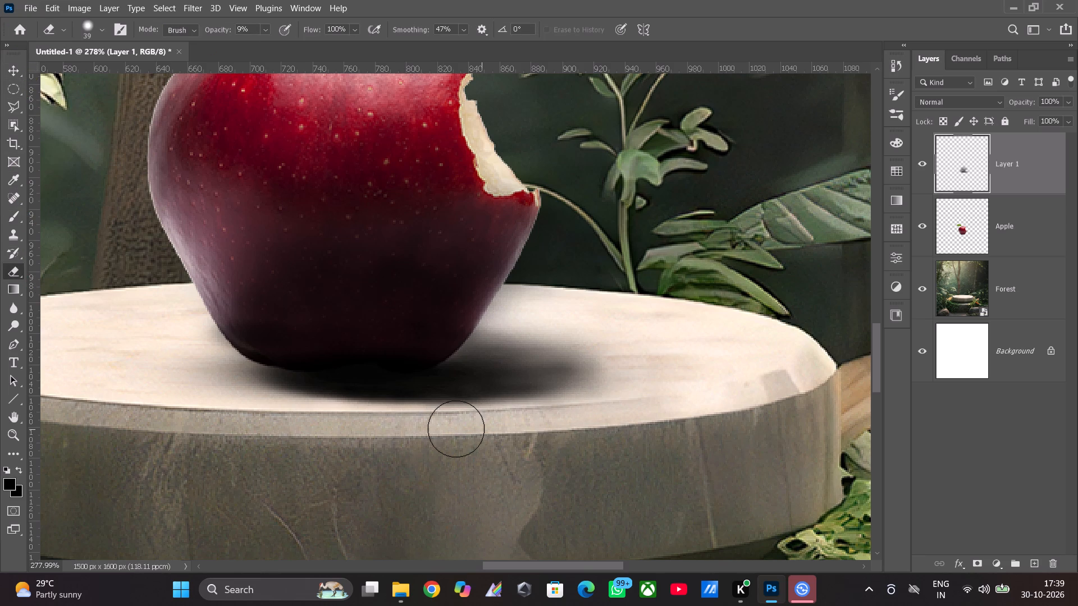
left_click_drag(456, 429, 304, 430)
left_click_drag(619, 394, 611, 305)
left_click_drag(534, 313, 703, 359)
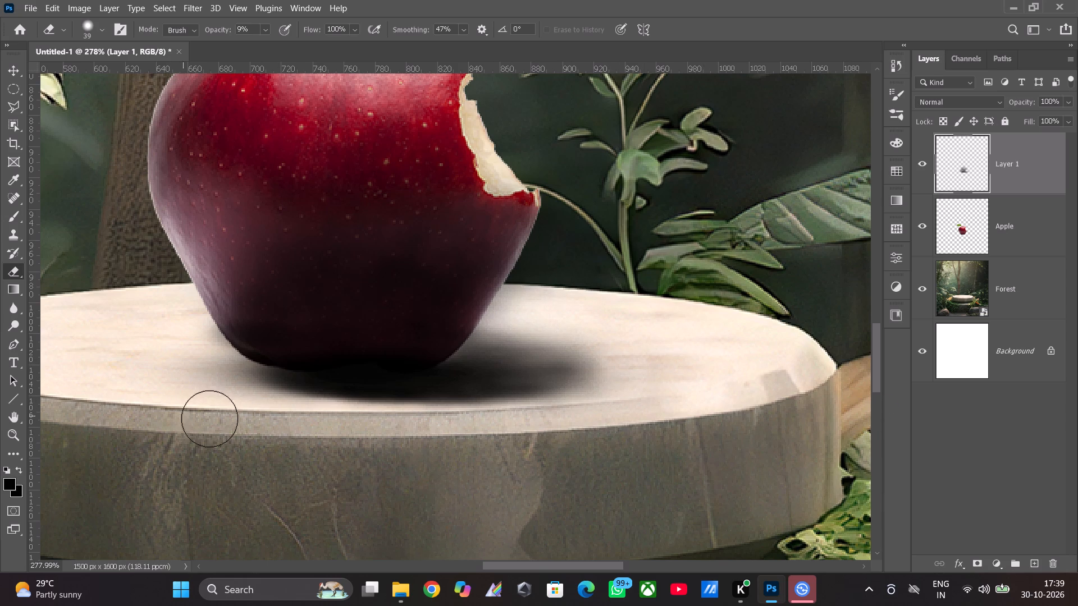
left_click(485, 366)
key("ctrl+z")
Set the Eraser opacity to 1% and lightly dab along the inside of the shadow, from its outer part to below the apple's base.
left_click(264, 29)
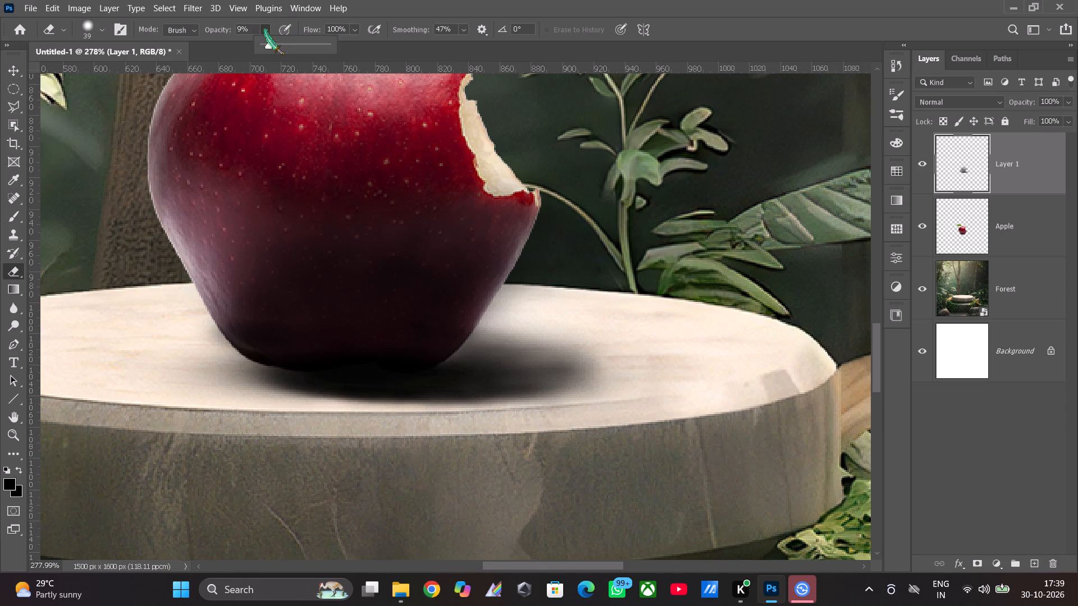
left_click(263, 45)
left_click(489, 378)
left_click(533, 380)
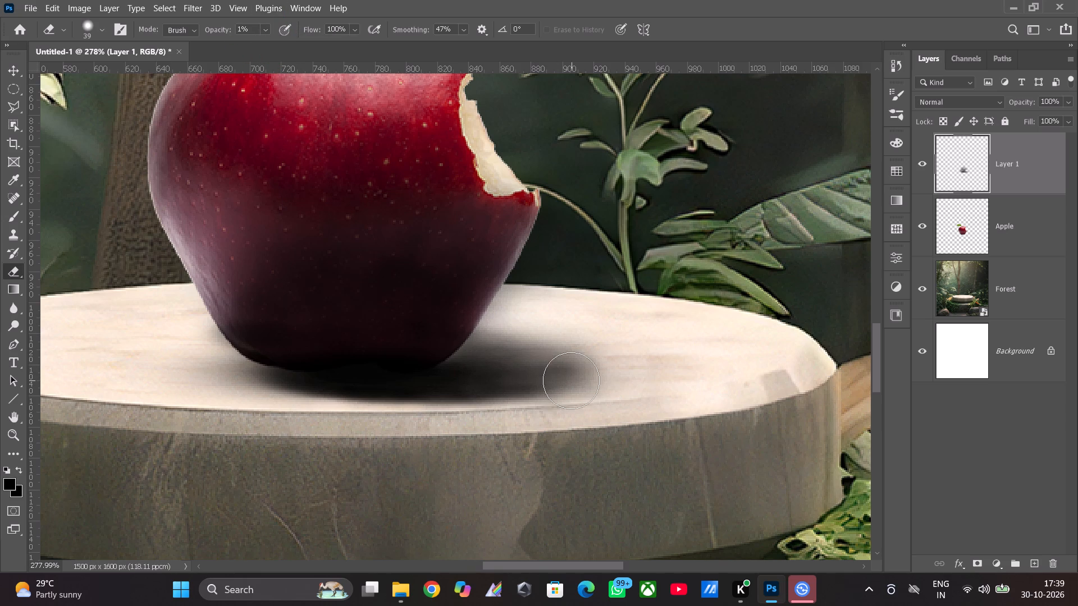
left_click(434, 383)
left_click(375, 382)
left_click(337, 380)
left_click(522, 388)
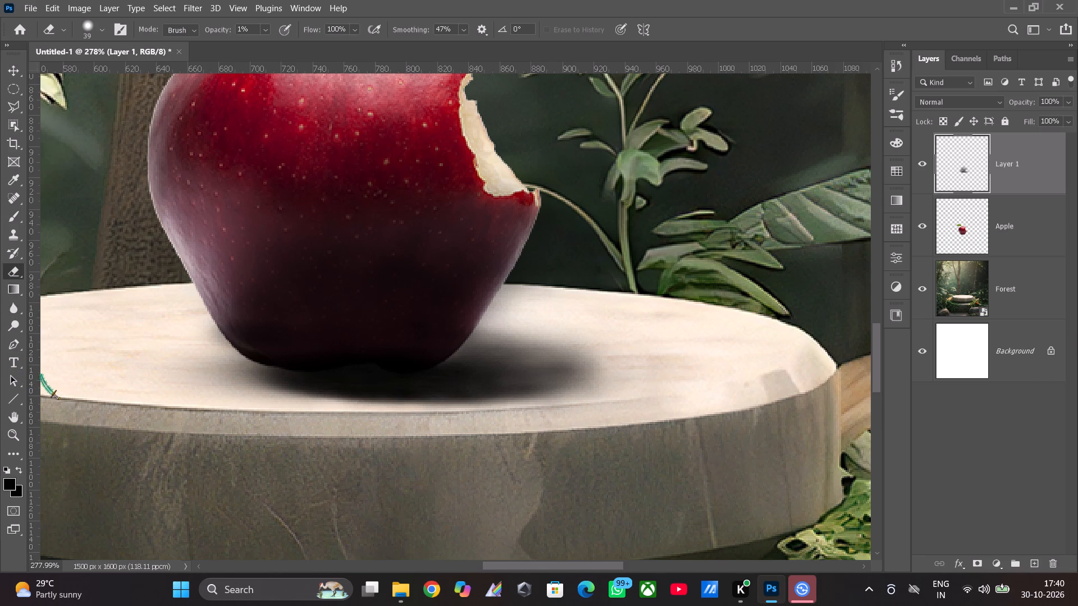
Apply a Gaussian Blur with a 5.6-pixel radius to the shadow on Layer 1.
left_click(15, 419)
left_click(14, 434)
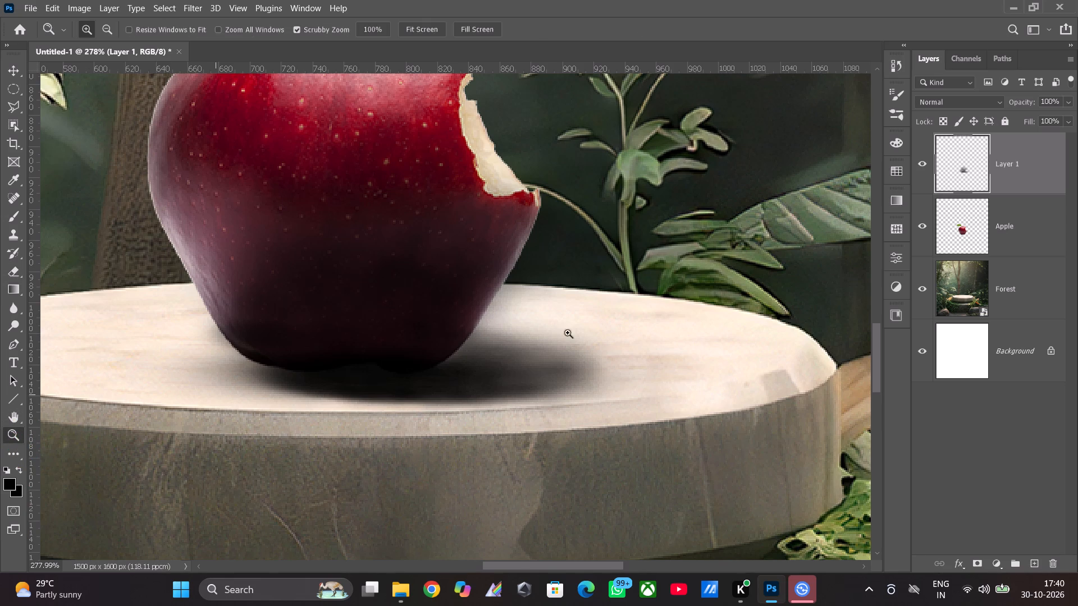
left_click_drag(605, 319, 553, 332)
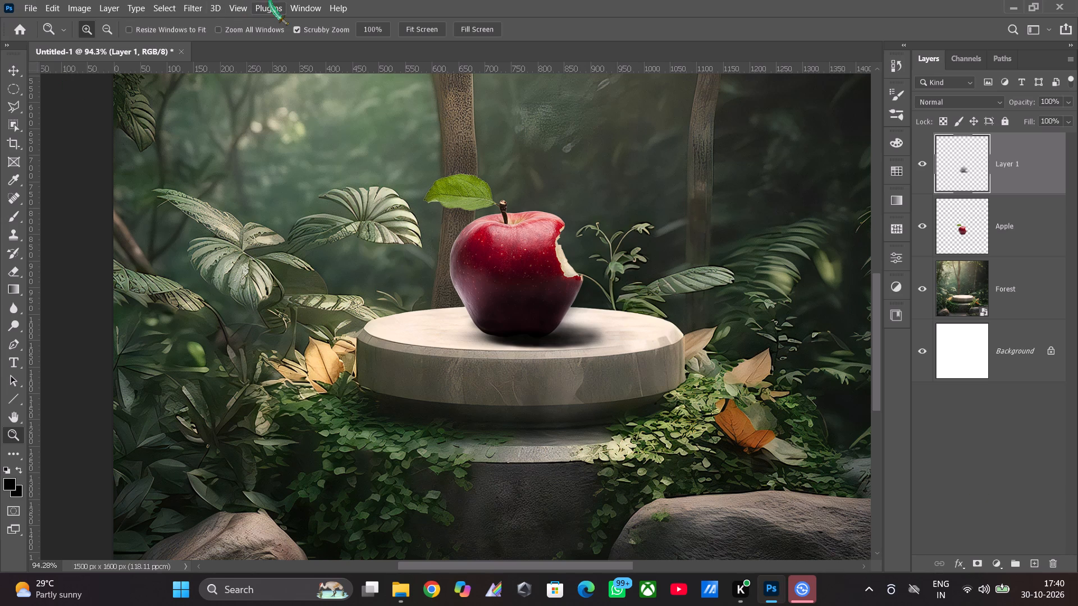
left_click(204, 9)
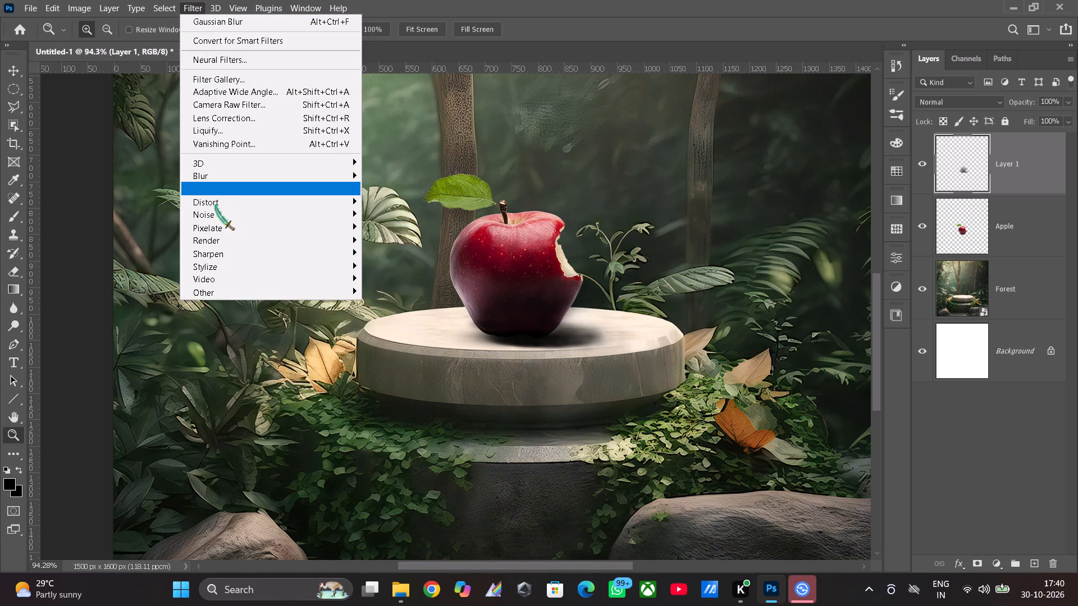
left_click(216, 169)
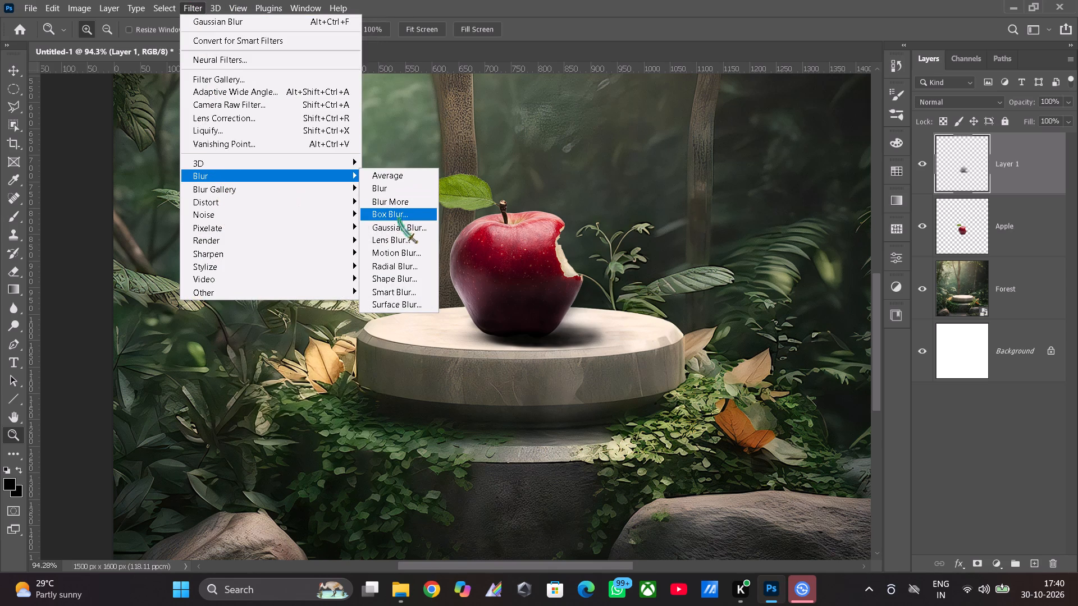
left_click(400, 224)
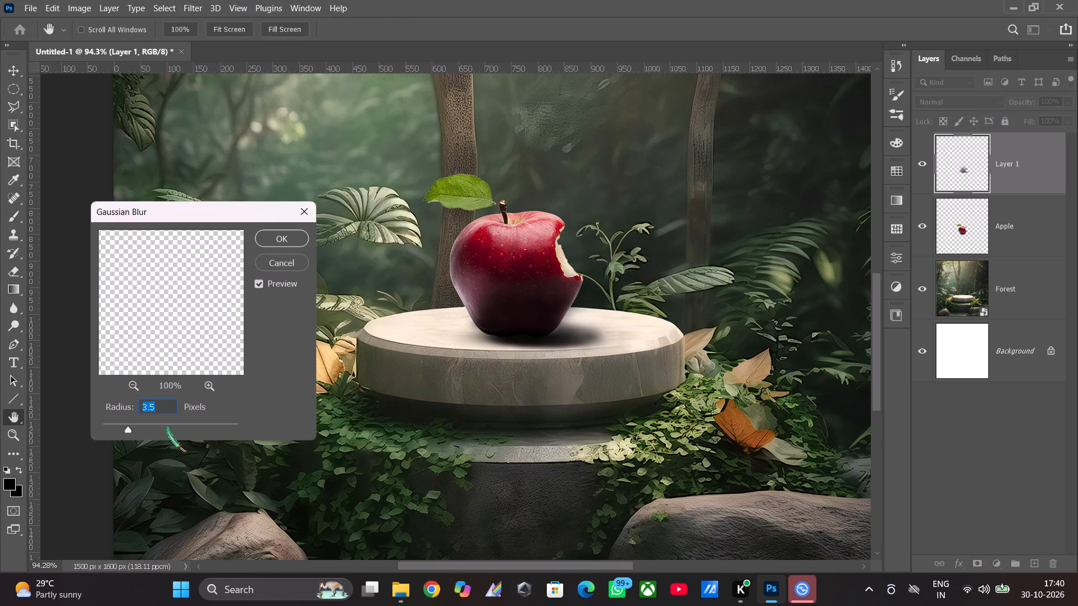
left_click(140, 424)
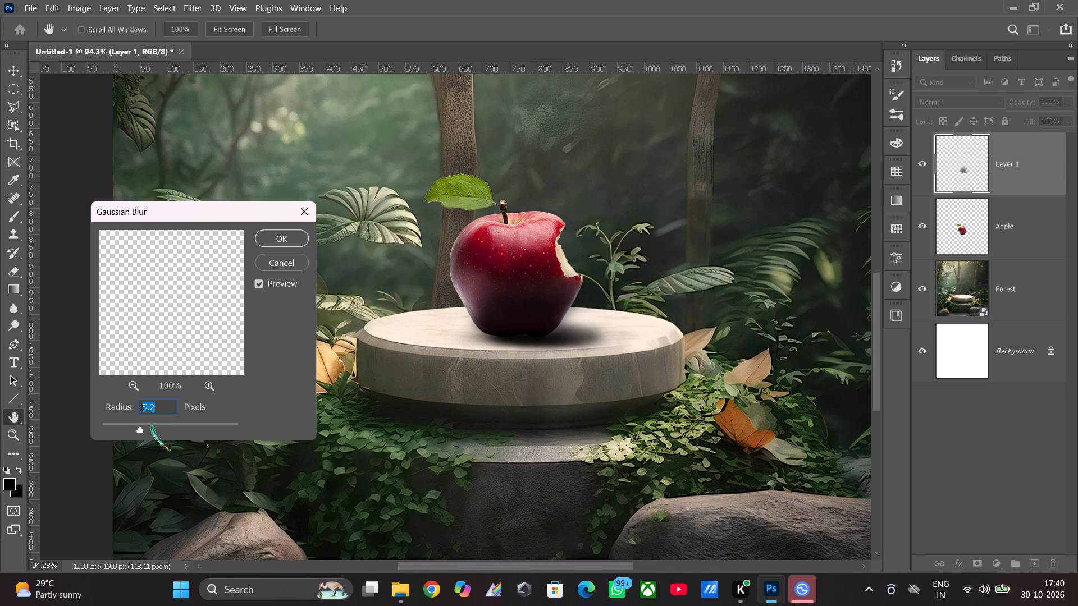
left_click(152, 426)
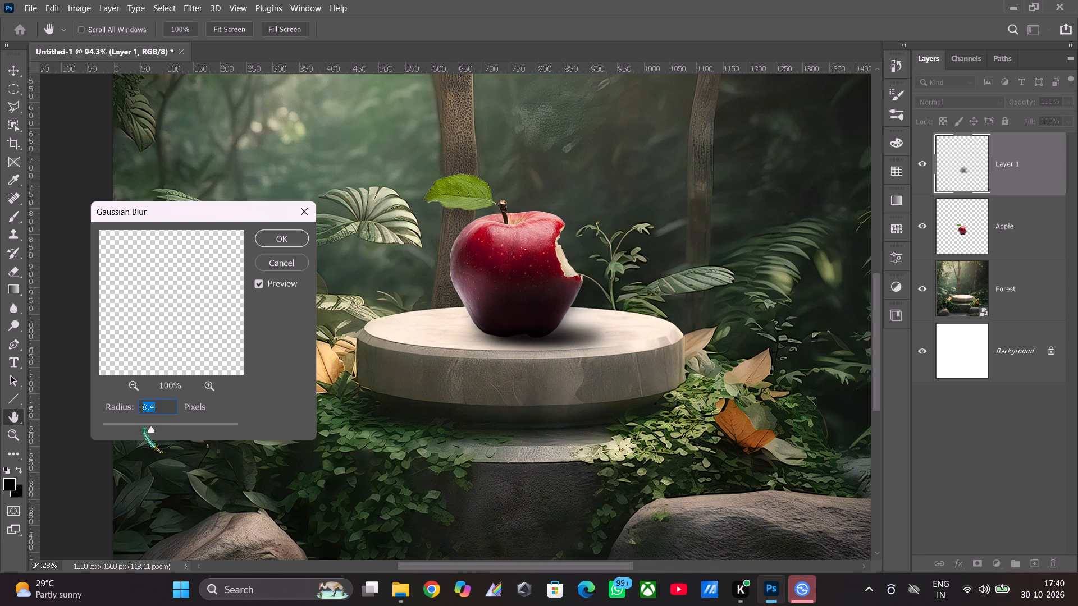
left_click(142, 424)
left_click(303, 236)
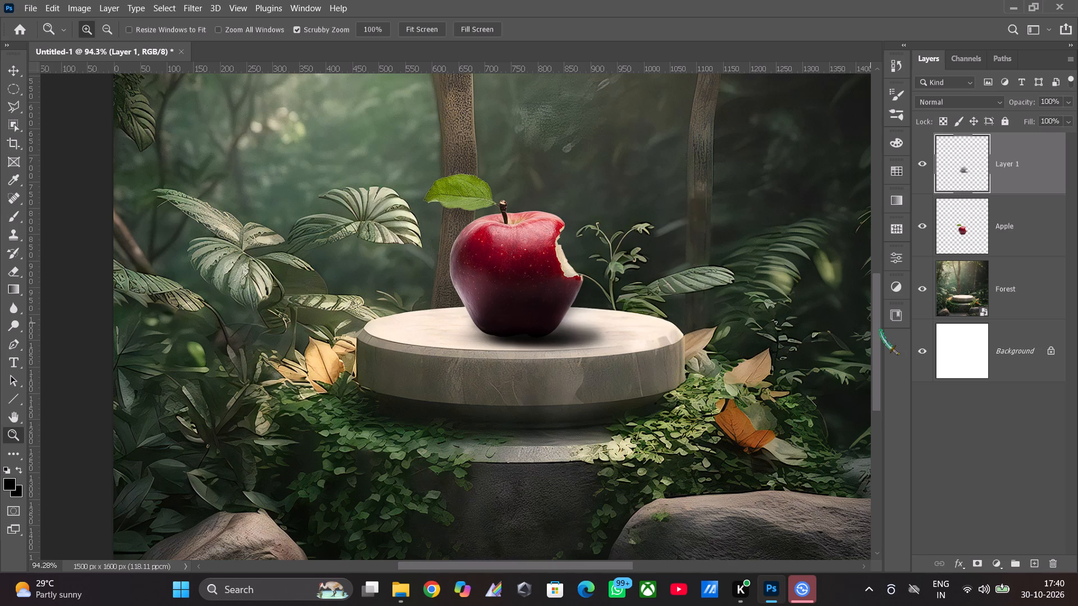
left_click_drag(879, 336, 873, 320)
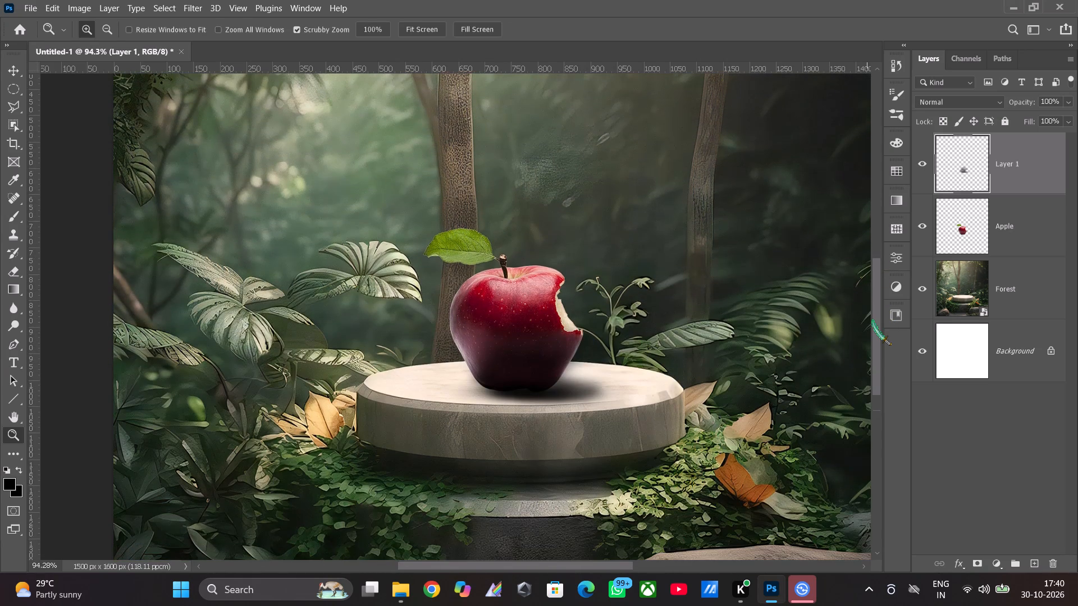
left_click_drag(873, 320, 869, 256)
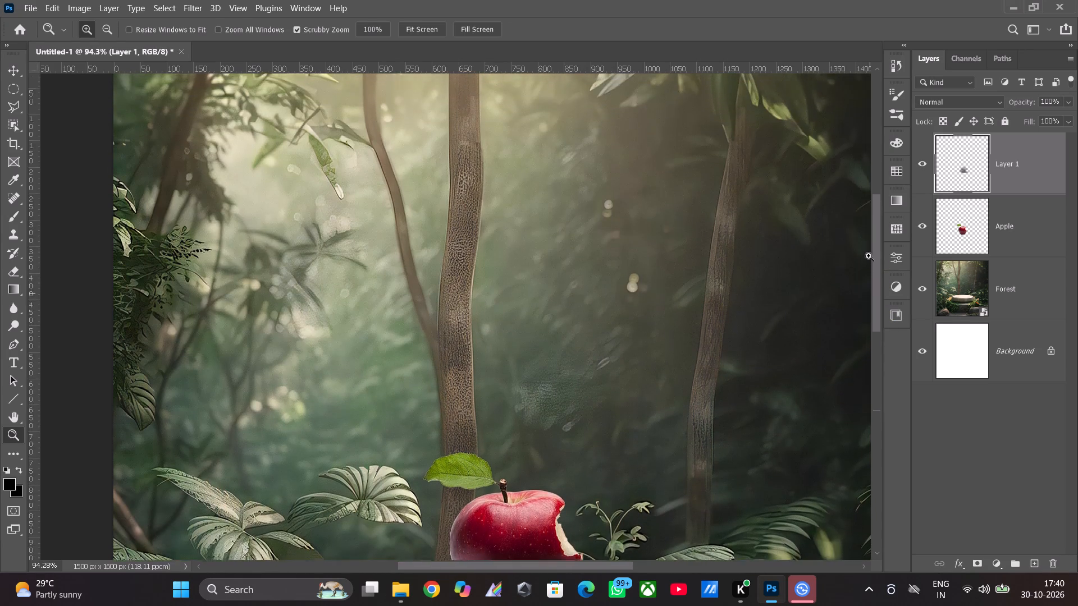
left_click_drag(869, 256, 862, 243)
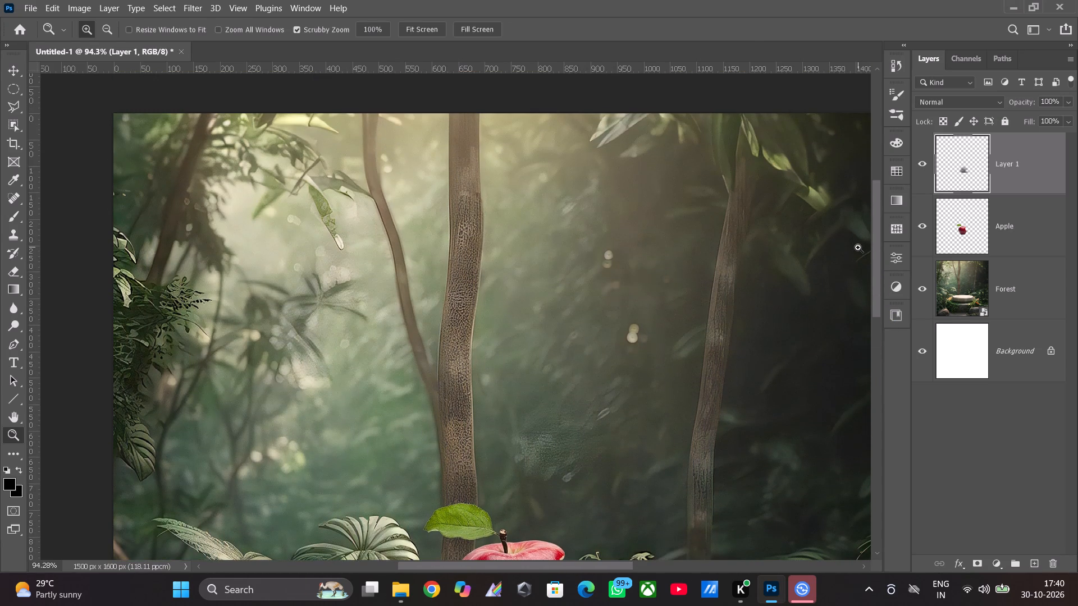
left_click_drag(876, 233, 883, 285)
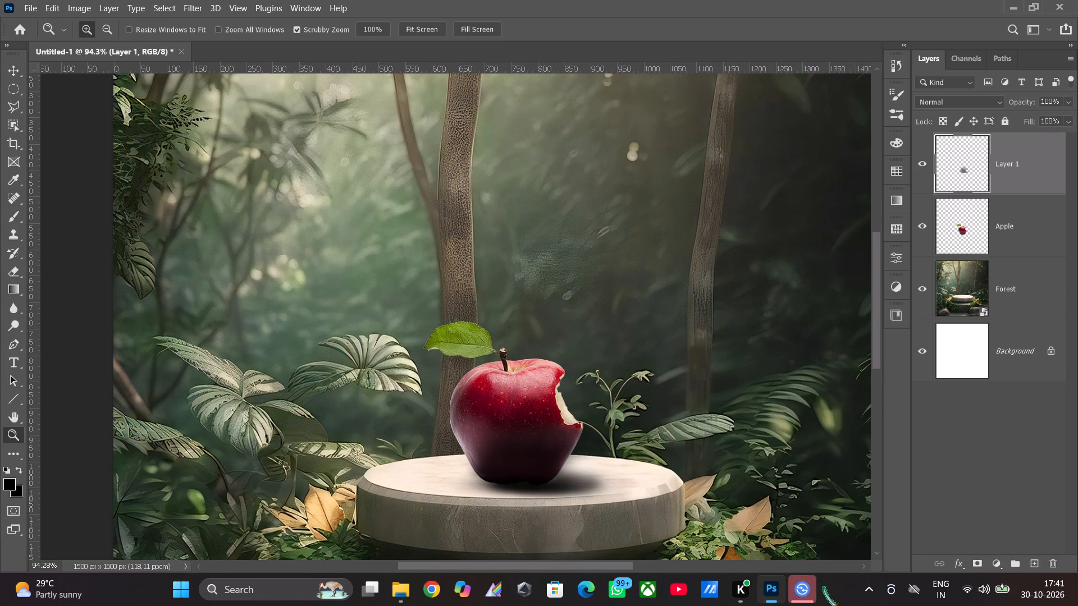
Close the Quick Share window.
left_click(838, 465)
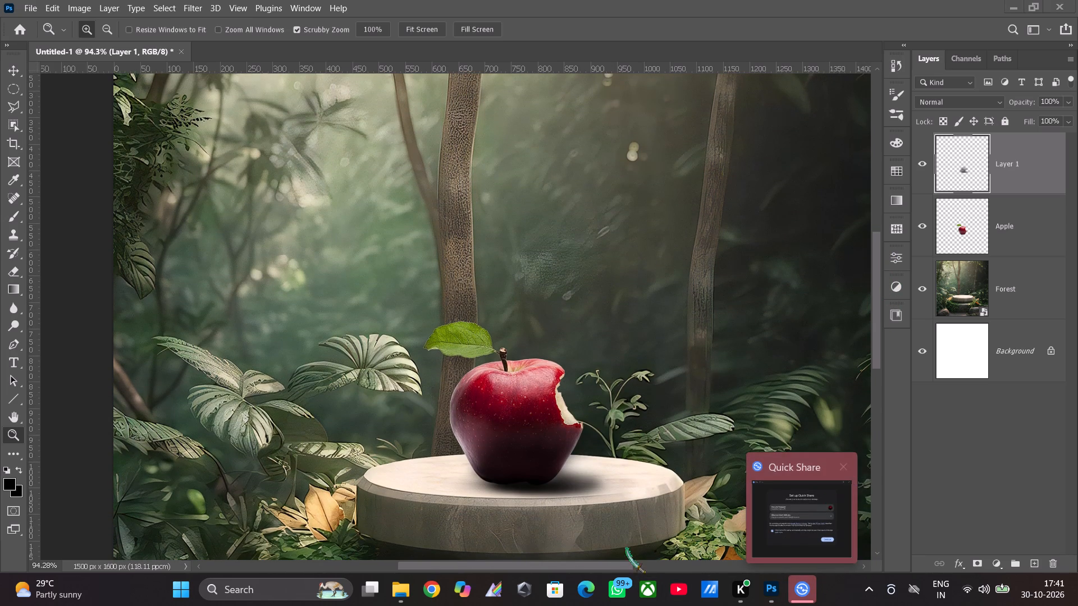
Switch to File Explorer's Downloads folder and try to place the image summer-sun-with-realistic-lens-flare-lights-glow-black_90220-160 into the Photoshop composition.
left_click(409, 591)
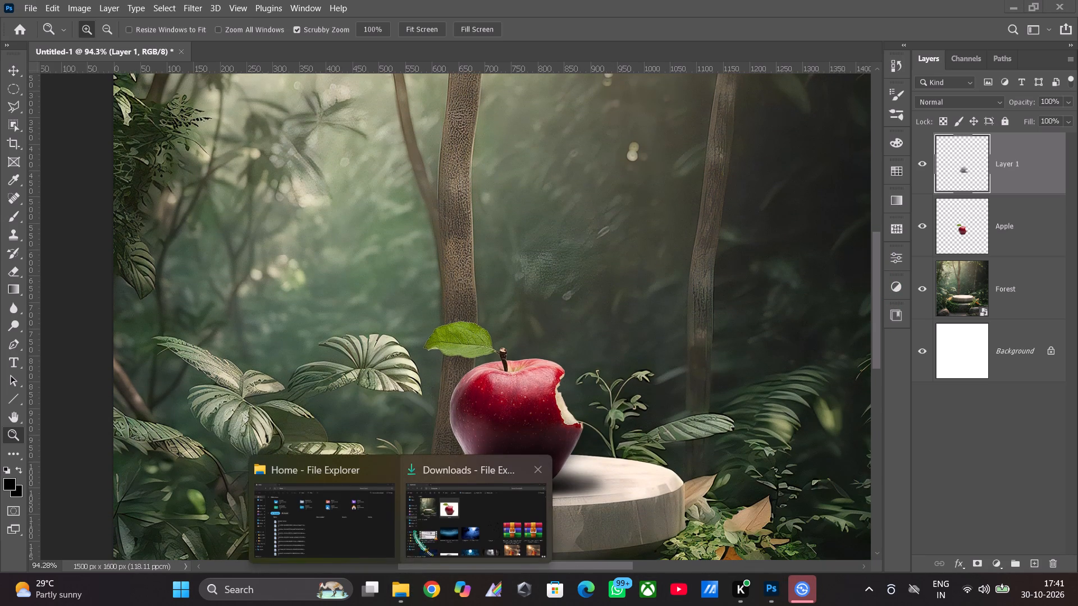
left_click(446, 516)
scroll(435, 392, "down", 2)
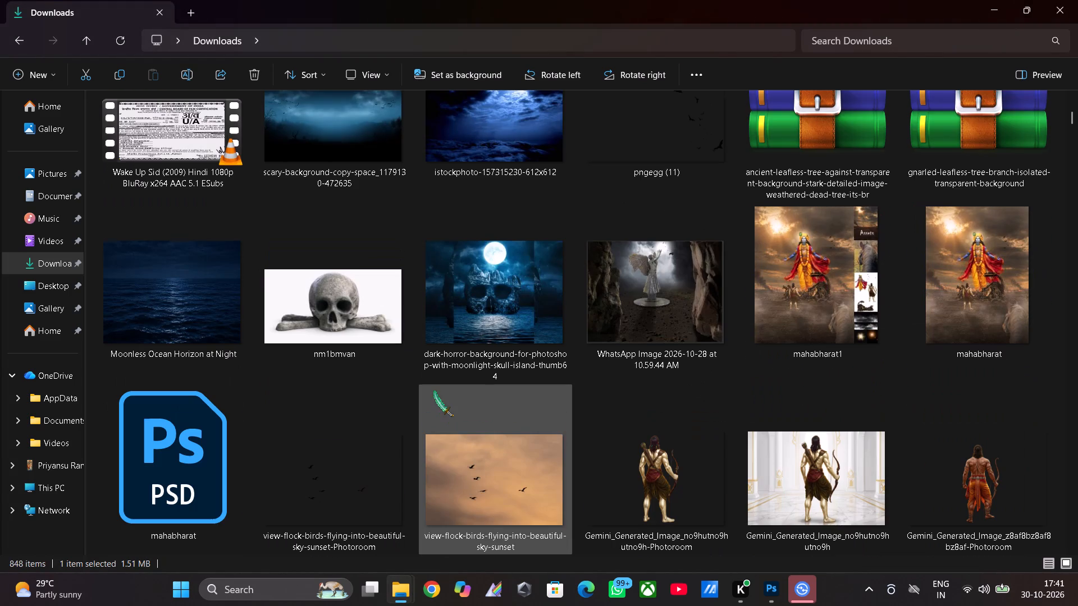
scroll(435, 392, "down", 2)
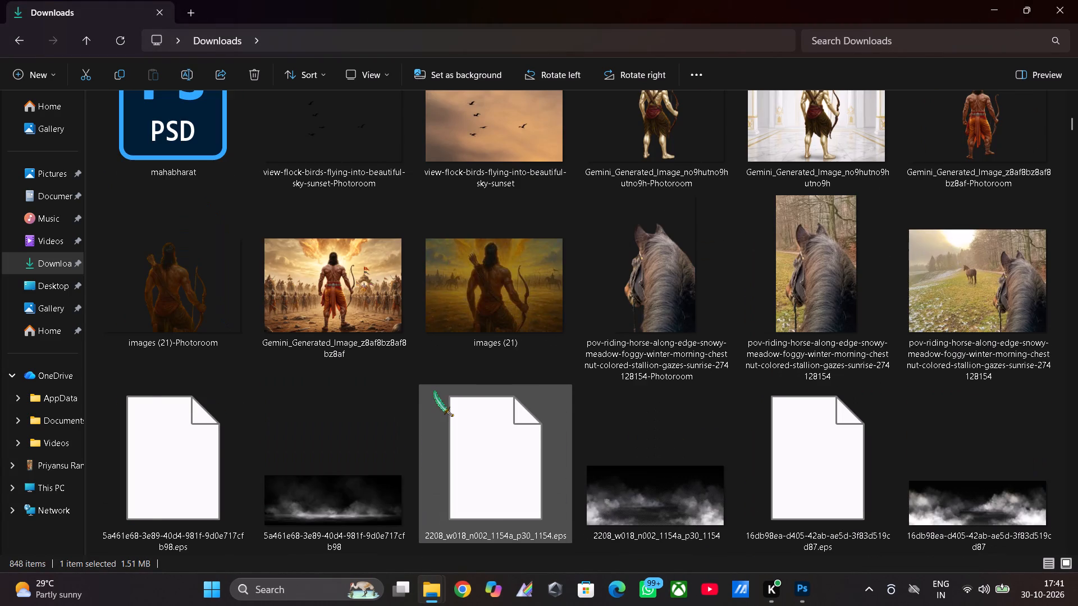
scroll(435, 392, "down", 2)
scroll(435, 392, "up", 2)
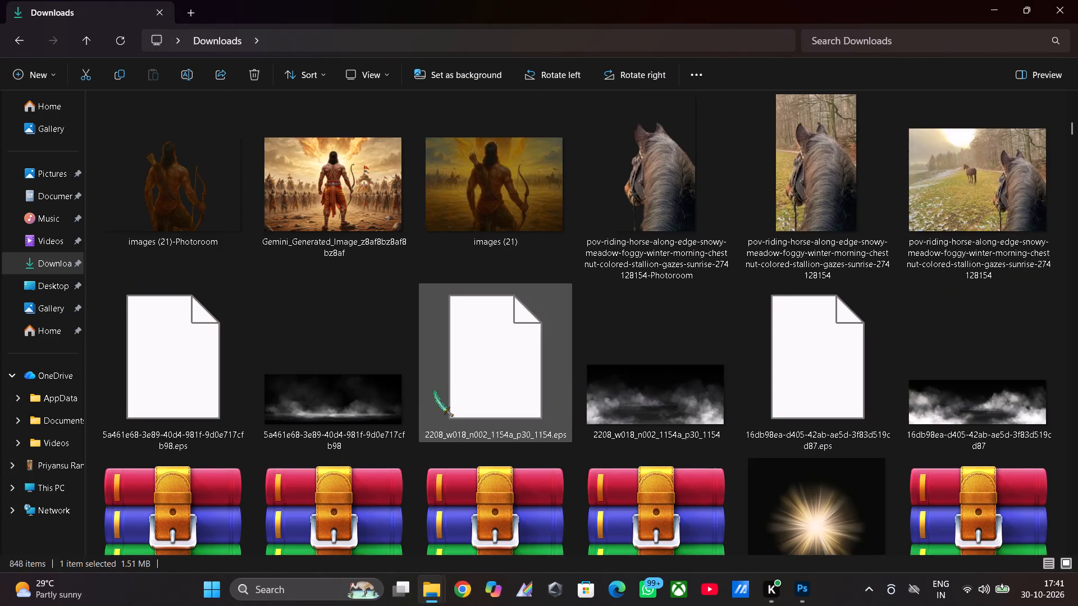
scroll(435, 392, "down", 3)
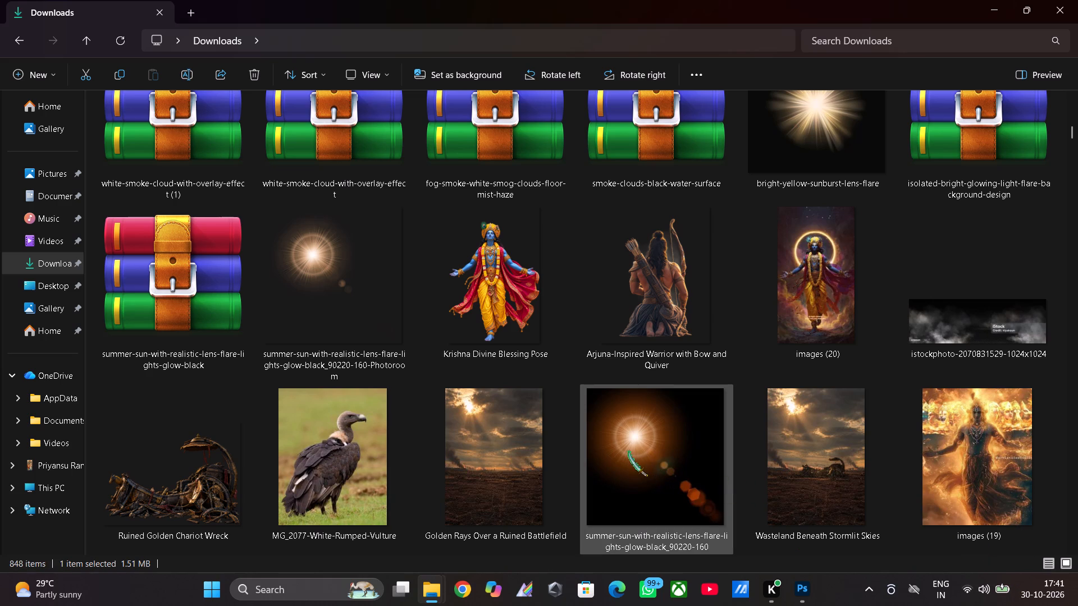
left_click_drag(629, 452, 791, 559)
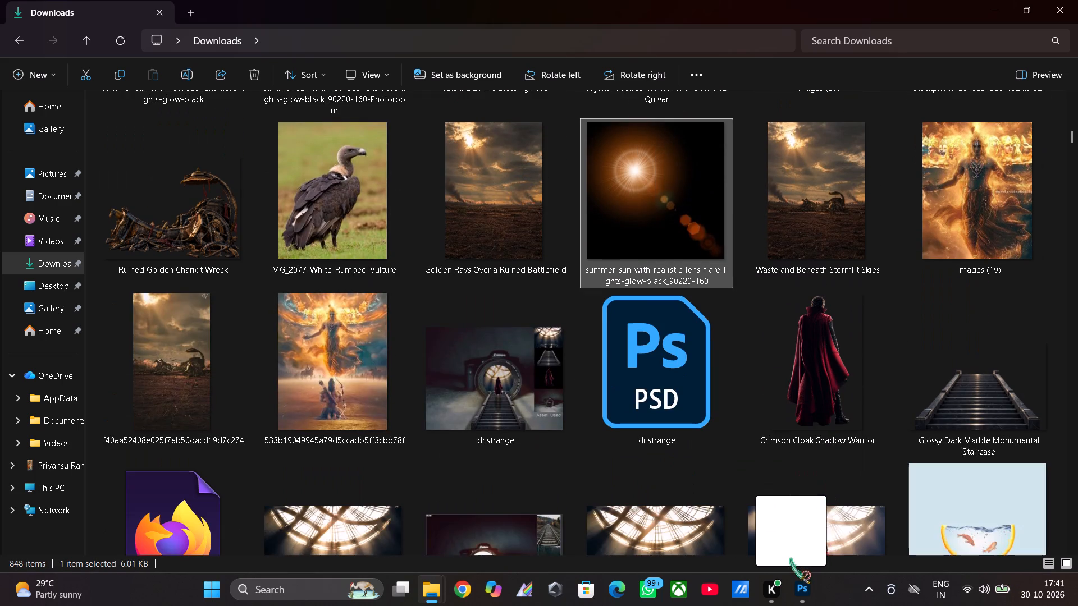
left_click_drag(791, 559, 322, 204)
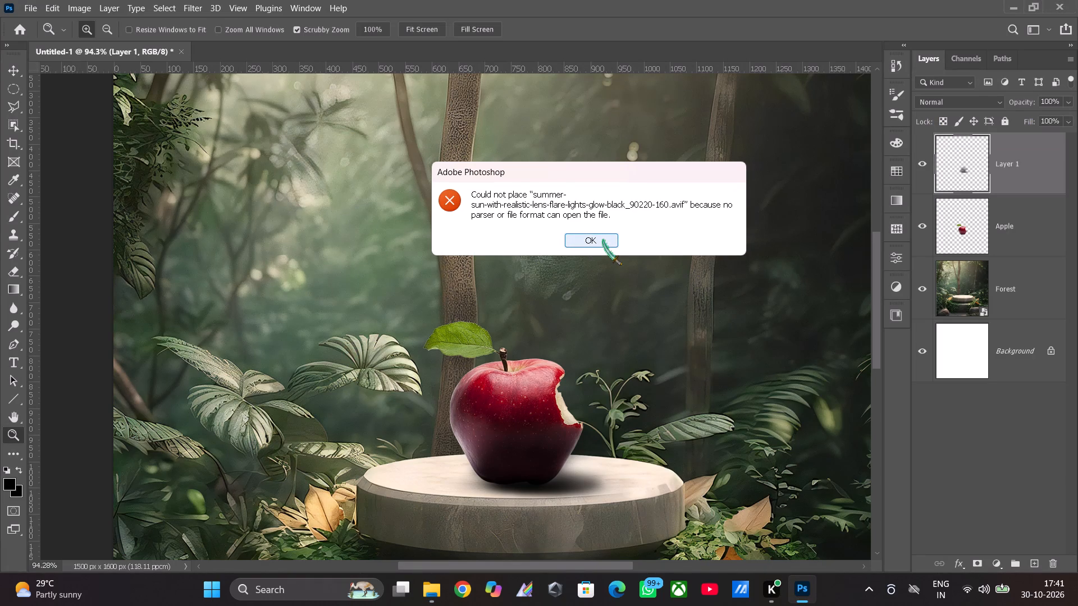
Switch to File Explorer's Downloads folder and open the zip archive summer-sun-with-realistic-lens-flare-lights-glow-black in WinRAR.
left_click(603, 240)
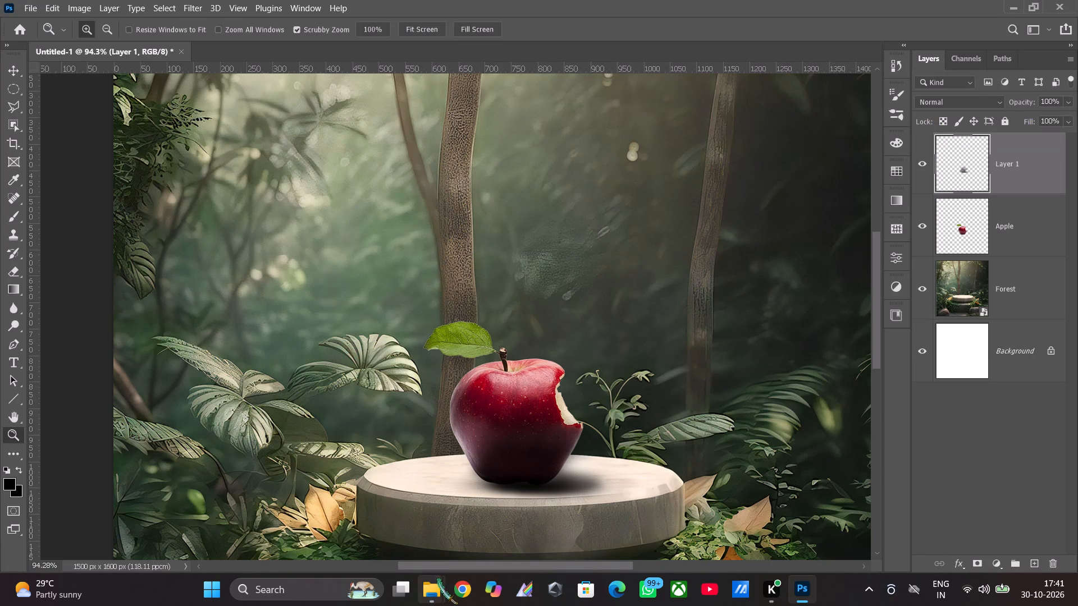
left_click(436, 587)
left_click(492, 545)
scroll(489, 382, "up", 1)
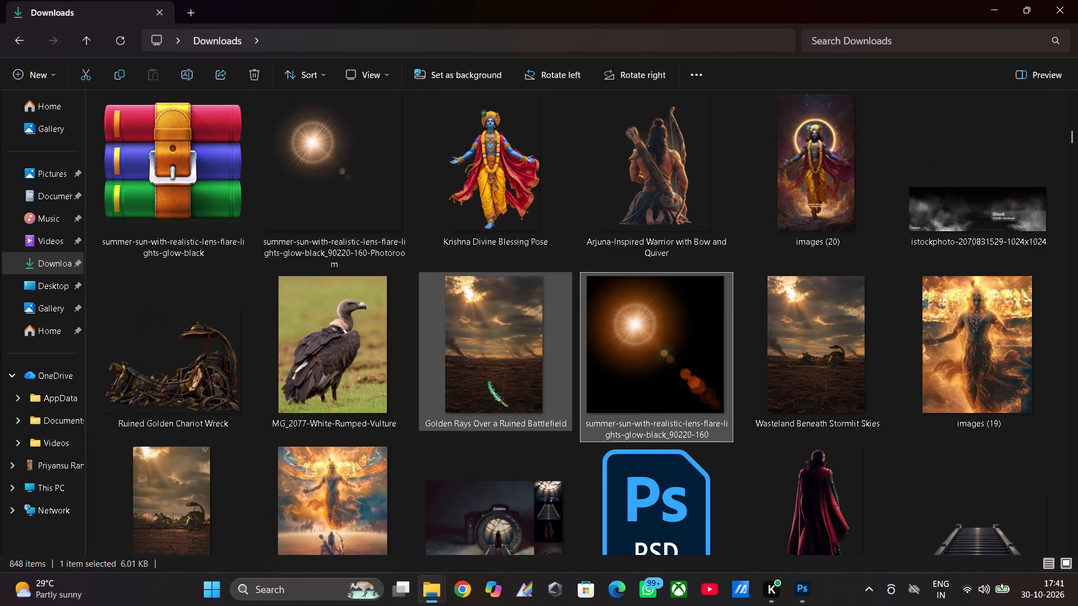
scroll(489, 382, "up", 1)
double_click(179, 357)
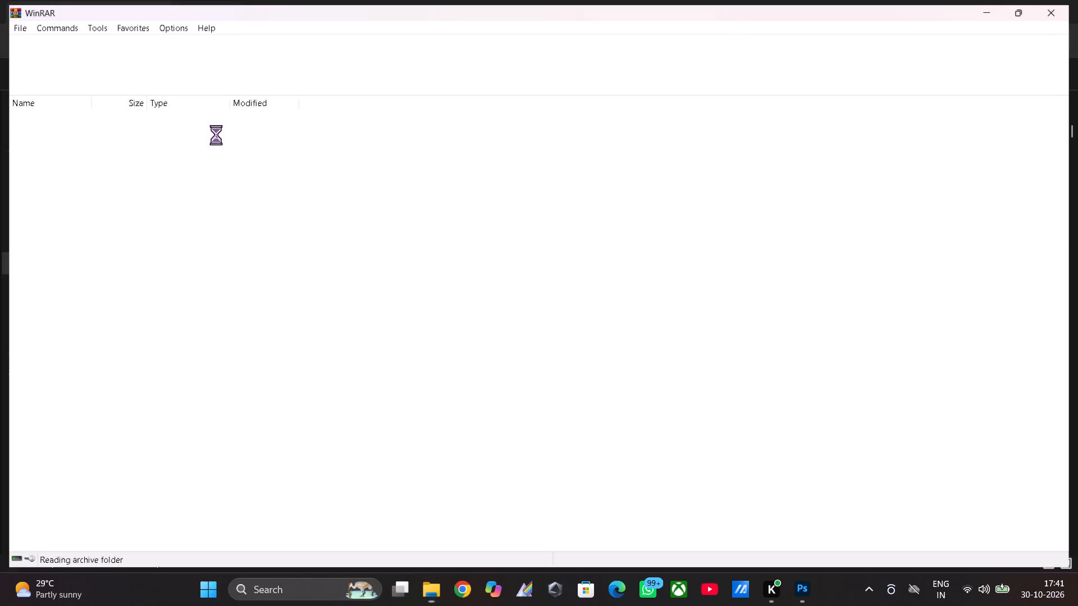
left_click(203, 140)
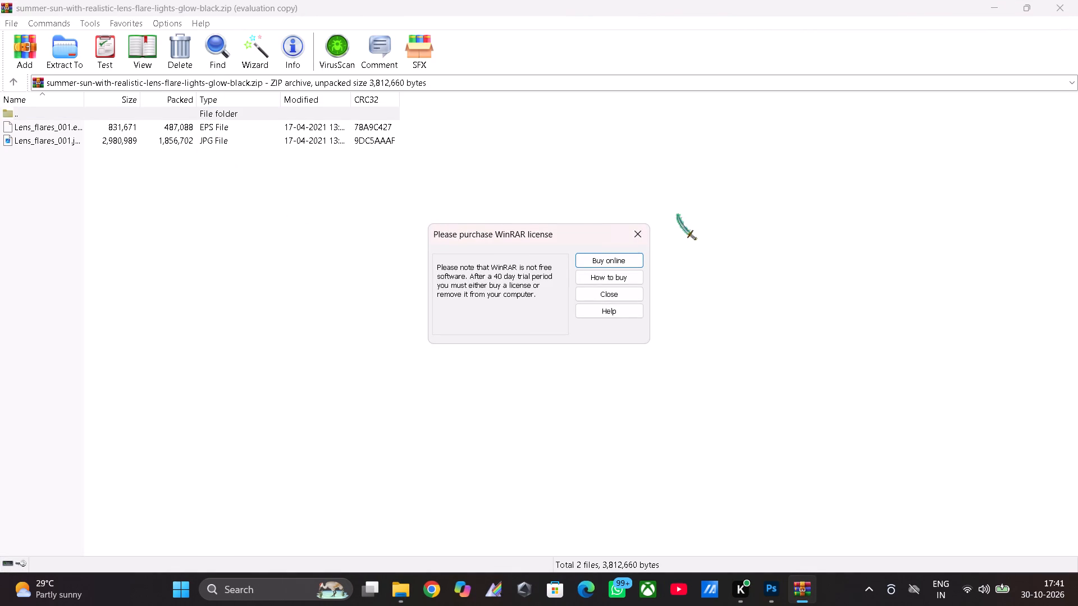
left_click(641, 233)
Place the Lens_flares_001 JPG from the WinRAR archive into the Photoshop composition.
left_click(101, 144)
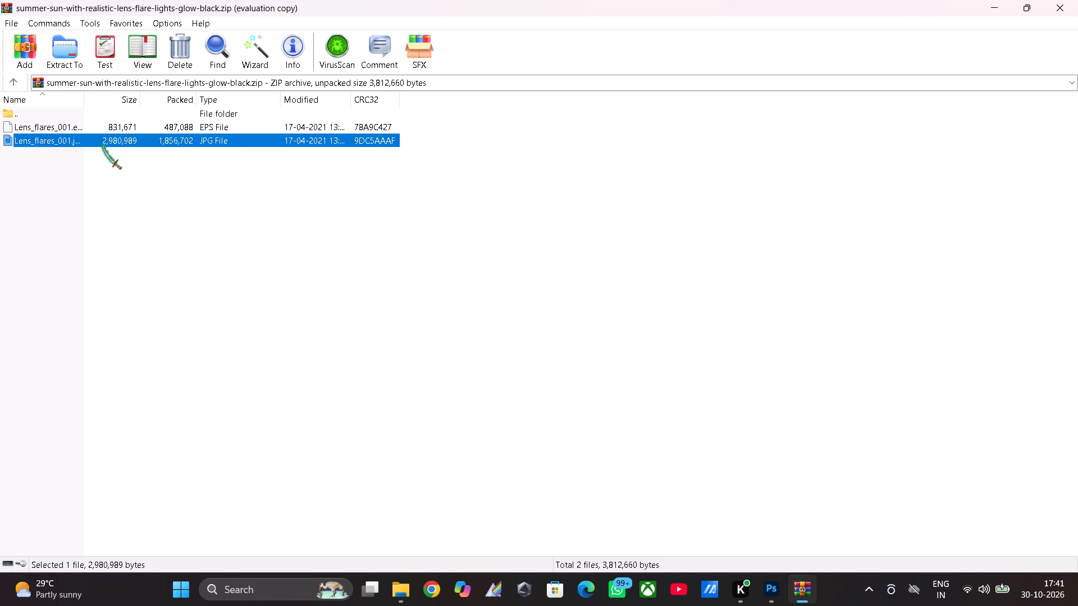
left_click_drag(104, 143, 184, 170)
left_click_drag(188, 140, 781, 573)
left_click_drag(781, 573, 491, 302)
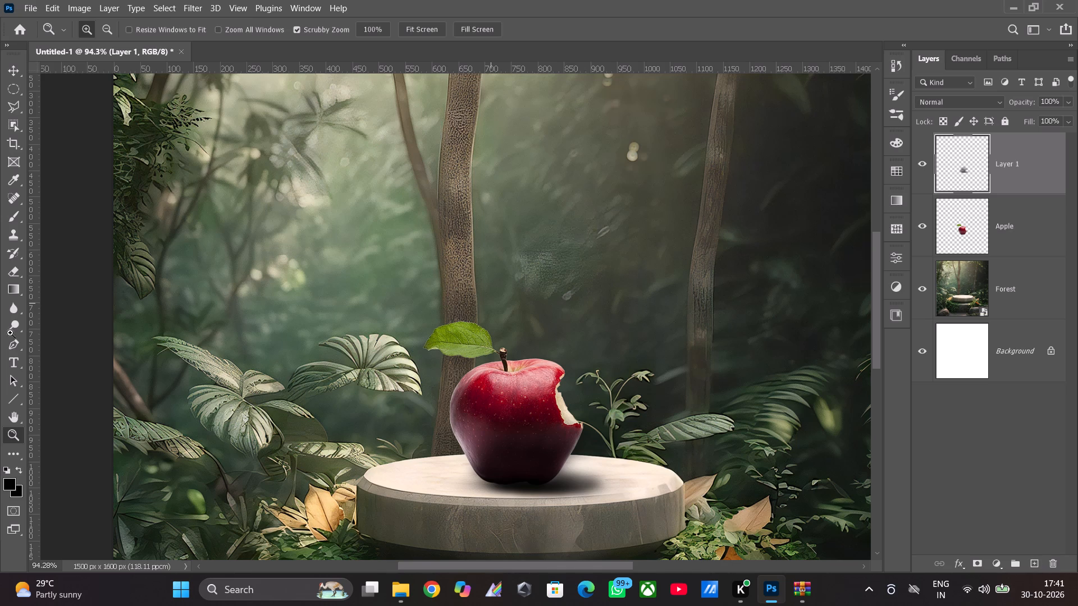
left_click(15, 379)
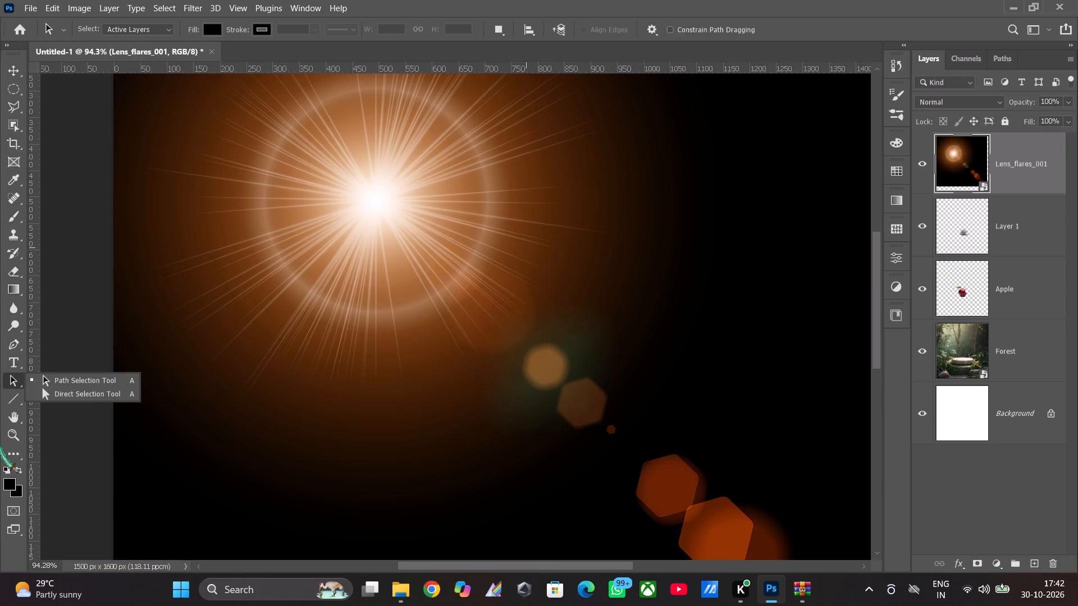
Set the blend mode of the Lens_flares_001 layer to Screen.
left_click(19, 438)
left_click_drag(606, 328, 575, 329)
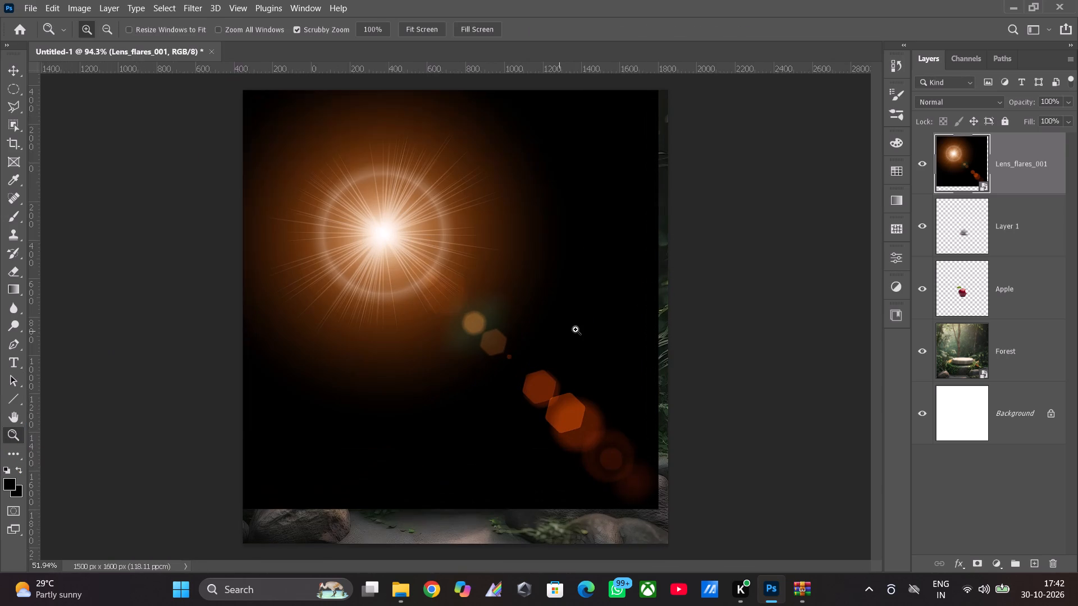
left_click_drag(575, 329, 570, 330)
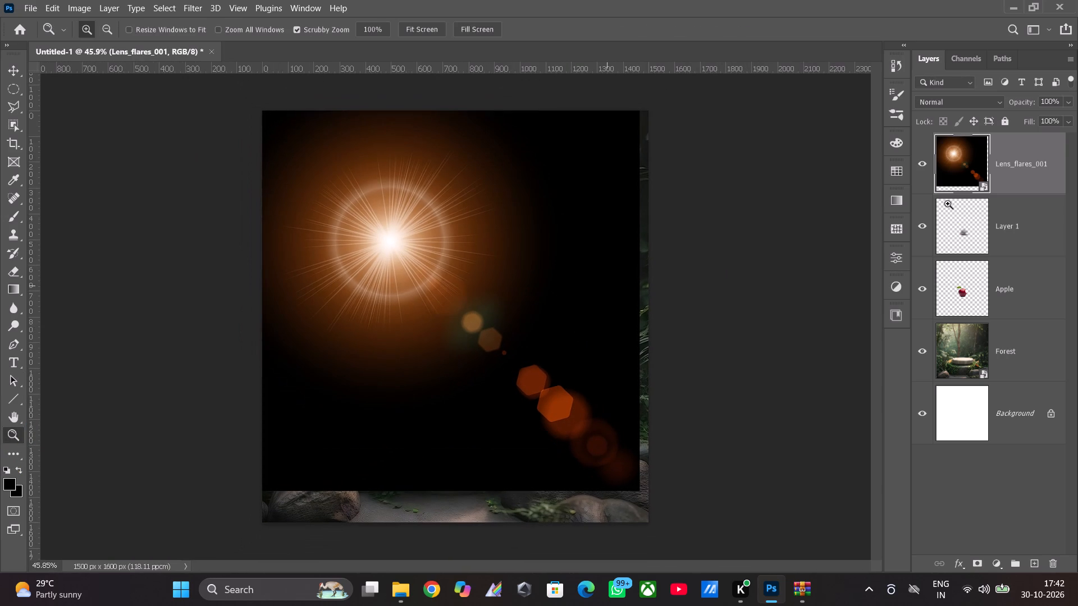
left_click(983, 105)
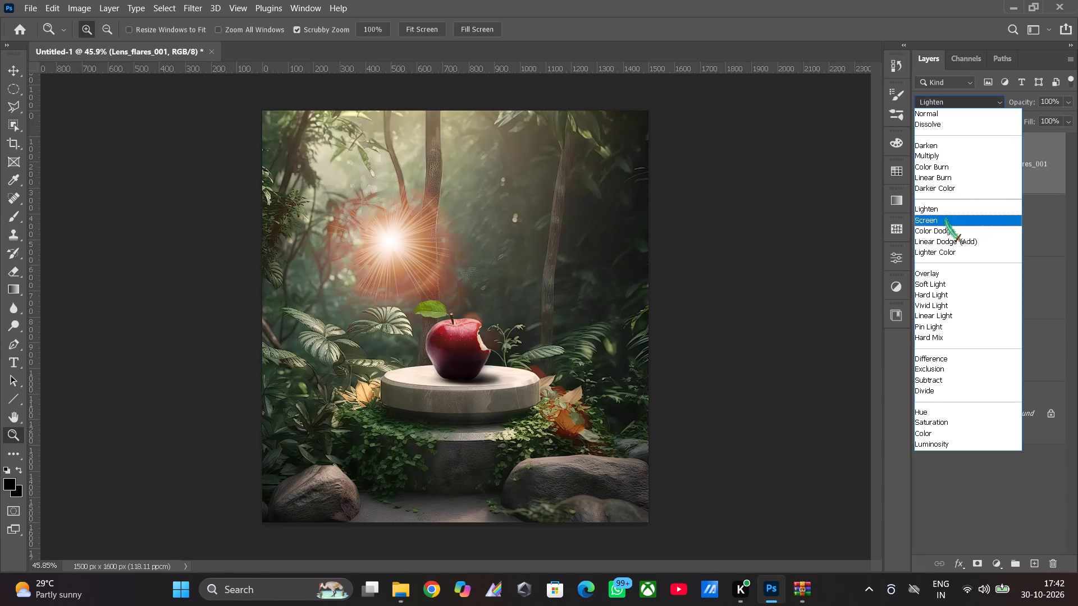
left_click(943, 221)
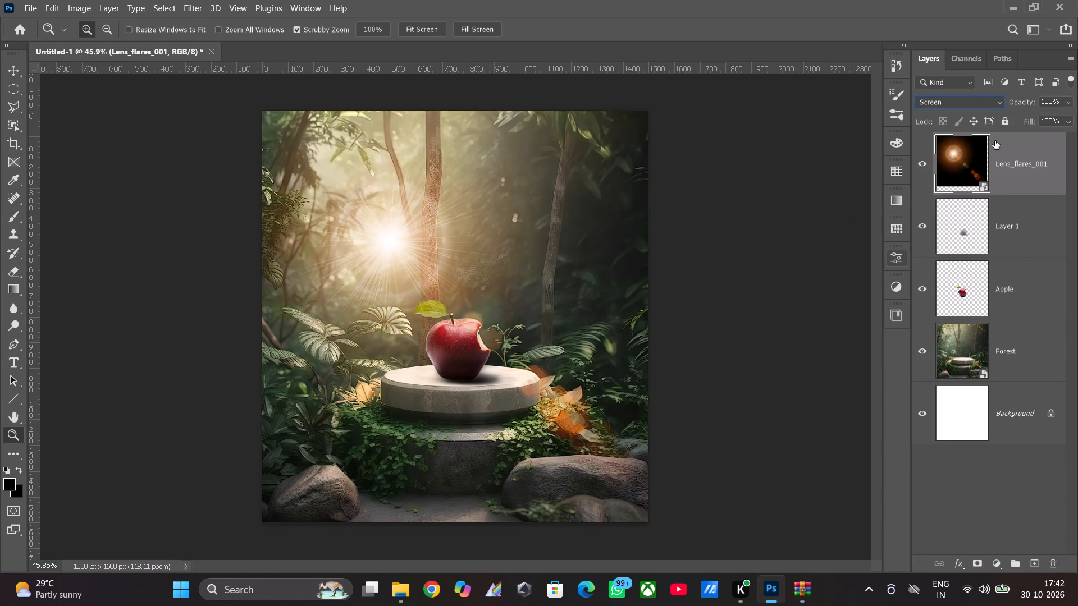
Free-transform the lens flare down to about 19% scale and move it over the forest's upper-left area, near X 475, Y 325 px.
key("ctrl+t")
left_click_drag(549, 421, 512, 342)
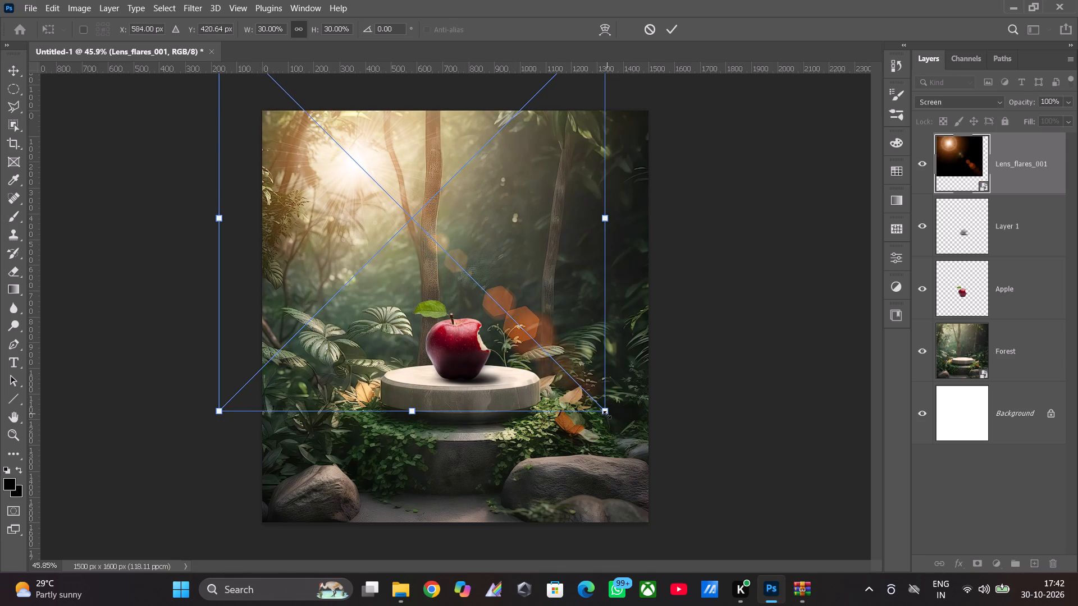
left_click_drag(601, 411, 480, 337, "shift")
key("ctrl+z")
left_click_drag(603, 409, 422, 331)
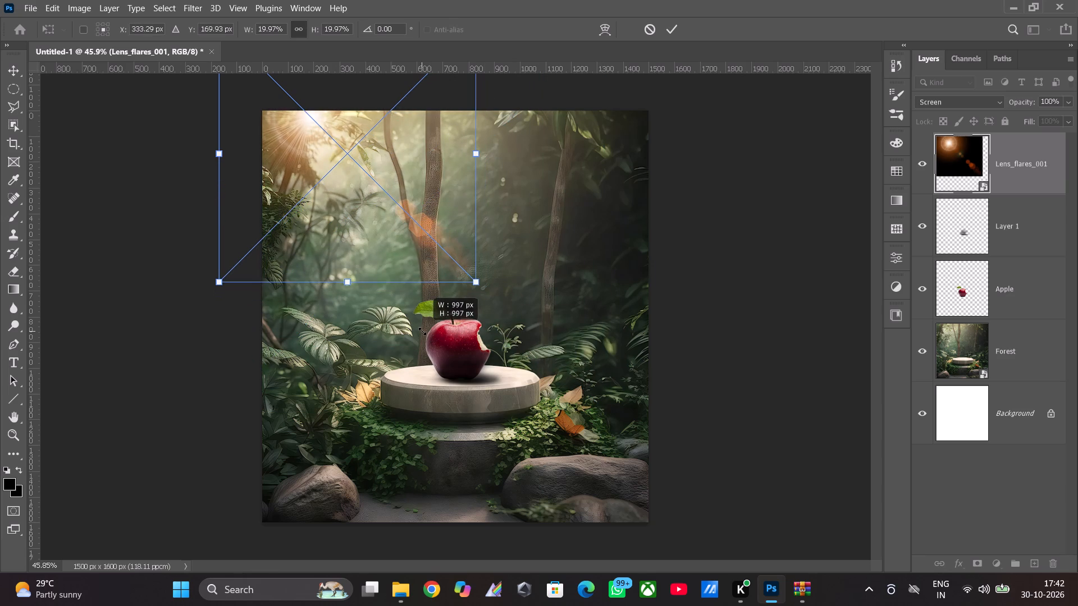
left_click_drag(422, 331, 414, 315)
left_click_drag(349, 225, 393, 255)
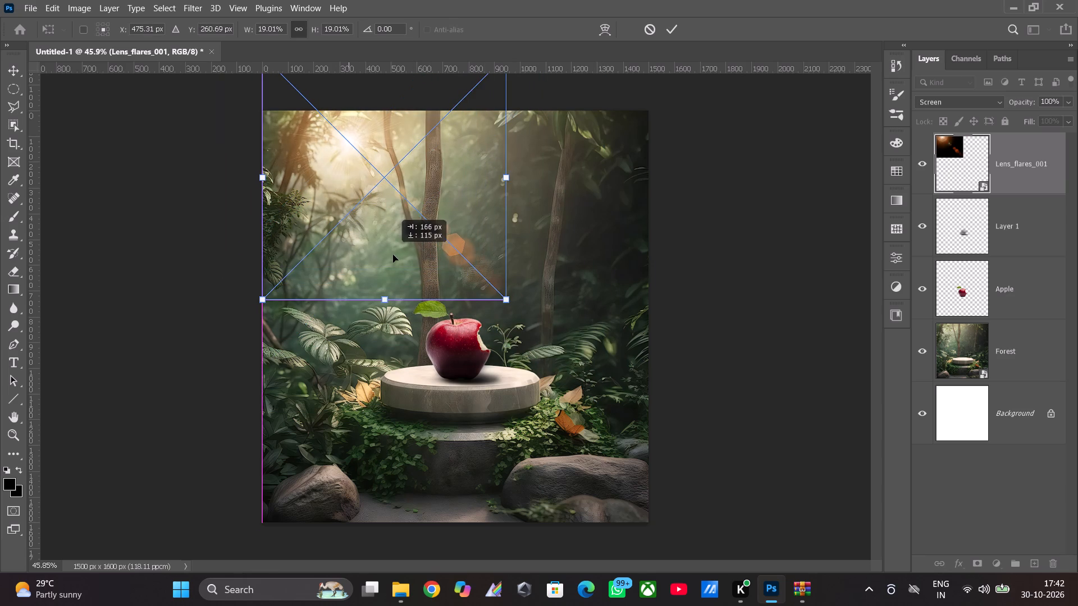
left_click_drag(393, 255, 389, 261)
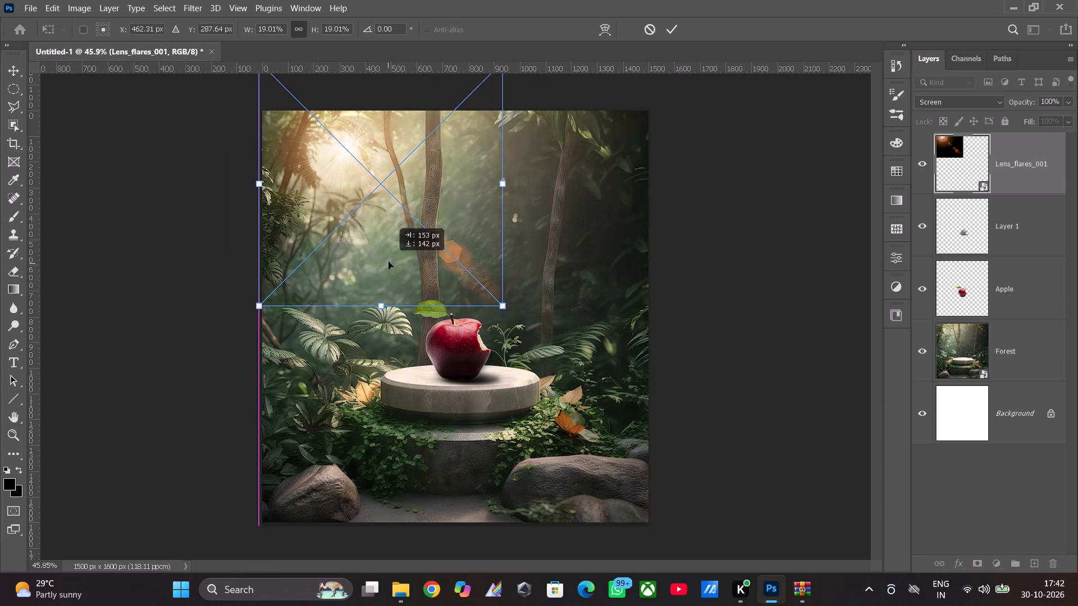
left_click_drag(389, 261, 389, 271)
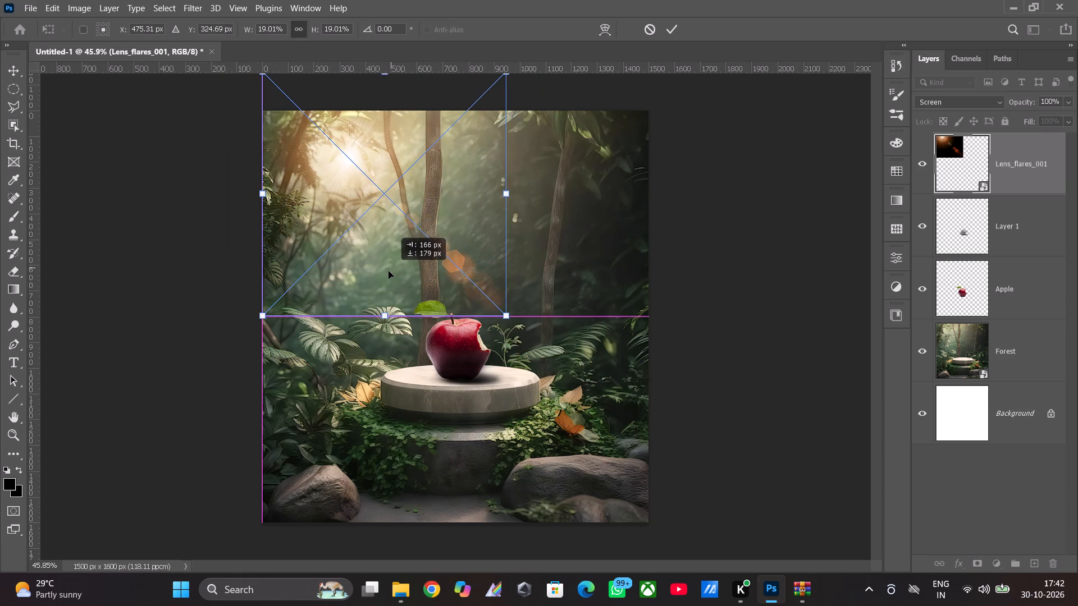
left_click_drag(389, 271, 394, 270)
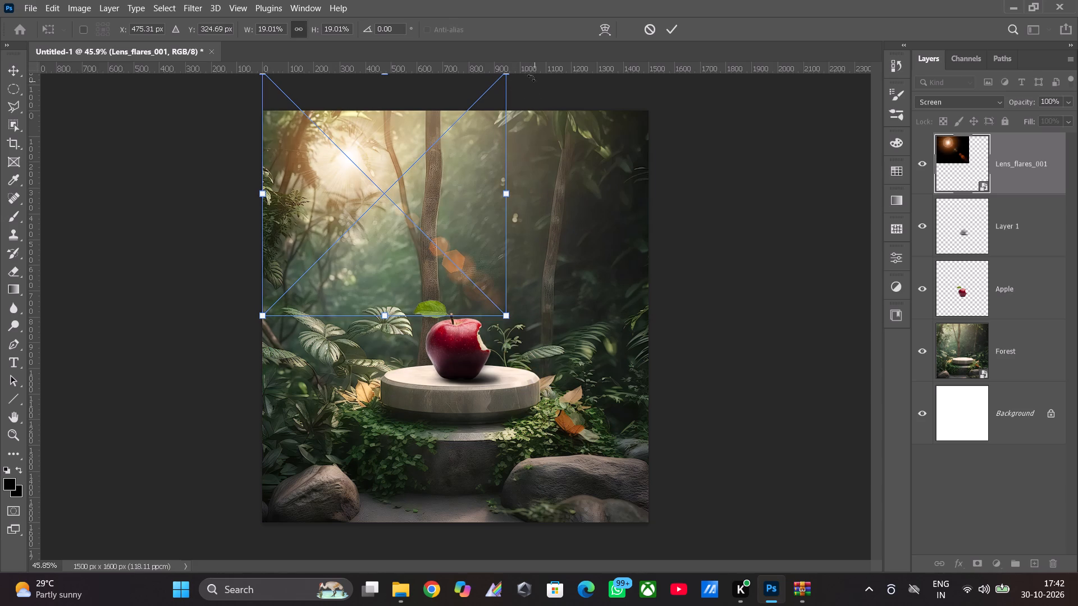
Rotate the lens flare to about -0.6°, centre it near X 405, Y 318 px over the forest's bright glow, and apply the transform.
left_click(529, 88)
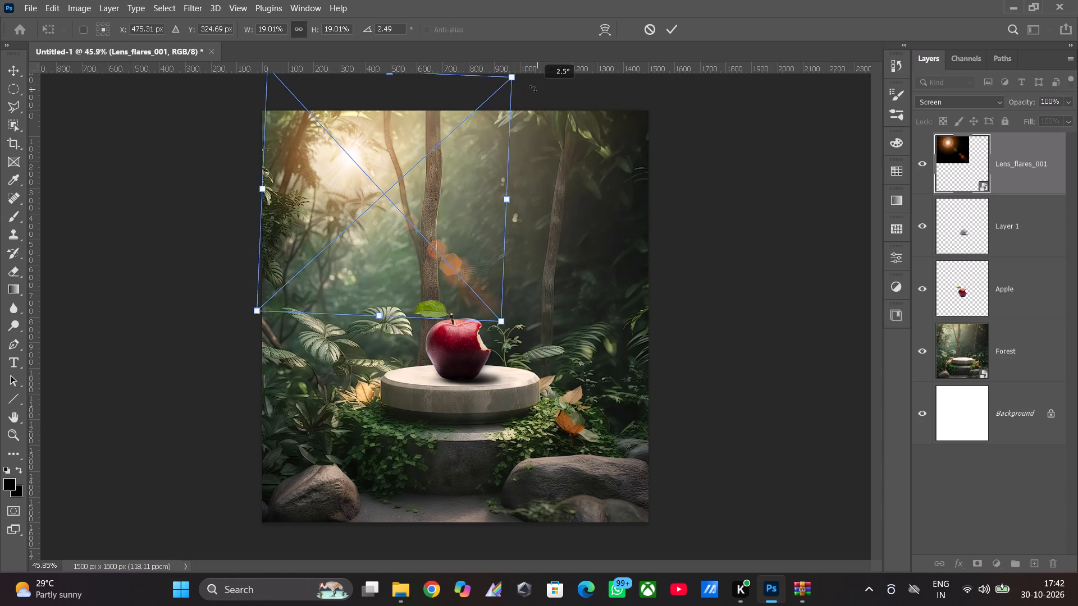
left_click_drag(366, 189, 352, 175)
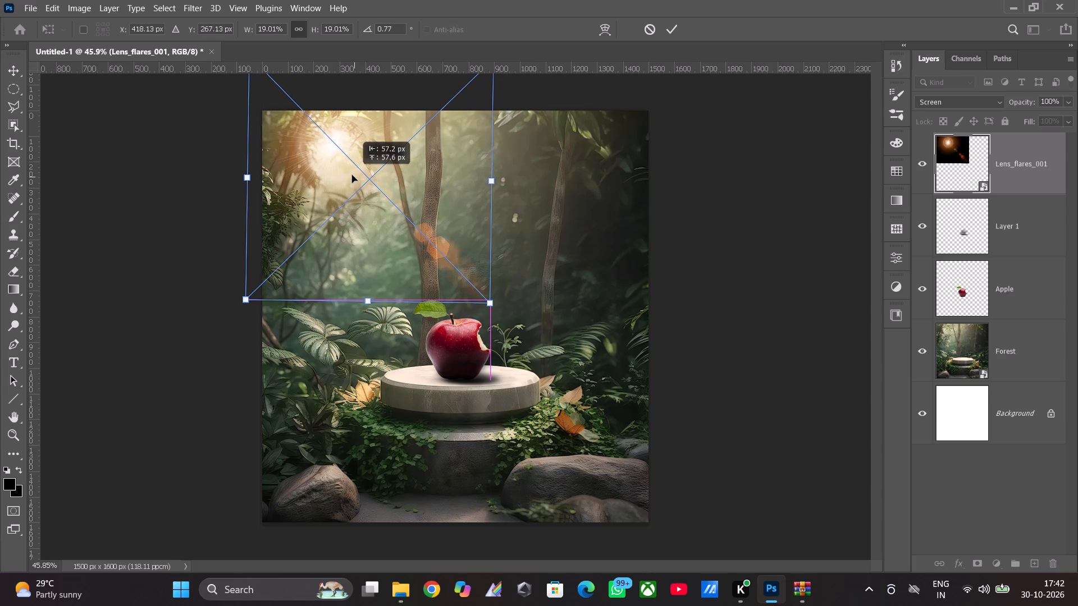
left_click_drag(352, 175, 355, 181)
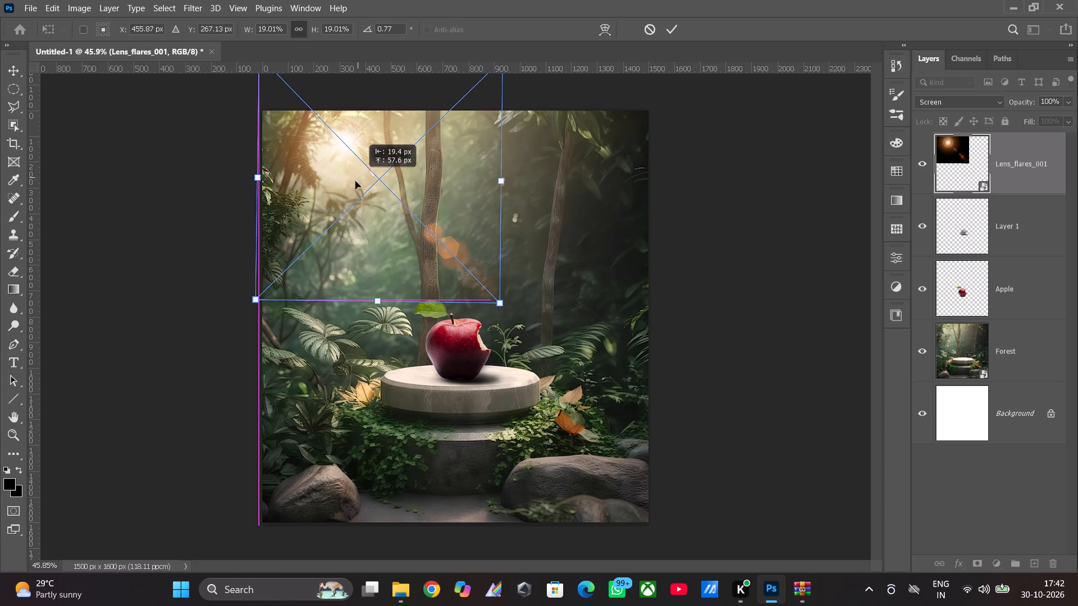
left_click_drag(355, 181, 360, 166)
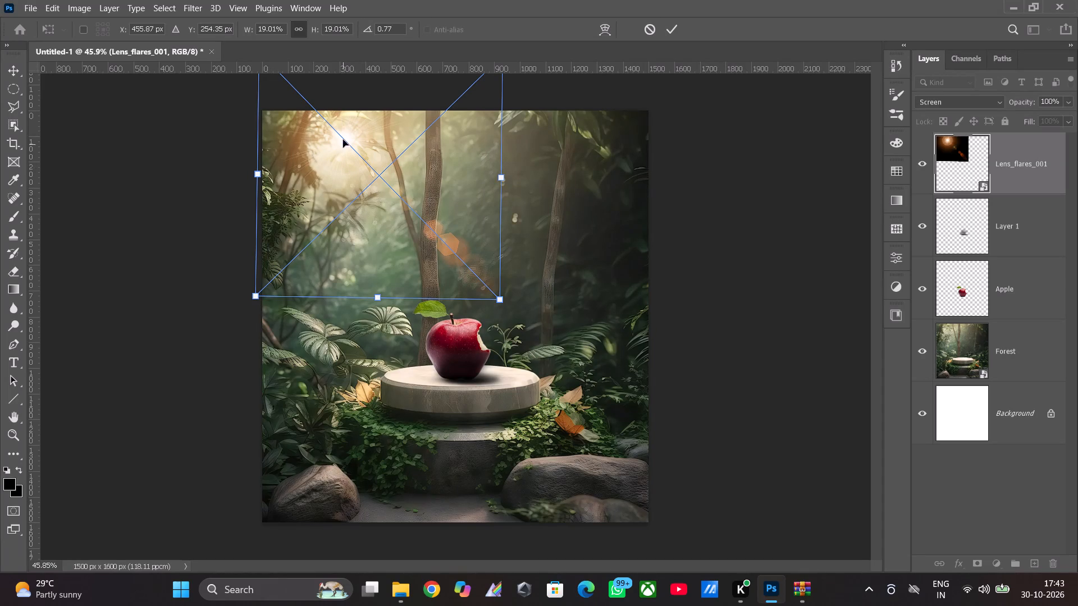
left_click_drag(343, 136, 329, 144)
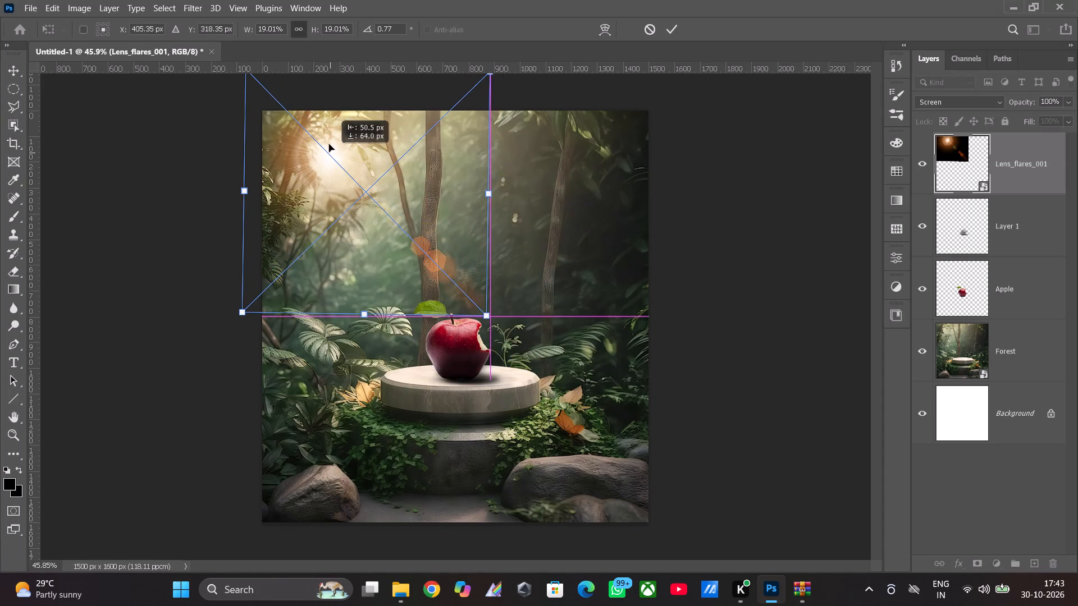
left_click_drag(329, 144, 328, 151)
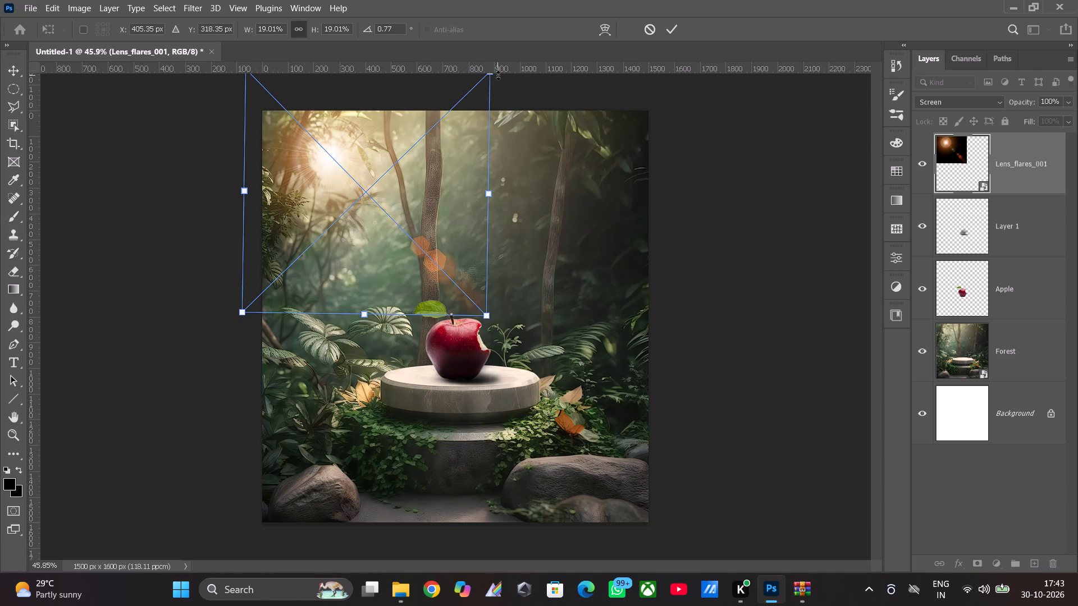
left_click_drag(500, 82, 503, 93)
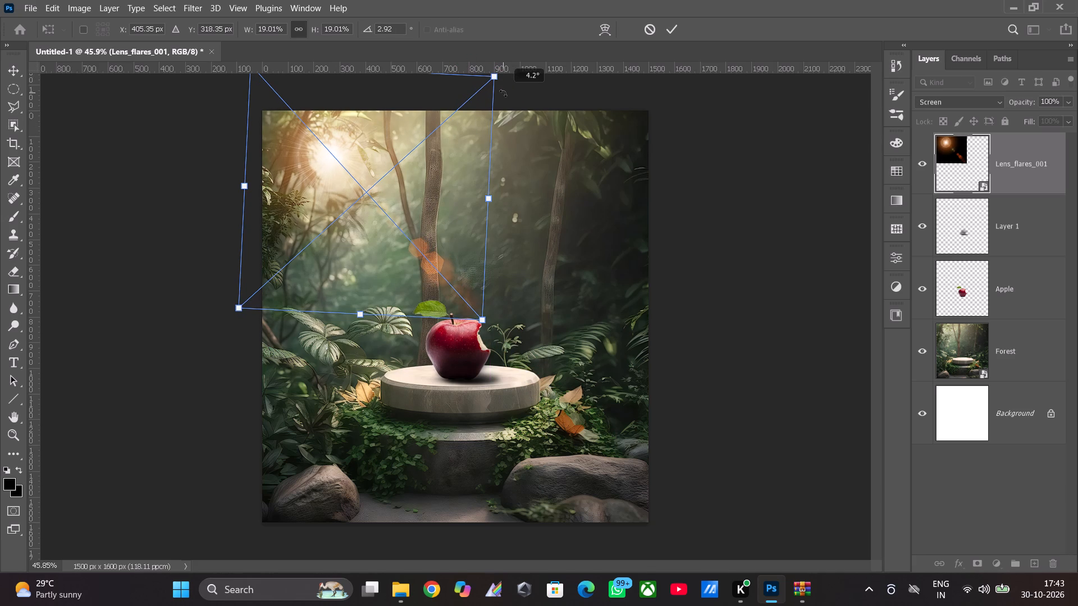
left_click_drag(503, 93, 503, 82)
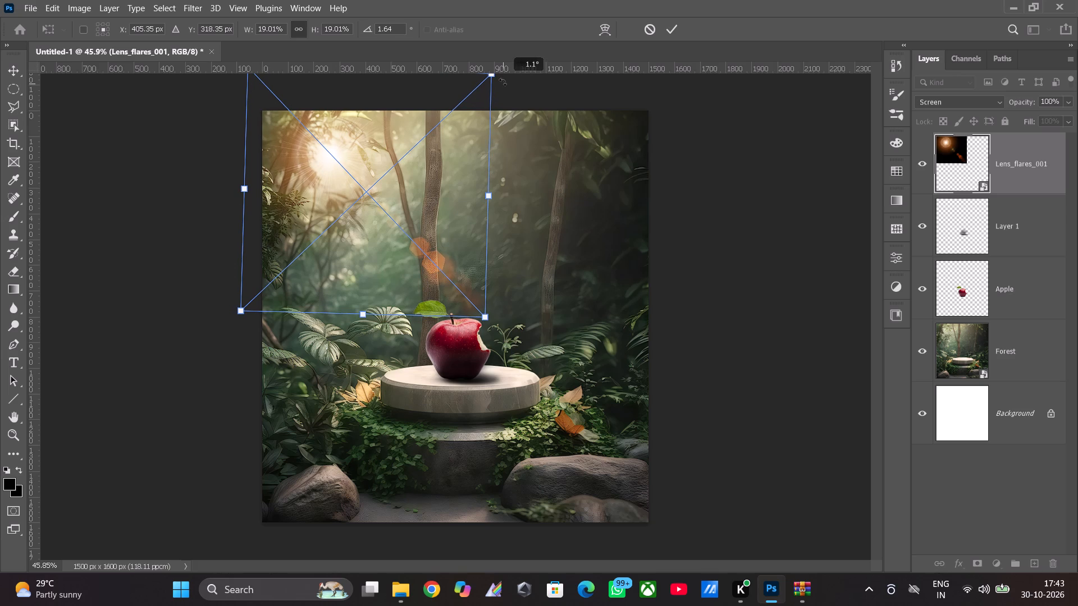
left_click_drag(503, 82, 500, 75)
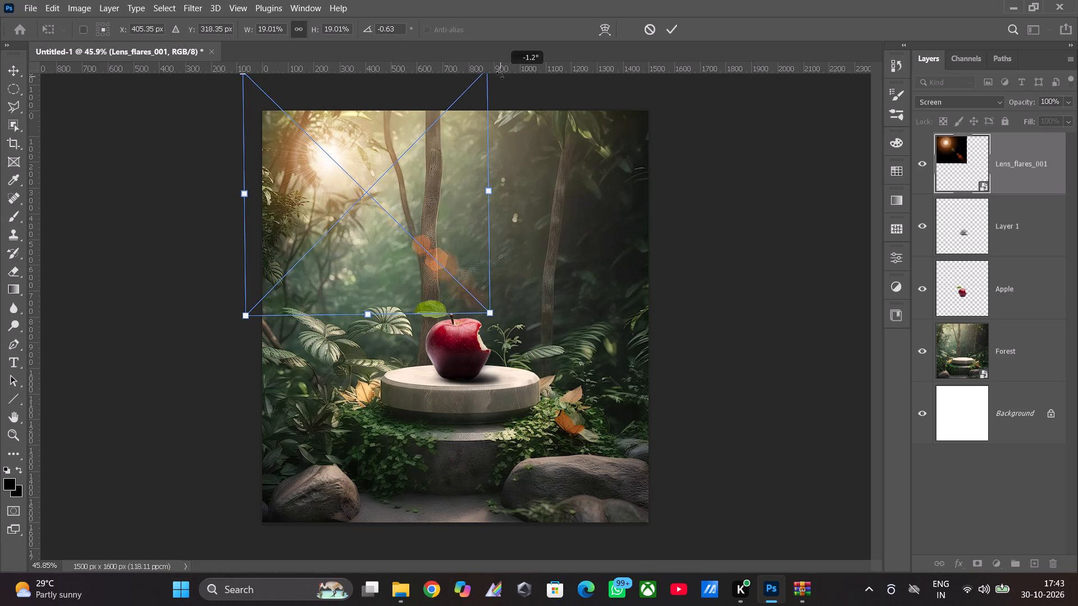
left_click_drag(500, 75, 500, 77)
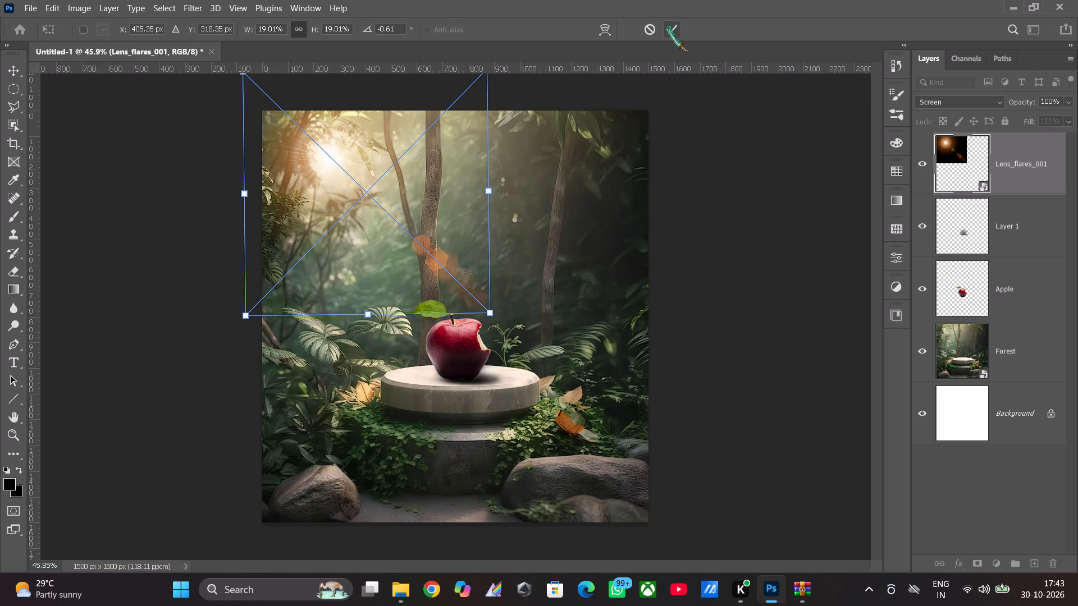
left_click(199, 5)
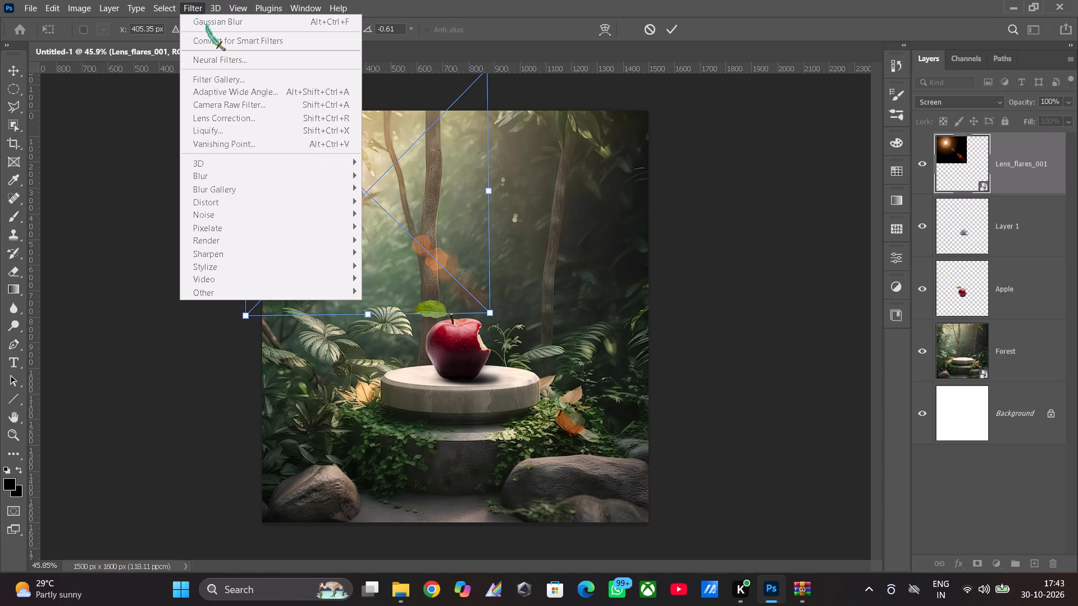
left_click(224, 189)
left_click(671, 33)
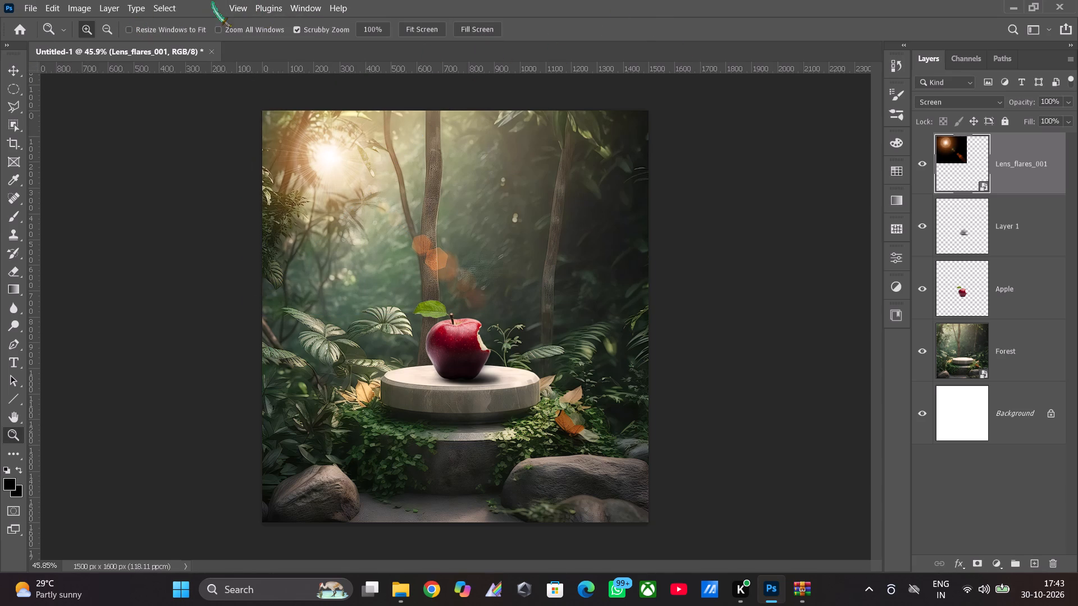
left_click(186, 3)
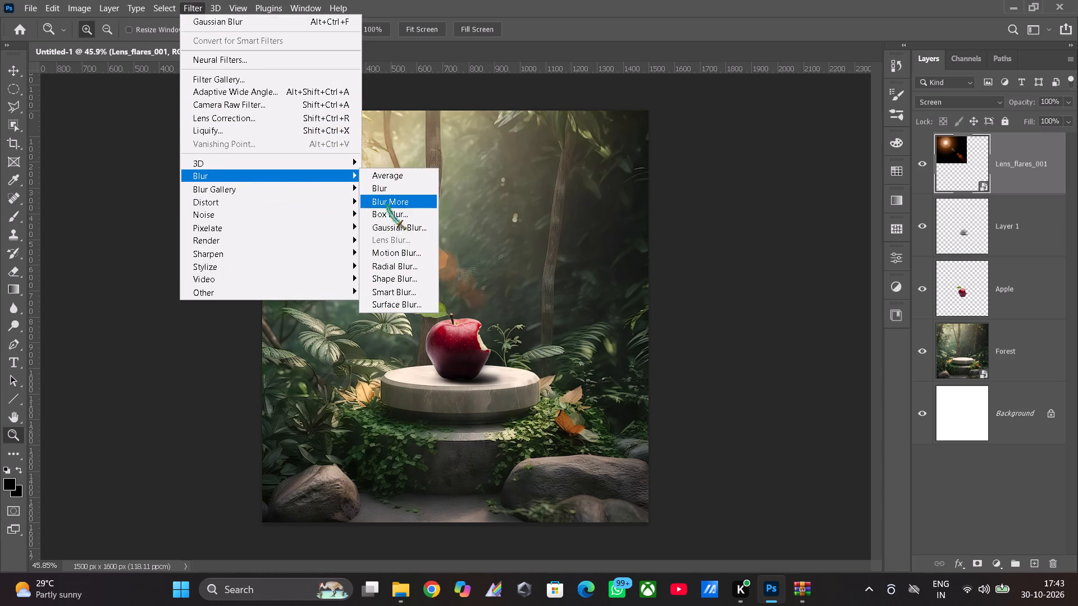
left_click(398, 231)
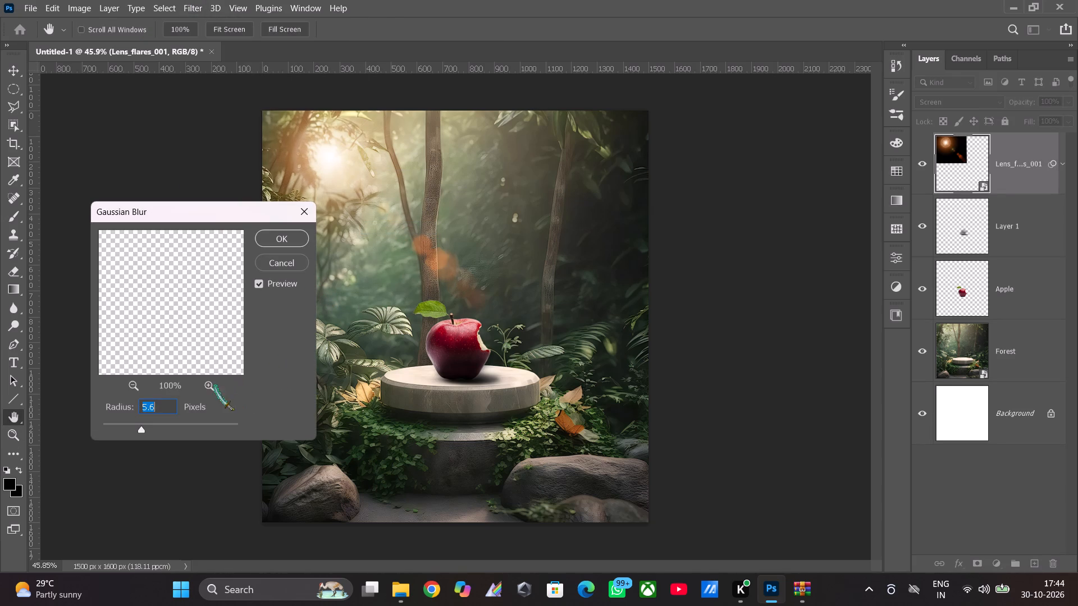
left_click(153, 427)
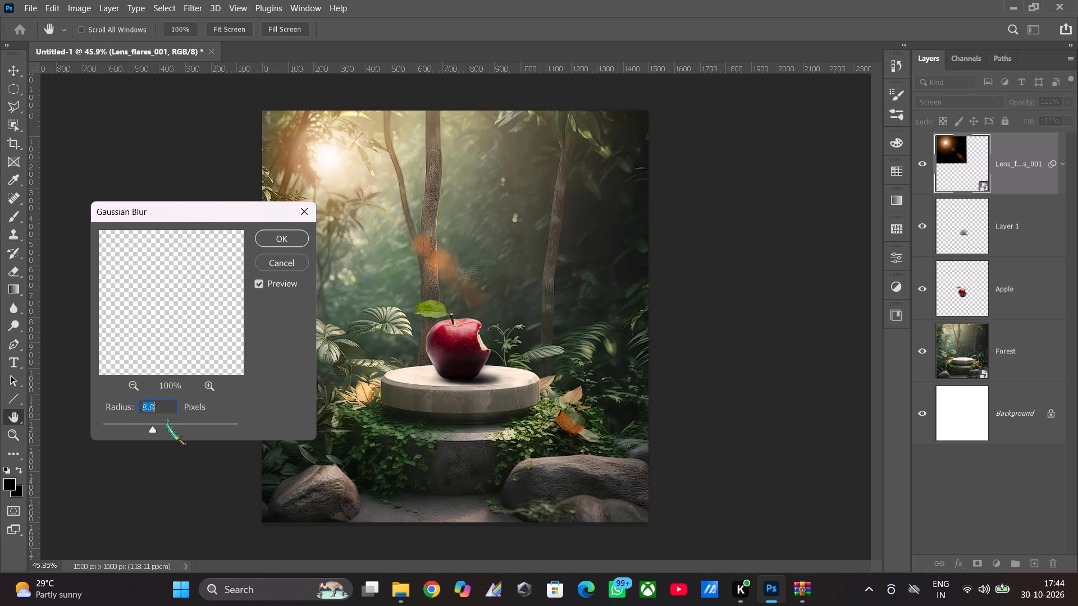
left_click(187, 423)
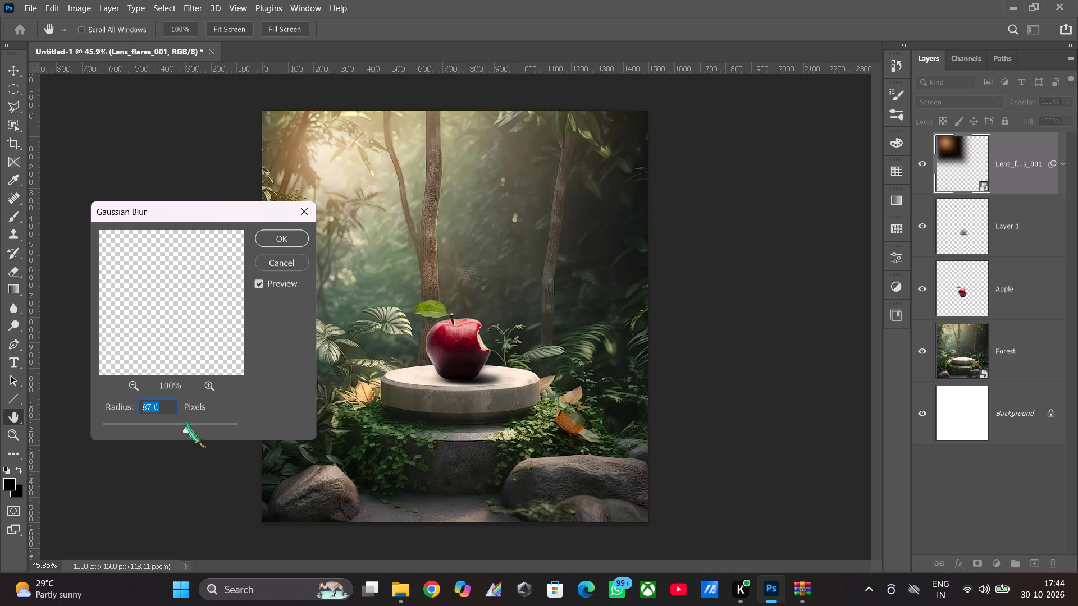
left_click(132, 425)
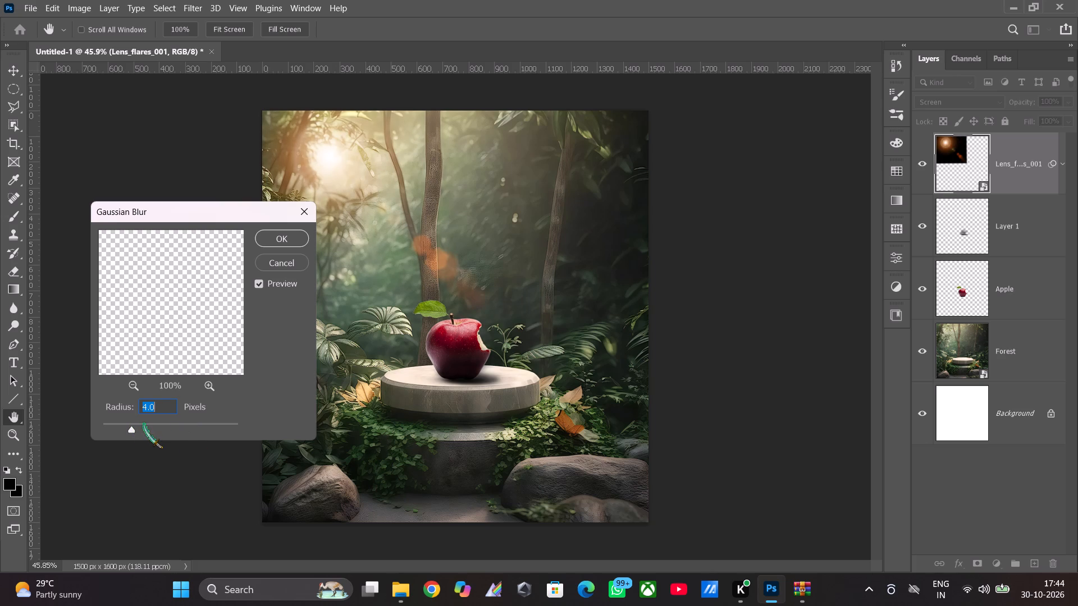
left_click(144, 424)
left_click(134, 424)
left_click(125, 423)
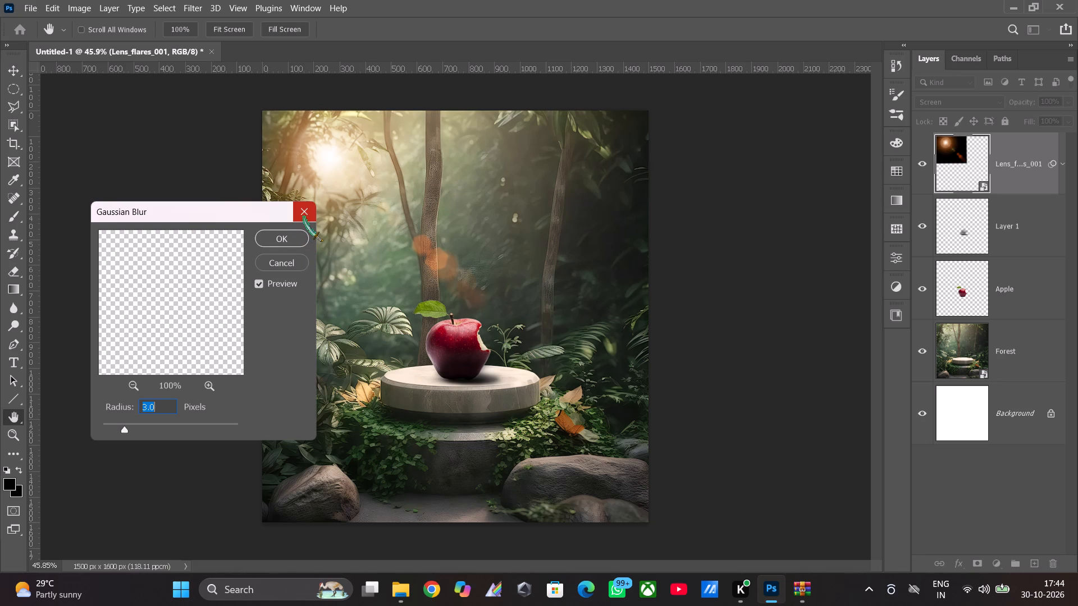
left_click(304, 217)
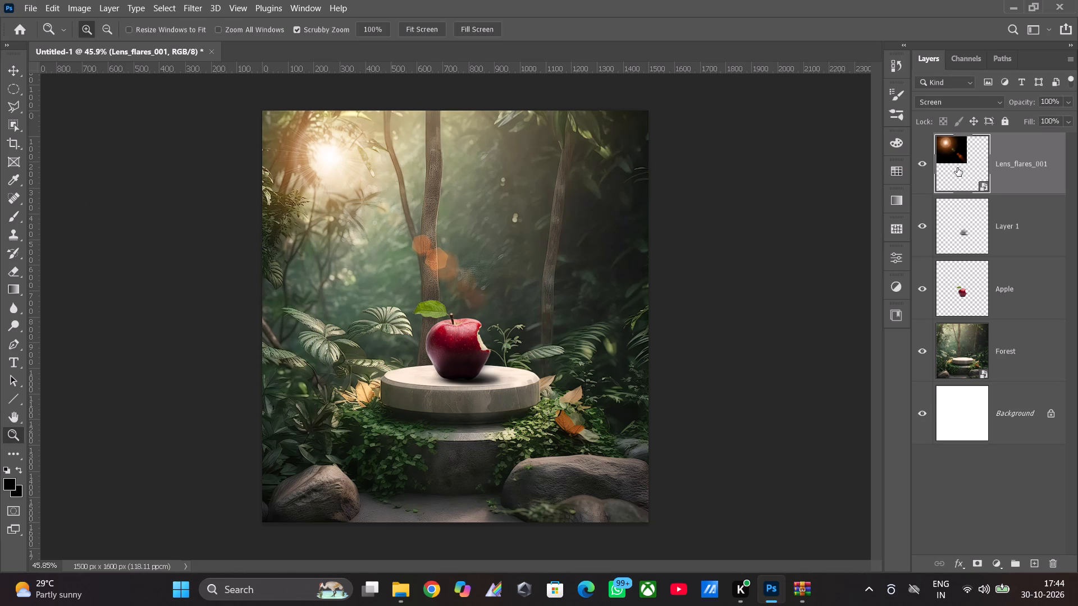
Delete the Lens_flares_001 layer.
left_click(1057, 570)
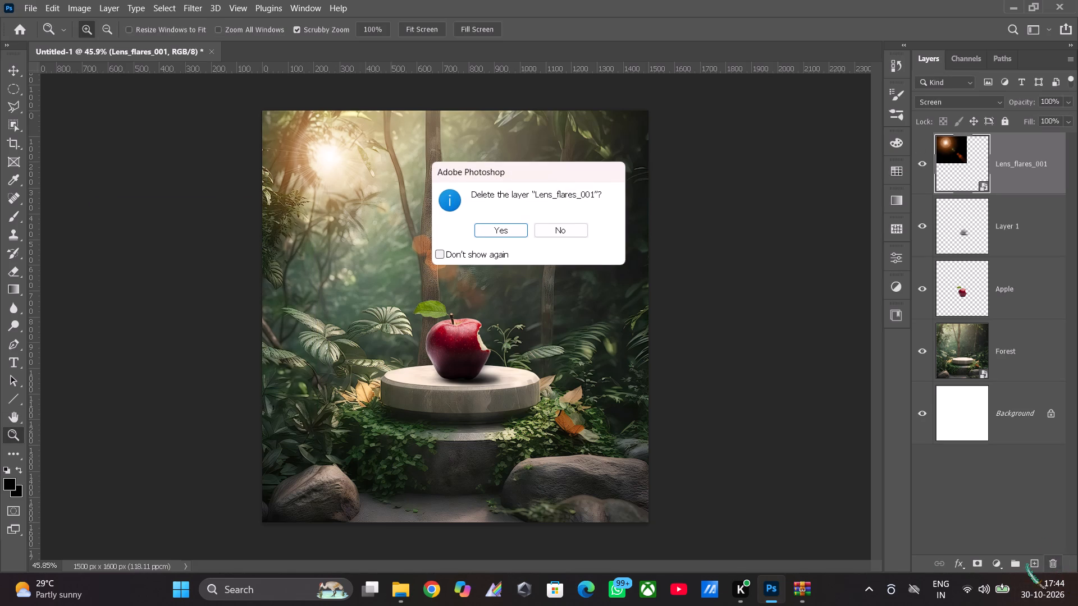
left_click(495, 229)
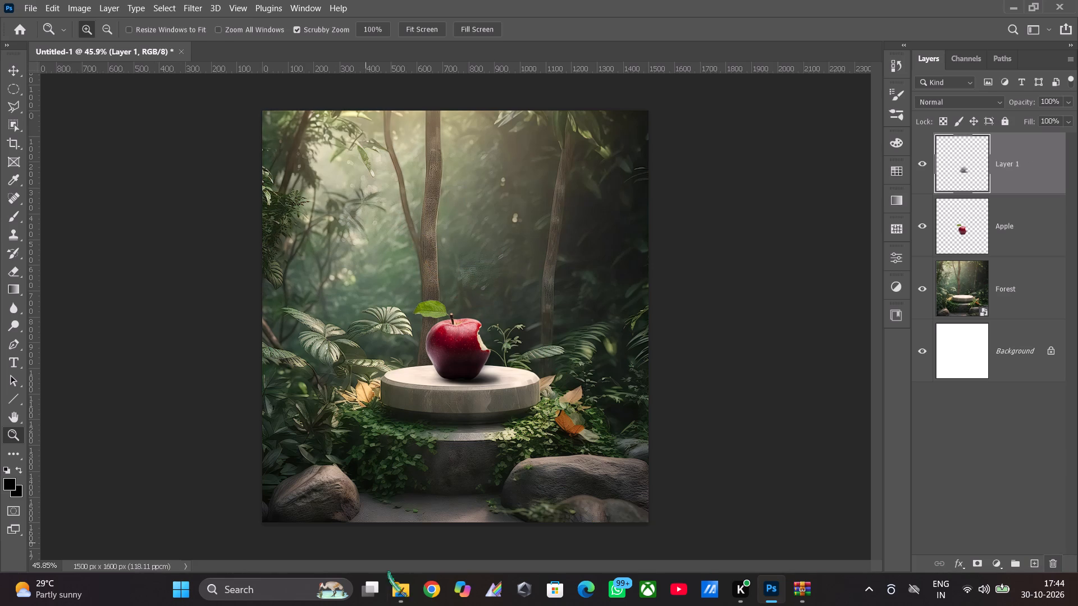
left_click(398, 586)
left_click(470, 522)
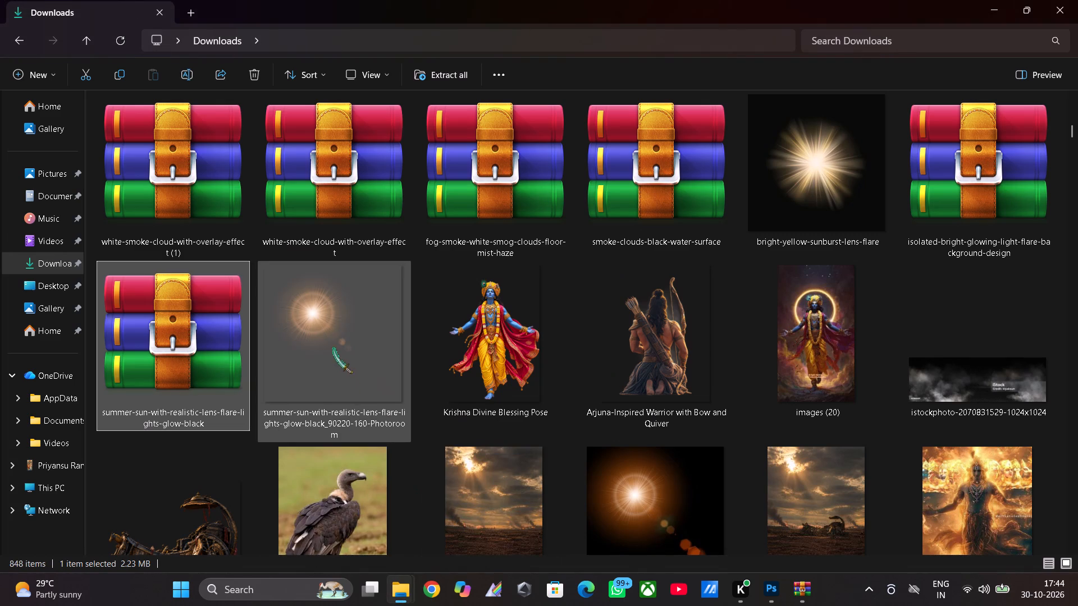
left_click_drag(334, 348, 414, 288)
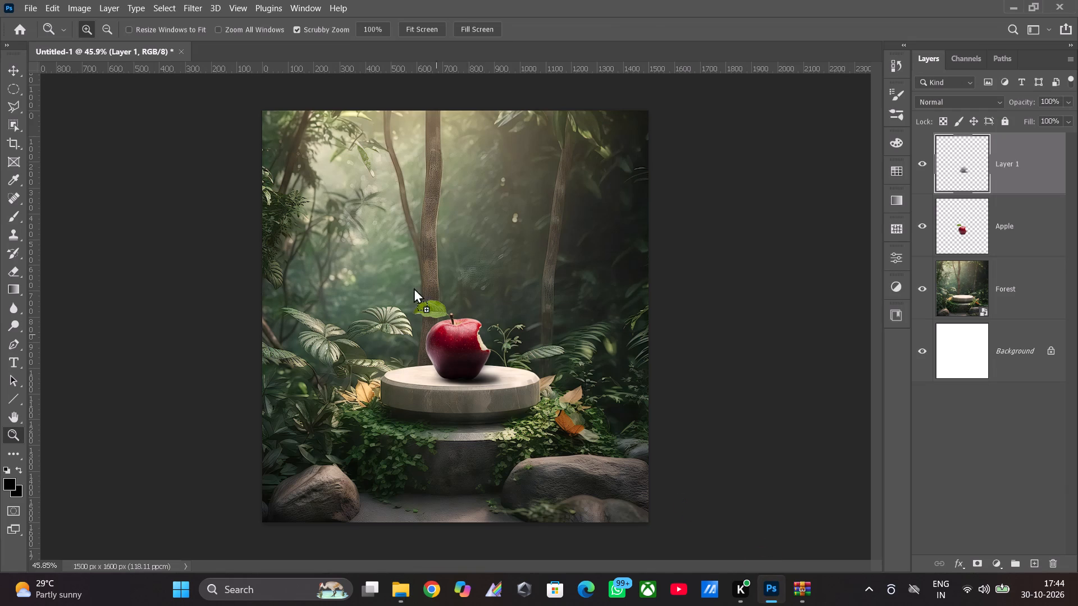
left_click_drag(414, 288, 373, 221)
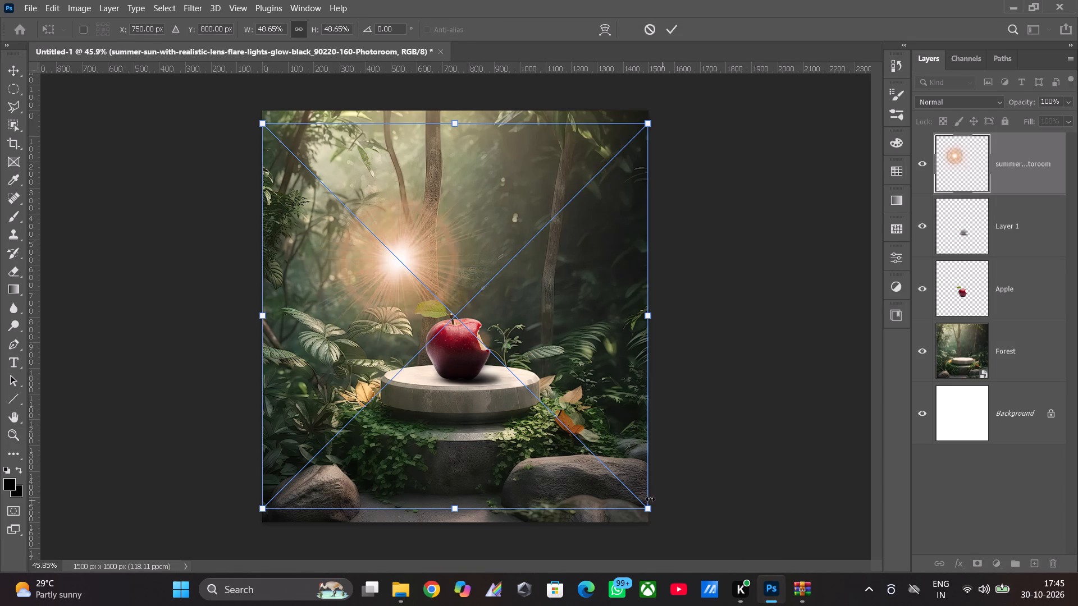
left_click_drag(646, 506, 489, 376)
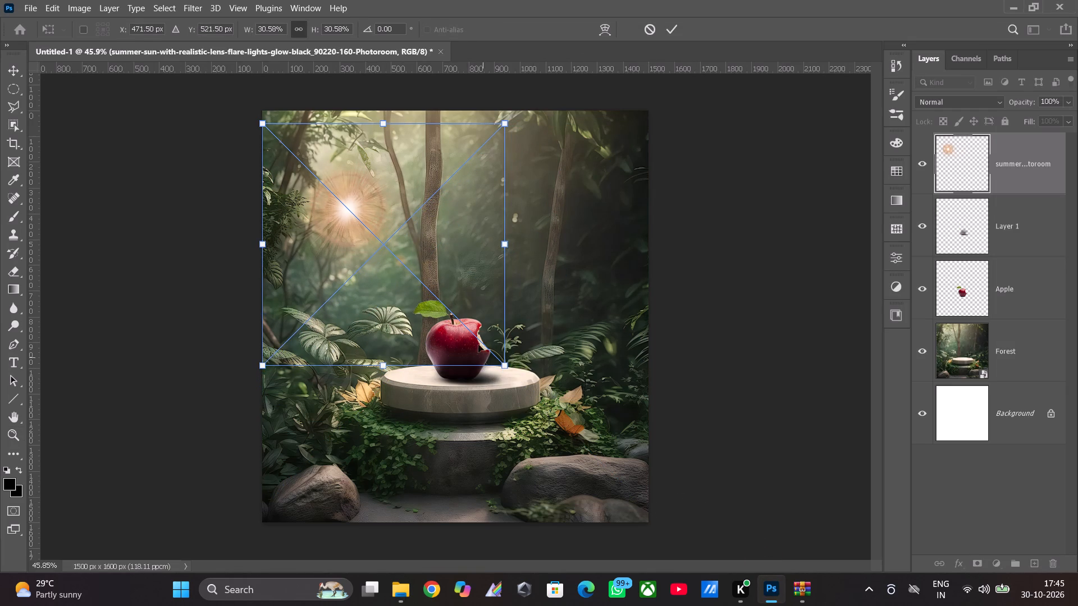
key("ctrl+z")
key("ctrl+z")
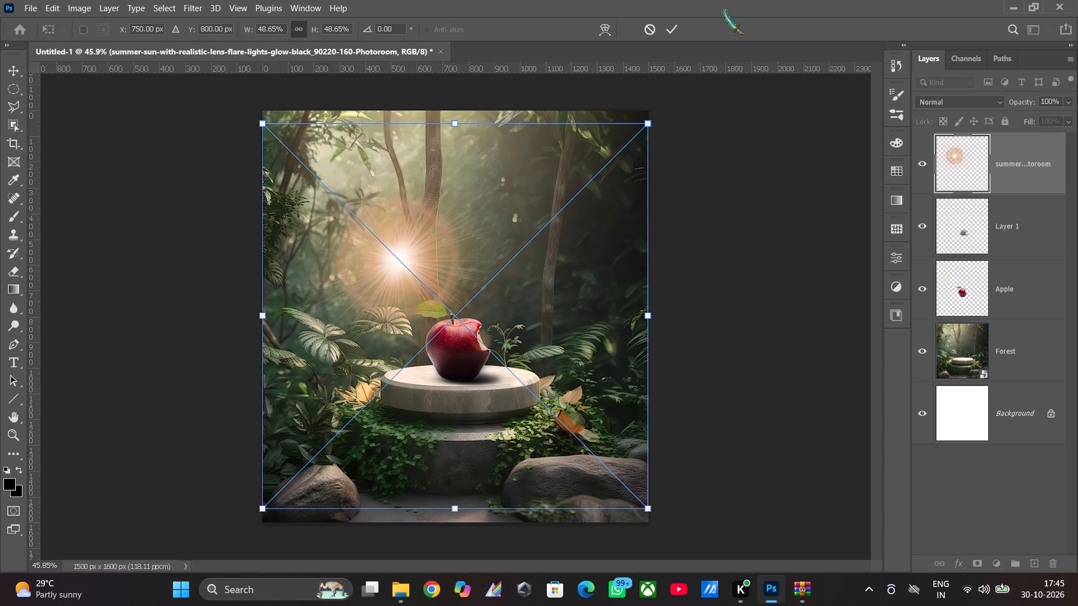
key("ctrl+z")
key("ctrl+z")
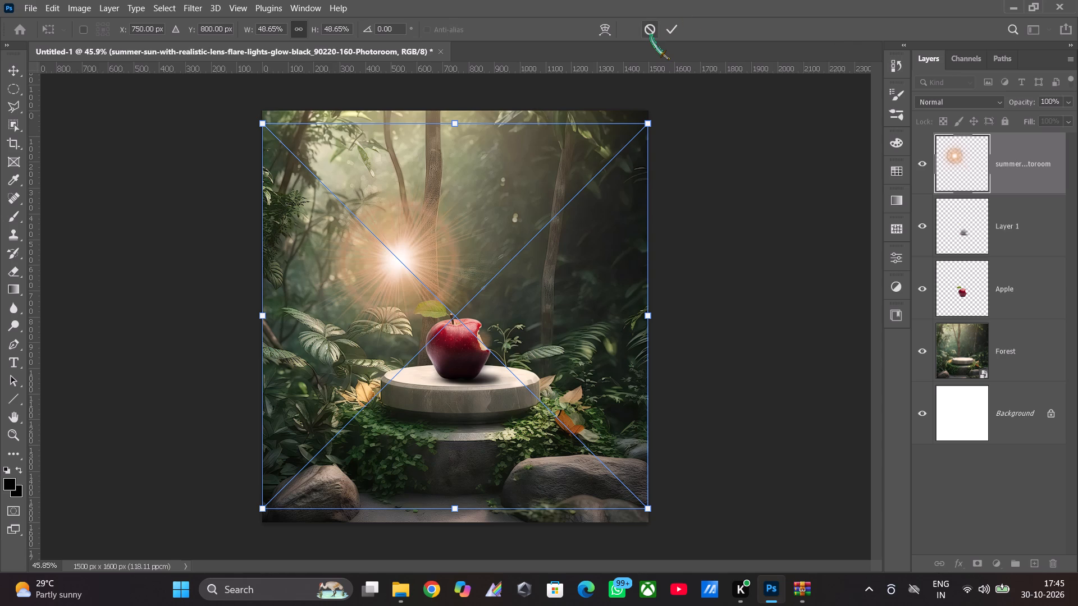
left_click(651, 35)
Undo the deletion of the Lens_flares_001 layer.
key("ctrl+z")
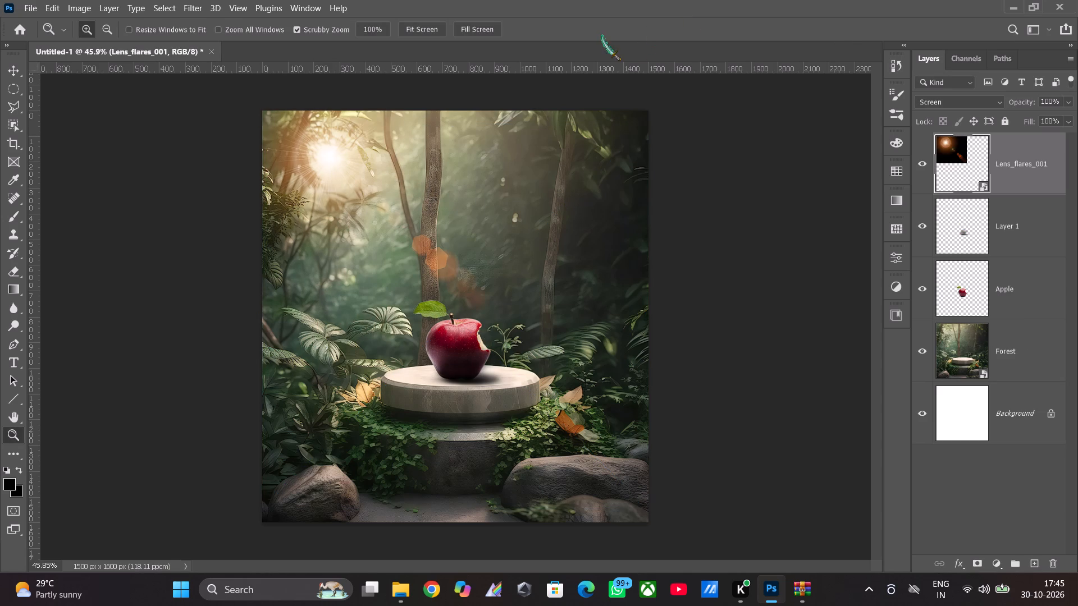
Apply a Gaussian Blur with a 3.1-pixel radius to the Lens_flares_001 layer.
left_click(204, 12)
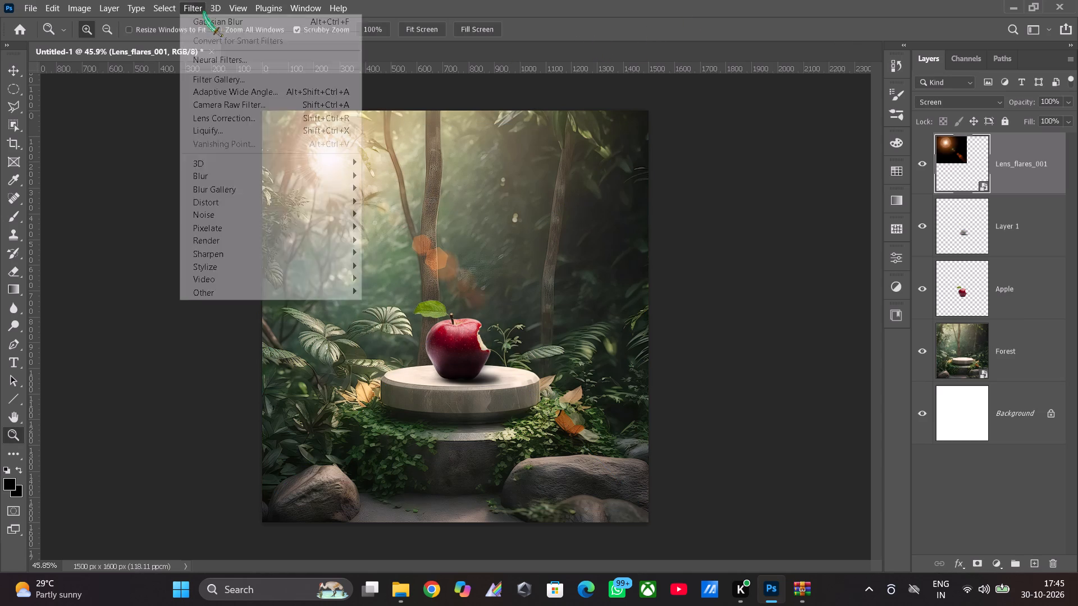
left_click(253, 187)
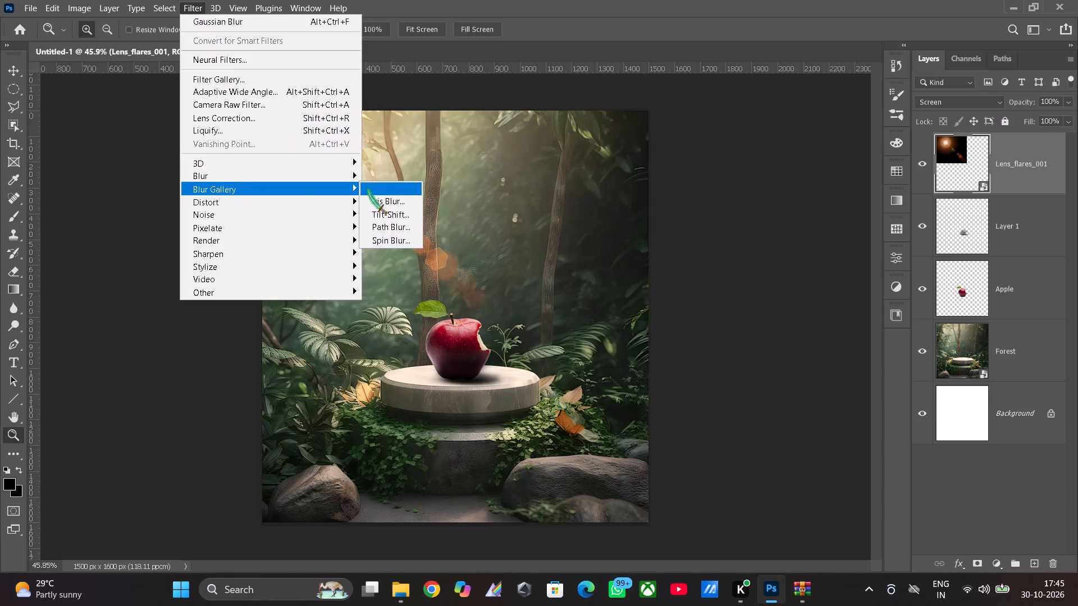
left_click(246, 176)
left_click(401, 230)
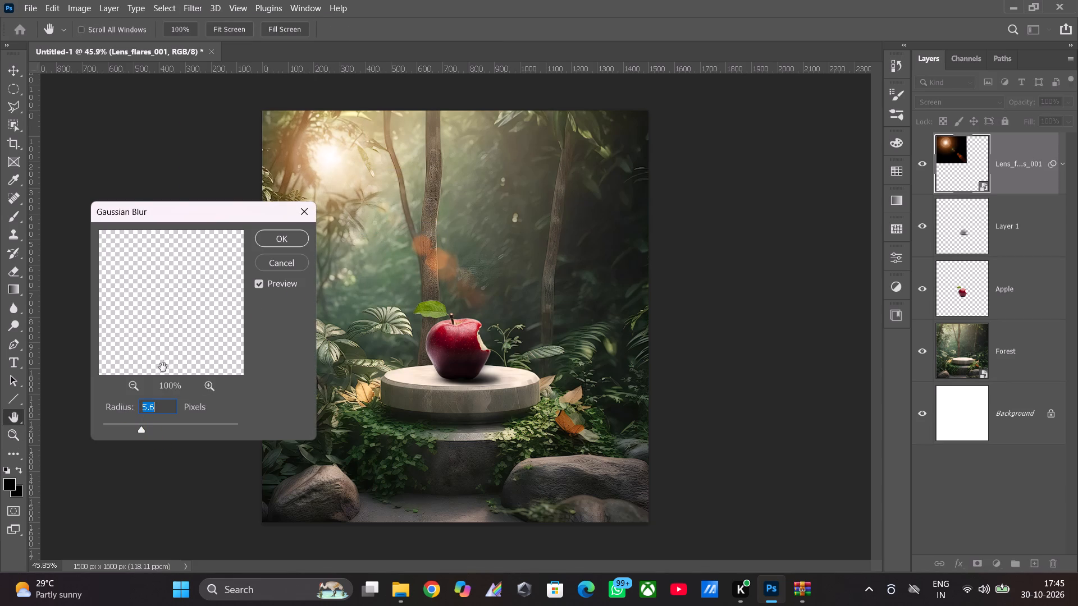
left_click(136, 425)
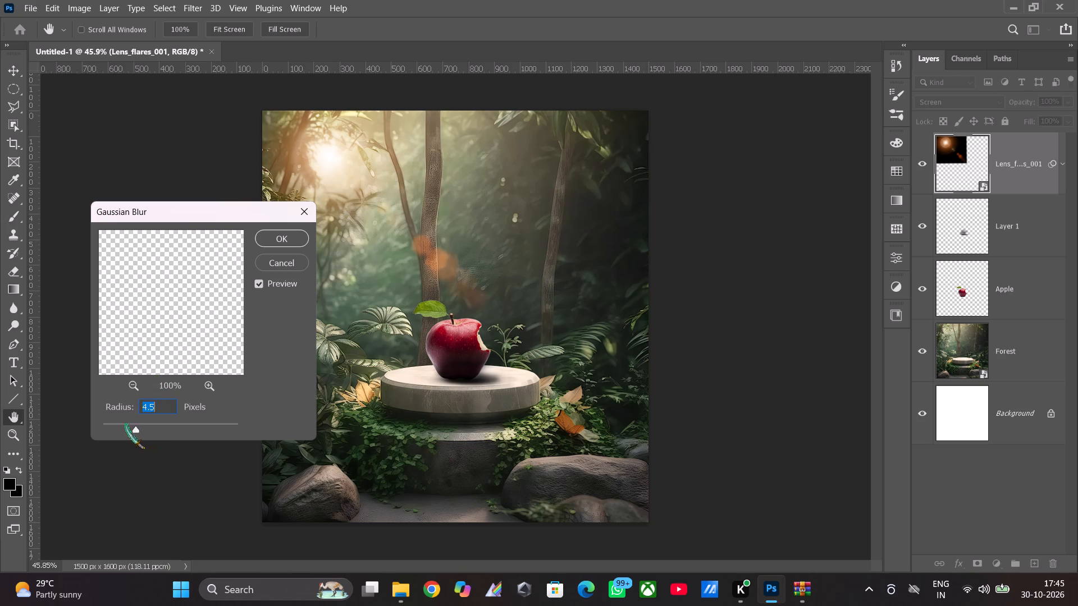
left_click(126, 424)
left_click(275, 238)
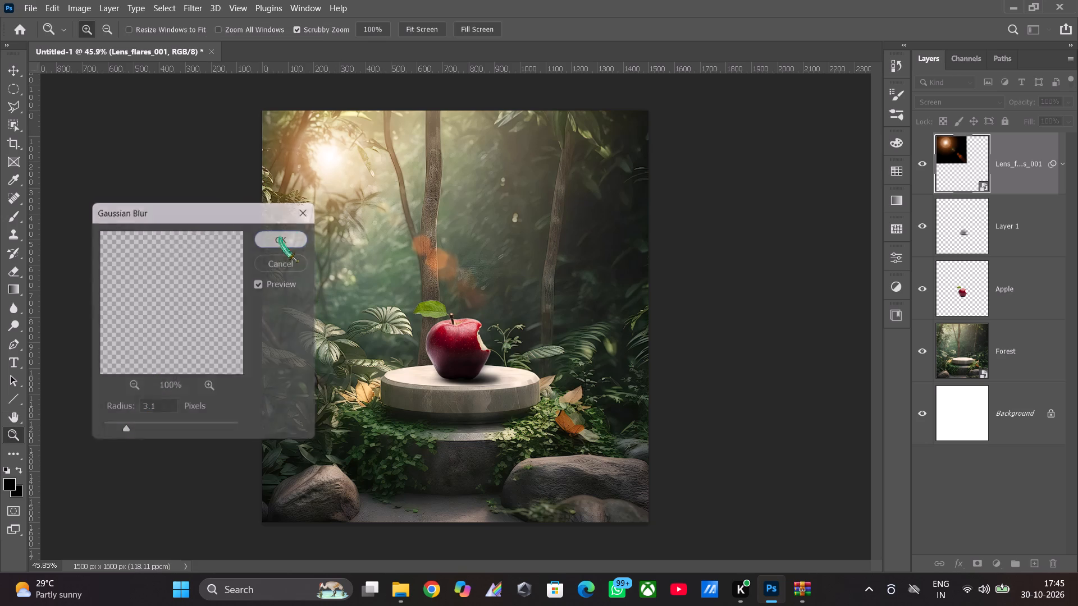
Set the Eraser to 6% opacity and rasterize the Lens_flares_001 smart object for erasing.
left_click_drag(231, 189, 257, 194)
left_click(310, 195)
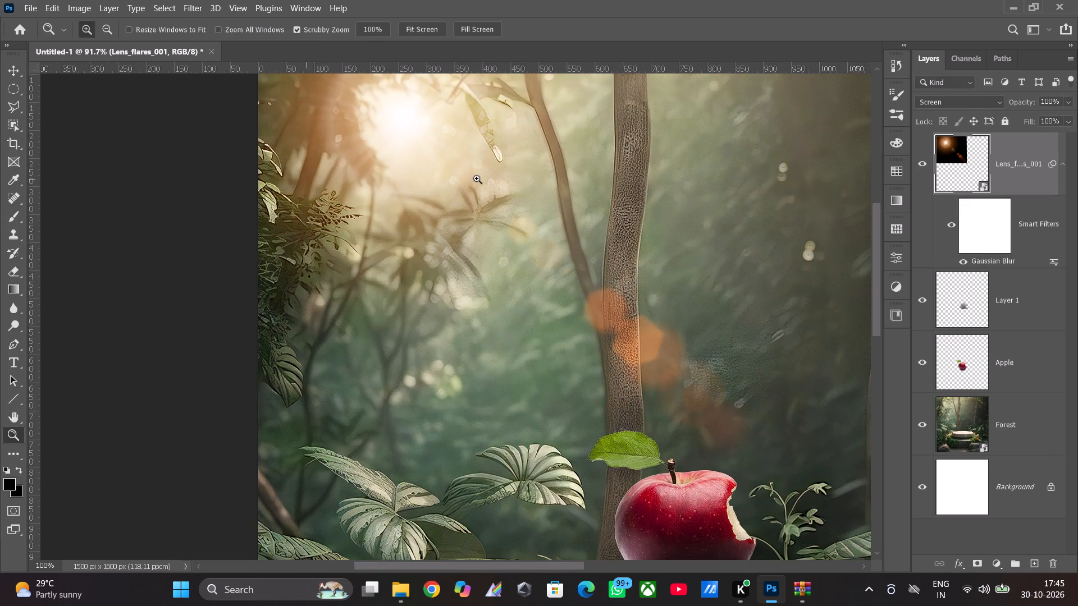
left_click_drag(477, 178, 490, 210)
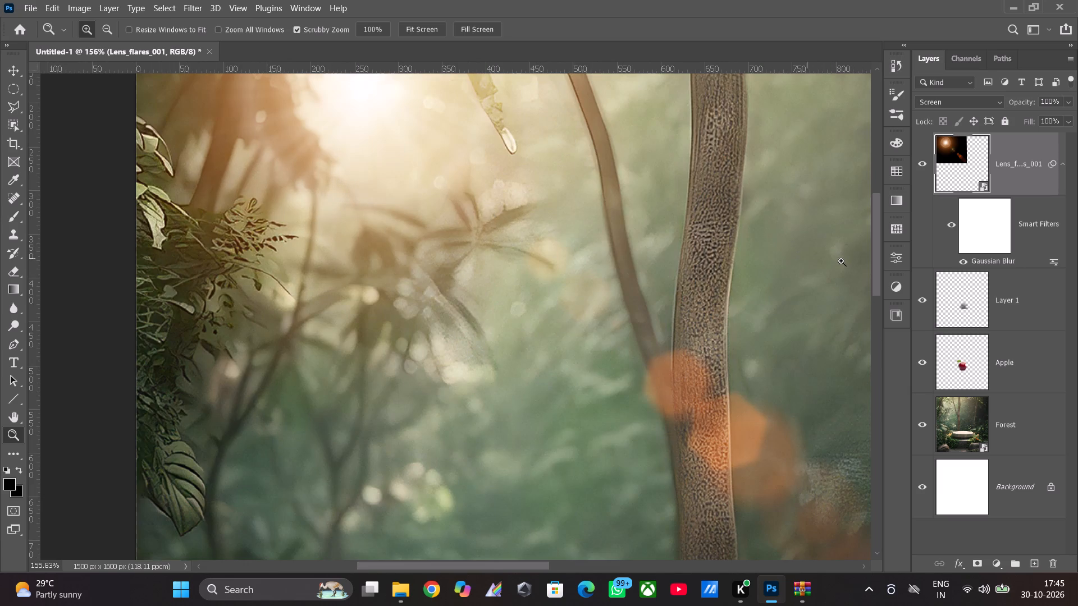
left_click_drag(881, 245, 874, 201)
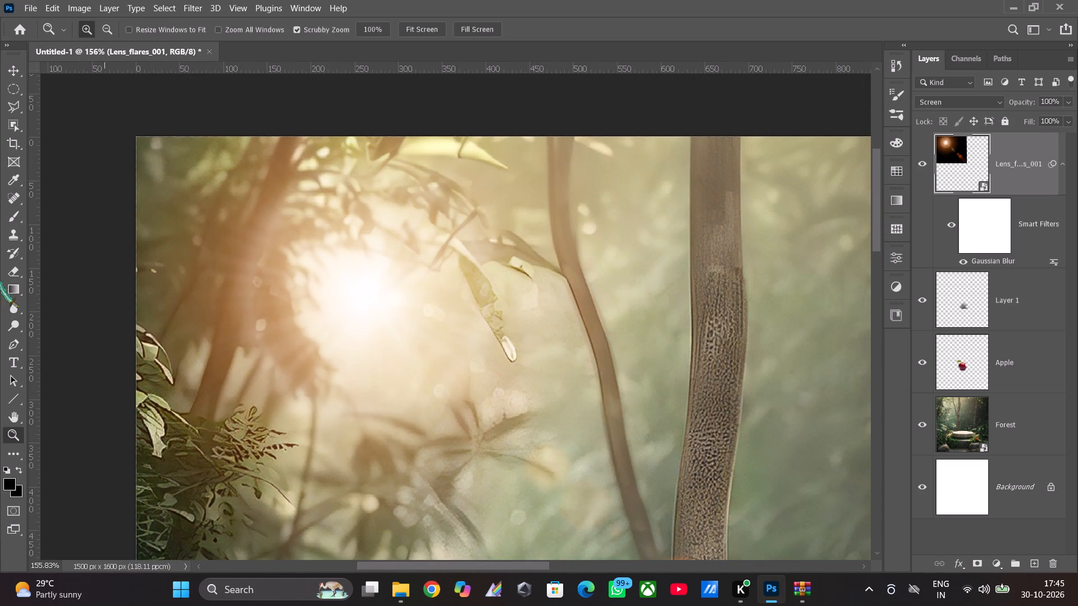
left_click(13, 273)
left_click(267, 28)
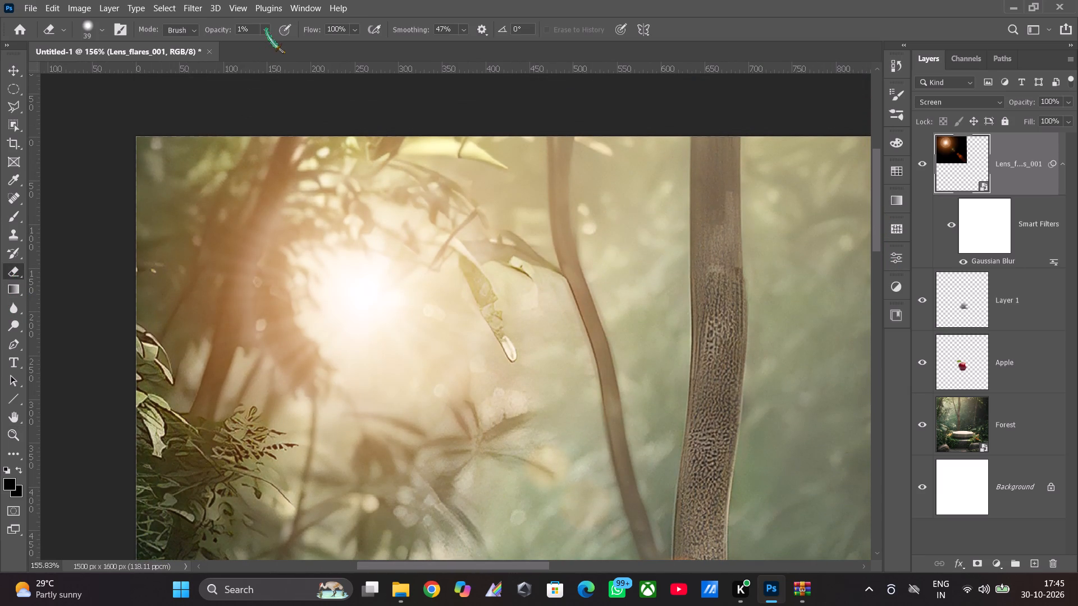
left_click(271, 44)
left_click(312, 242)
left_click(531, 240)
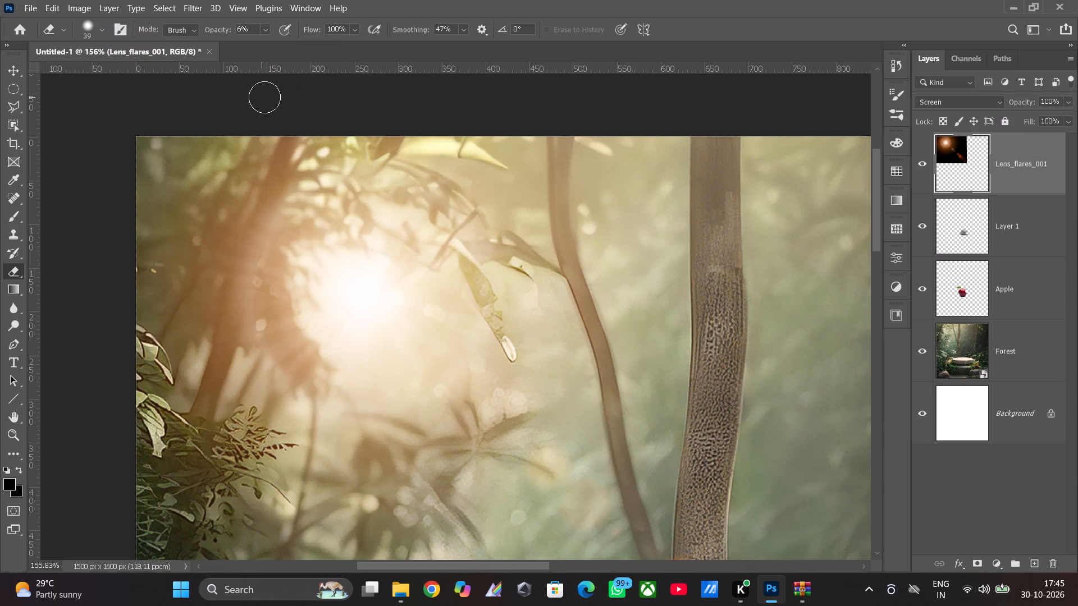
With a 20 px Eraser, softly erase the flare's haze over the hanging leaf beside the sun glow.
type("[[")
key("bracketleft")
key("bracketleft")
left_click_drag(468, 264, 479, 287)
left_click_drag(474, 274, 483, 299)
left_click_drag(479, 284, 490, 308)
left_click_drag(482, 288, 490, 318)
left_click_drag(483, 288, 495, 320)
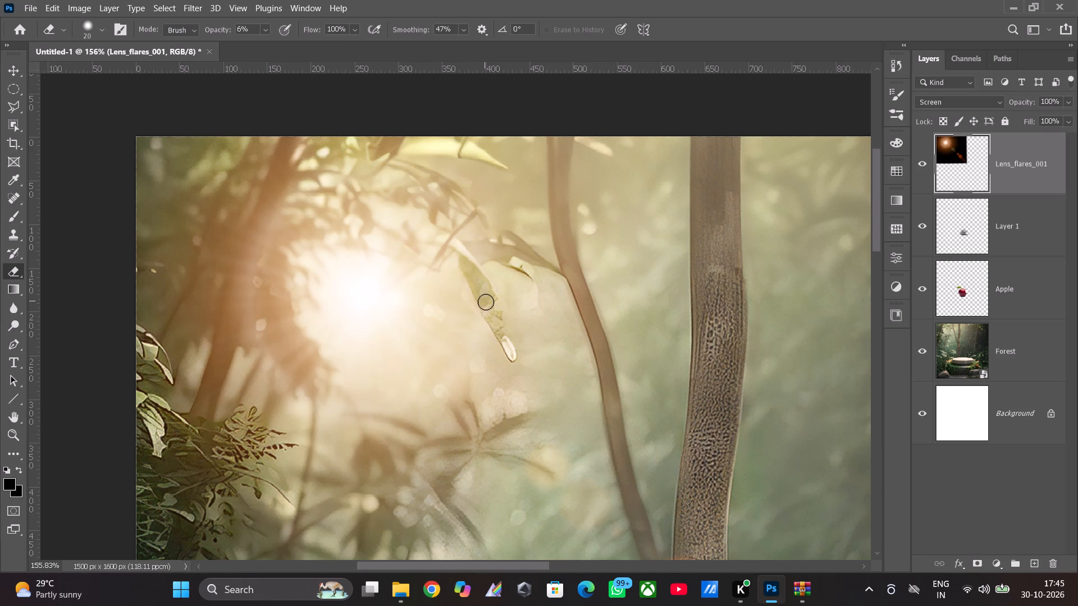
left_click(485, 300)
left_click_drag(483, 280, 491, 312)
left_click_drag(486, 301, 499, 330)
left_click_drag(500, 327, 505, 343)
left_click_drag(505, 341, 509, 350)
left_click(509, 348)
left_click_drag(469, 263, 477, 288)
left_click_drag(463, 259, 477, 291)
Softly erase the flare's haze over the part of the narrow leaf that joins the thin trunk.
left_click_drag(523, 248, 577, 270)
left_click_drag(505, 258, 534, 271)
left_click_drag(521, 258, 540, 265)
left_click_drag(523, 253, 541, 261)
left_click_drag(541, 261, 543, 265)
left_click_drag(518, 248, 543, 259)
left_click_drag(515, 247, 526, 255)
left_click_drag(515, 249, 526, 255)
left_click_drag(517, 249, 549, 267)
left_click_drag(536, 259, 556, 266)
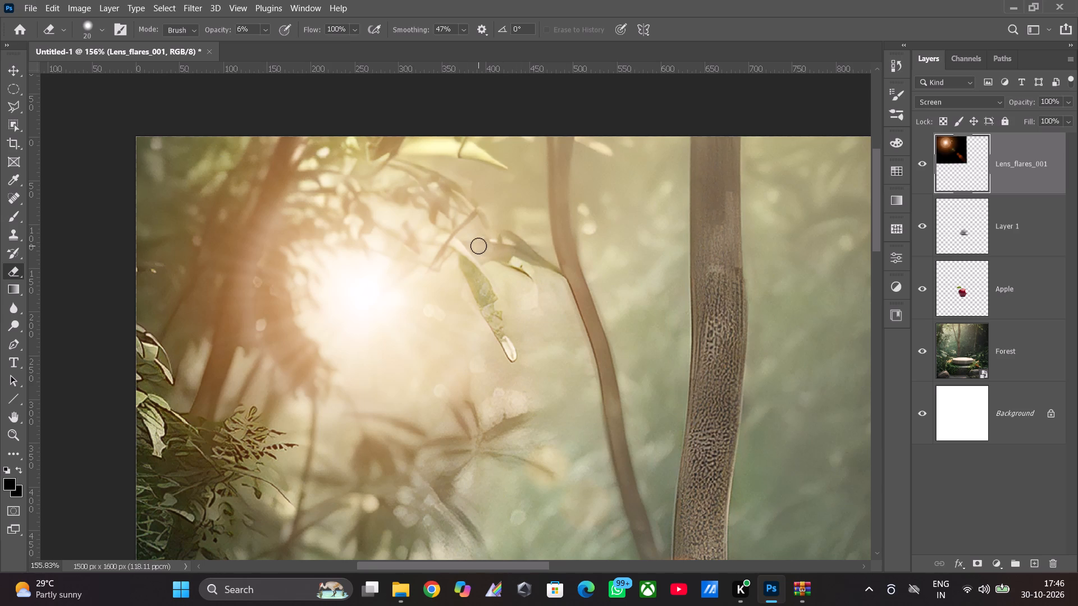
Softly erase the haze along the same leaf's inner half, near the top of the hanging leaf.
left_click_drag(478, 246, 514, 254)
left_click_drag(472, 245, 497, 254)
left_click_drag(471, 251, 494, 258)
left_click_drag(480, 250, 491, 254)
left_click_drag(465, 247, 479, 256)
left_click_drag(473, 252, 507, 265)
left_click_drag(499, 259, 517, 266)
left_click_drag(517, 266, 519, 265)
left_click_drag(505, 260, 510, 260)
left_click_drag(464, 244, 490, 252)
left_click_drag(470, 249, 477, 251)
left_click_drag(474, 250, 502, 259)
Softly erase the haze along the small diagonal twig above the hanging leaf.
left_click_drag(474, 214, 455, 235)
left_click_drag(477, 219, 446, 237)
left_click_drag(456, 215, 438, 260)
left_click_drag(438, 260, 434, 259)
Lightly erase the flare's haze along the leaning trunk on the far side of the sun glow.
left_click(240, 267)
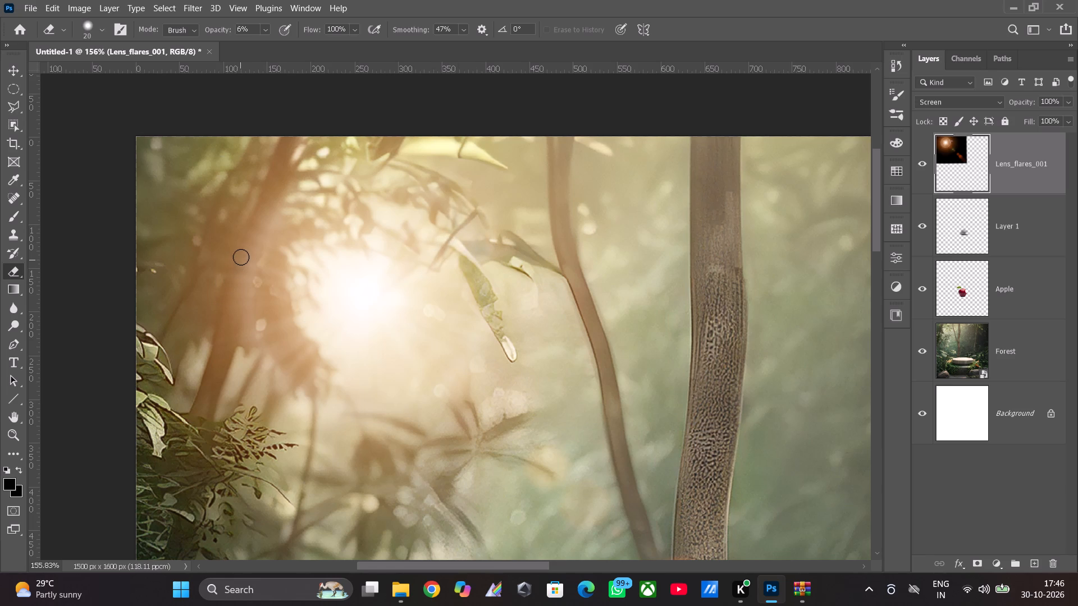
left_click_drag(212, 363, 254, 221)
left_click_drag(254, 221, 264, 223)
left_click_drag(264, 223, 261, 215)
left_click_drag(261, 215, 271, 187)
Softly erase the flare's haze over the leaves along the canvas's top edge above the sun glow.
left_click_drag(878, 230, 869, 208)
left_click_drag(396, 255, 403, 255)
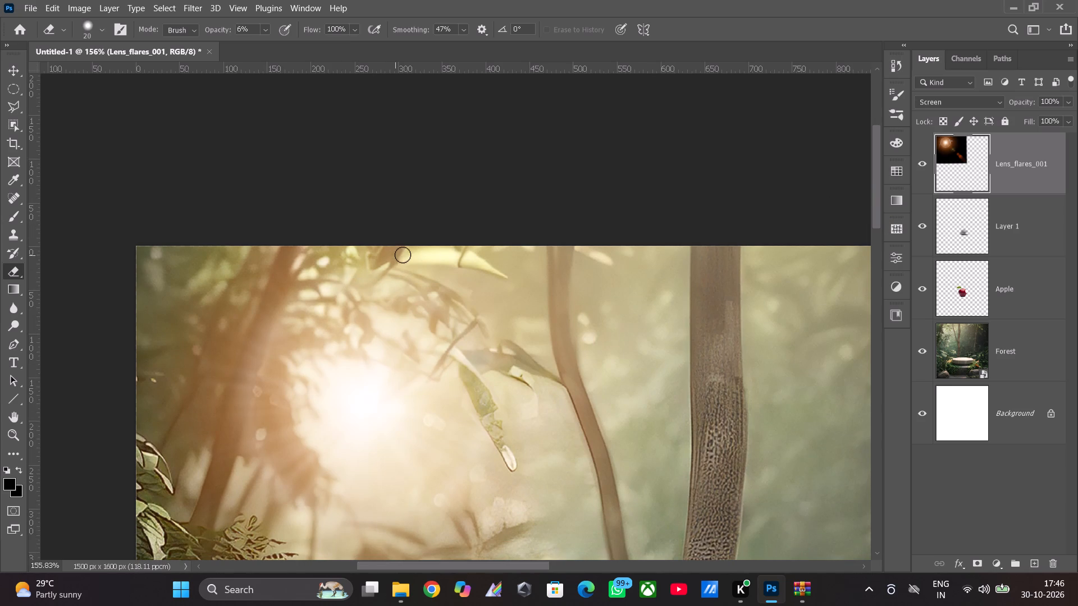
left_click_drag(403, 255, 478, 254)
left_click_drag(444, 253, 494, 260)
left_click_drag(474, 256, 443, 256)
left_click_drag(358, 250, 355, 263)
left_click_drag(391, 249, 316, 254)
left_click_drag(307, 254, 305, 259)
left_click_drag(268, 268, 250, 284)
left_click_drag(250, 284, 253, 283)
left_click_drag(281, 277, 399, 261)
left_click_drag(401, 260, 417, 259)
left_click_drag(435, 255, 471, 255)
Touch up the haze over the narrow leaf beside the thin trunk and the twig tip above it.
left_click_drag(499, 357, 515, 360)
left_click_drag(489, 361, 560, 361)
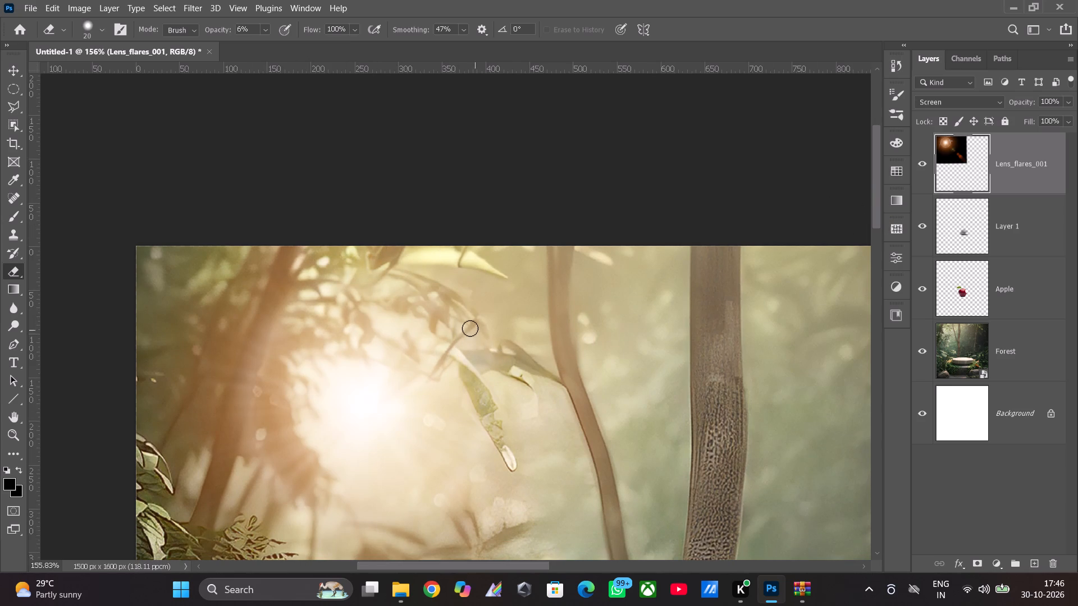
left_click(464, 323)
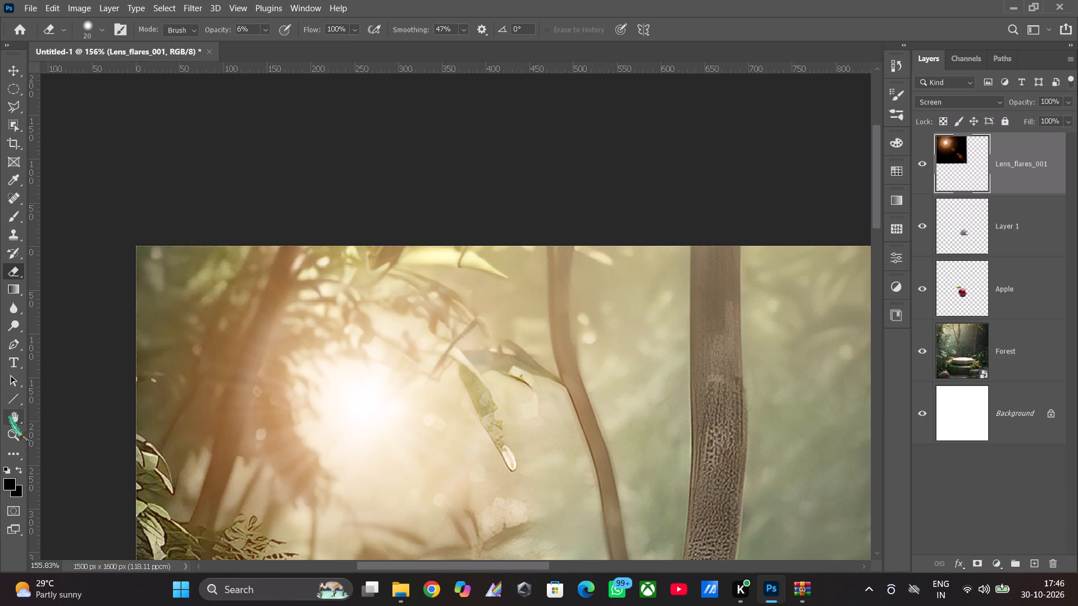
With a 59 px Eraser at 14% opacity, fade the uppermost orange flare spot where the two trunks meet.
left_click(11, 416)
left_click_drag(577, 283, 502, 147)
left_click(8, 434)
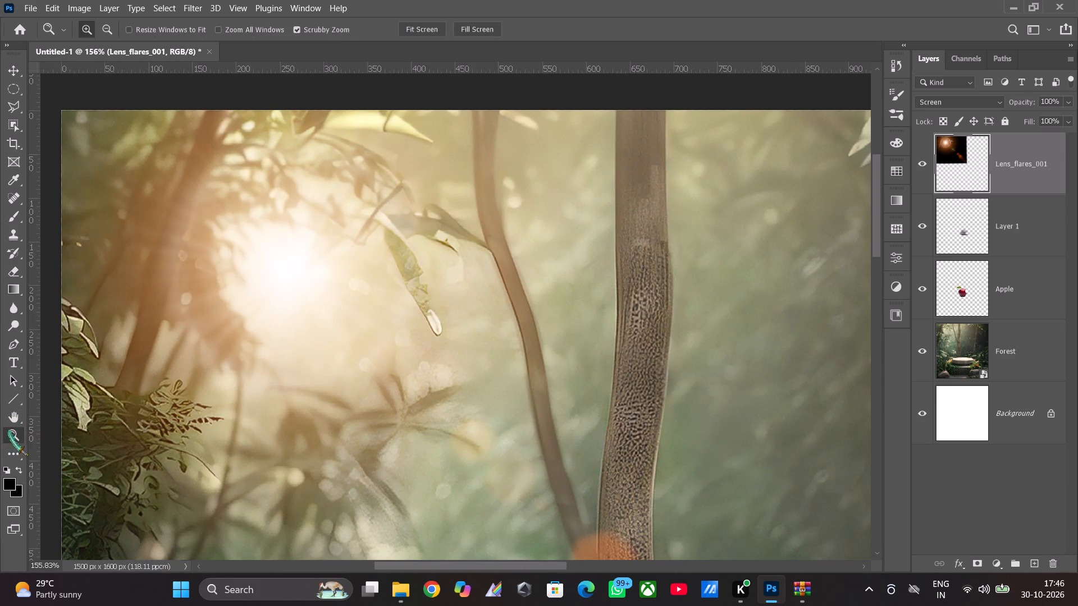
left_click_drag(515, 319, 468, 315)
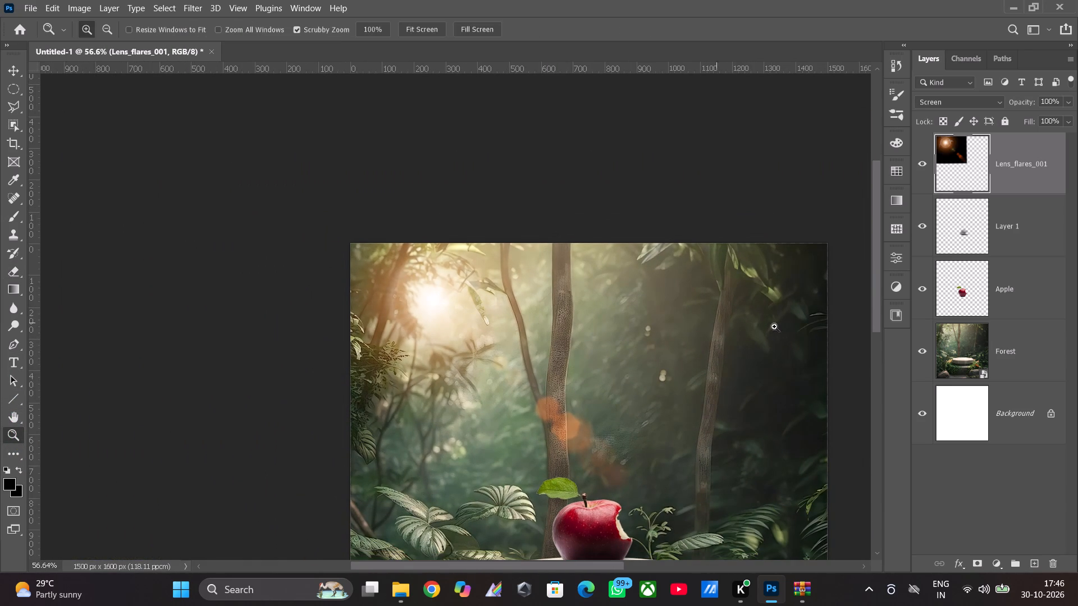
left_click_drag(874, 305, 874, 333)
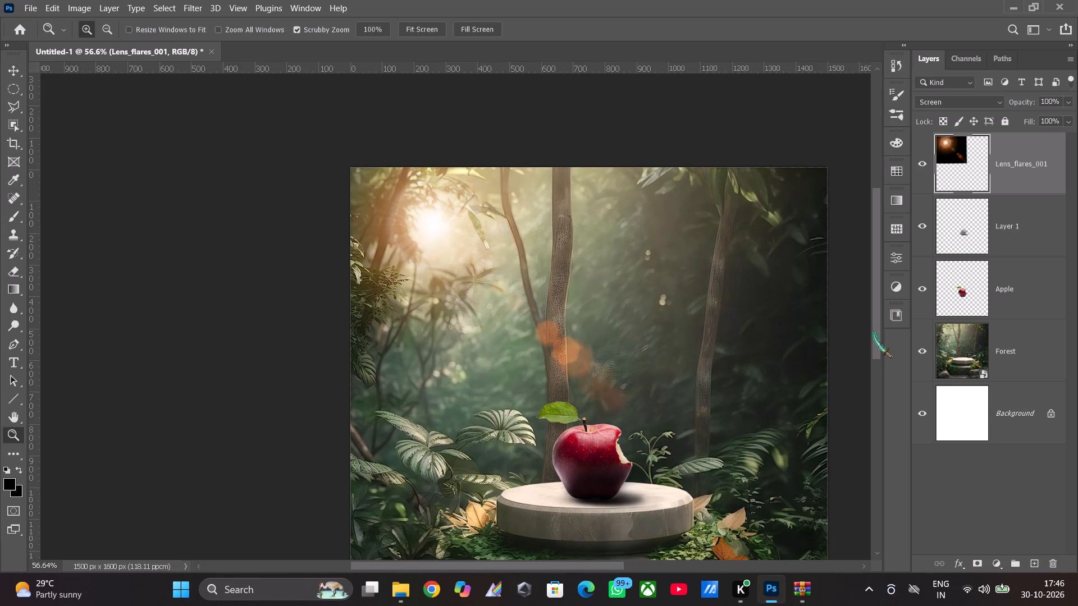
left_click_drag(874, 333, 872, 341)
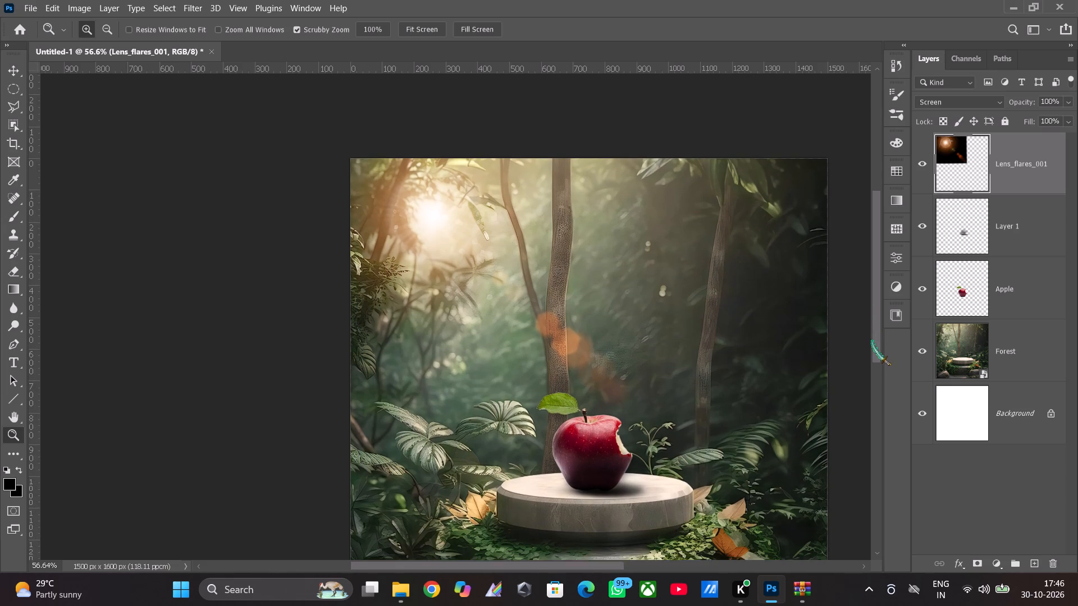
left_click_drag(872, 341, 870, 347)
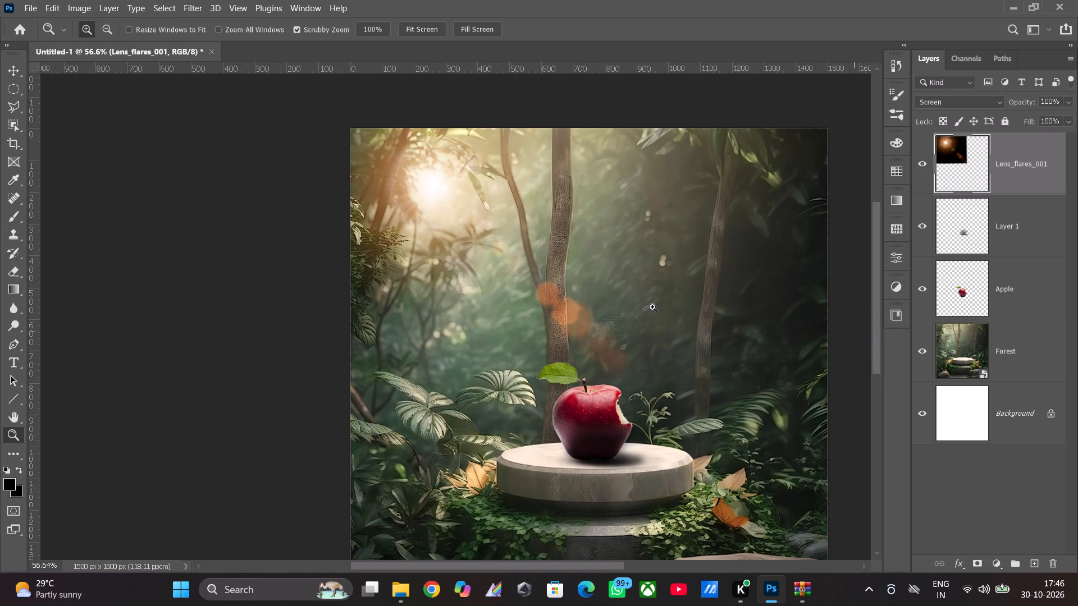
left_click(11, 276)
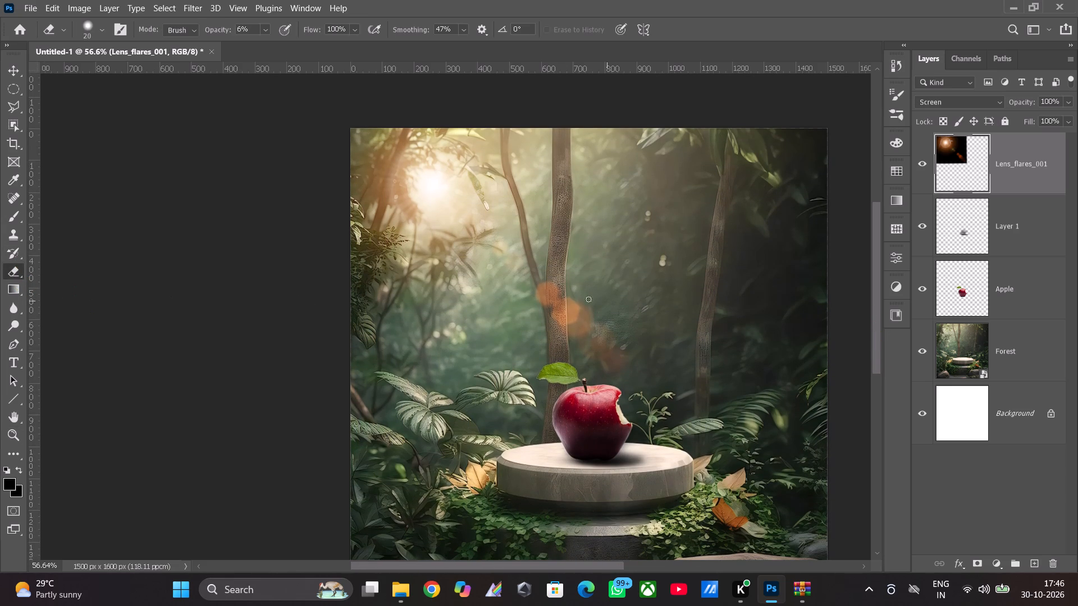
left_click(101, 27)
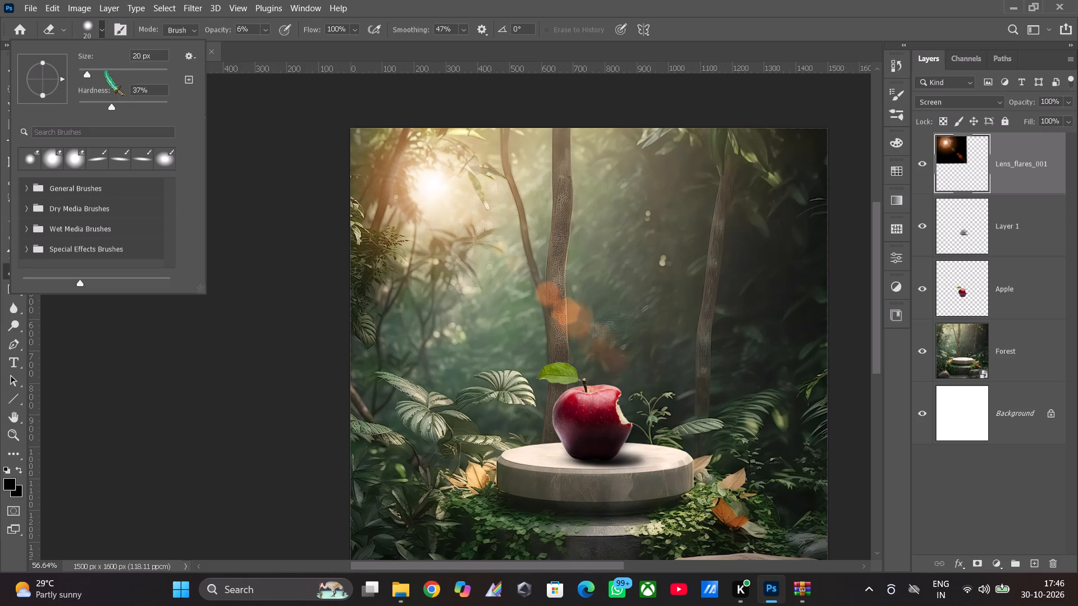
left_click(105, 69)
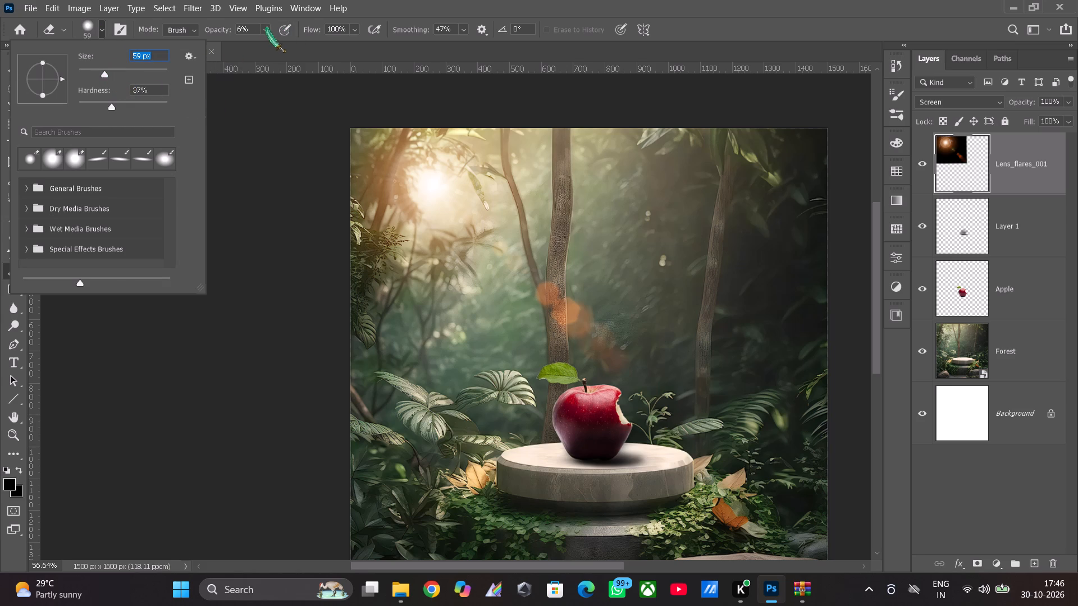
left_click(268, 28)
left_click(273, 45)
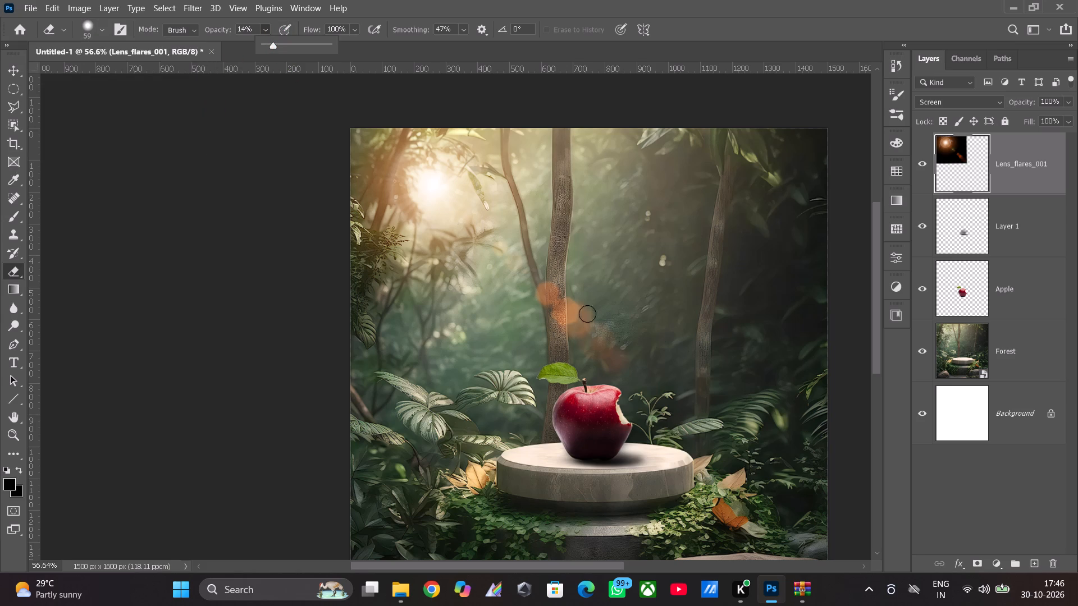
left_click(560, 286)
double_click(552, 280)
double_click(545, 279)
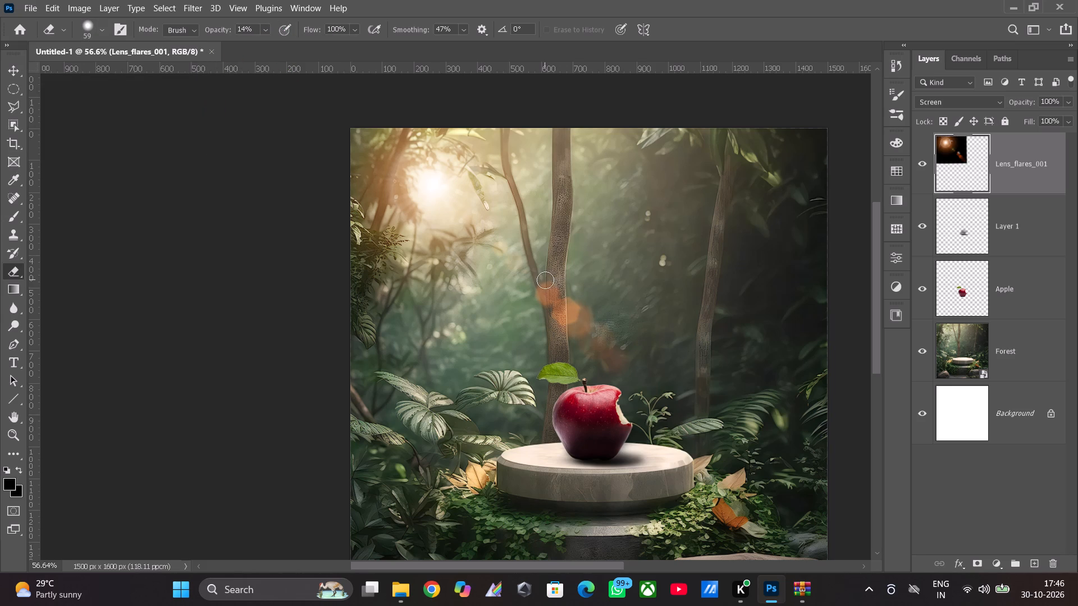
double_click(543, 283)
left_click_drag(540, 287, 540, 292)
left_click(539, 294)
double_click(539, 301)
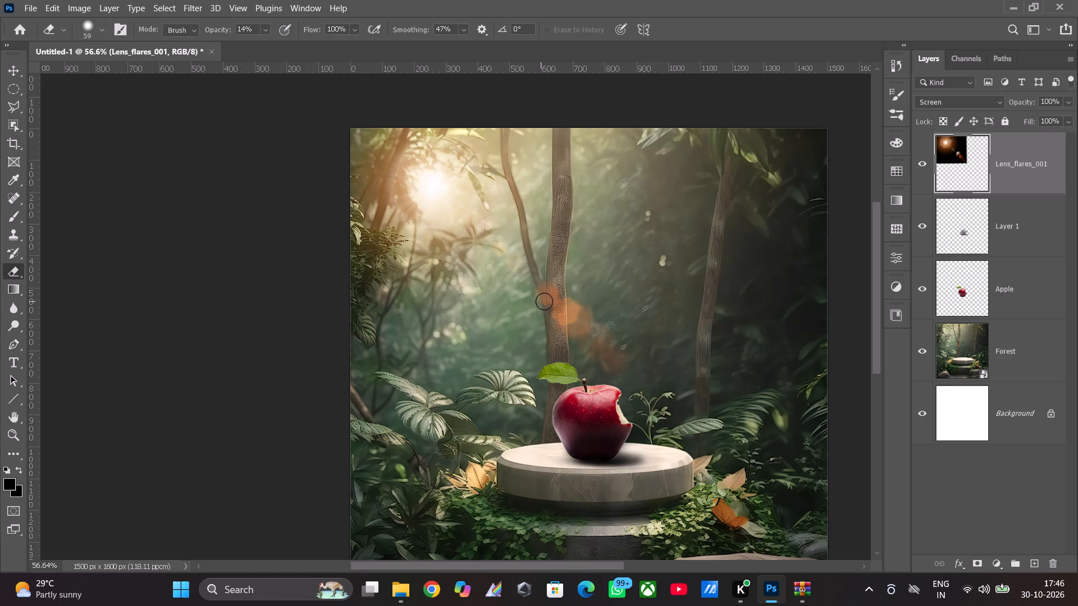
left_click(545, 301)
left_click(551, 301)
Fade the middle orange flare spot over and beside the tree trunk above the apple.
double_click(569, 297)
double_click(574, 300)
left_click(578, 302)
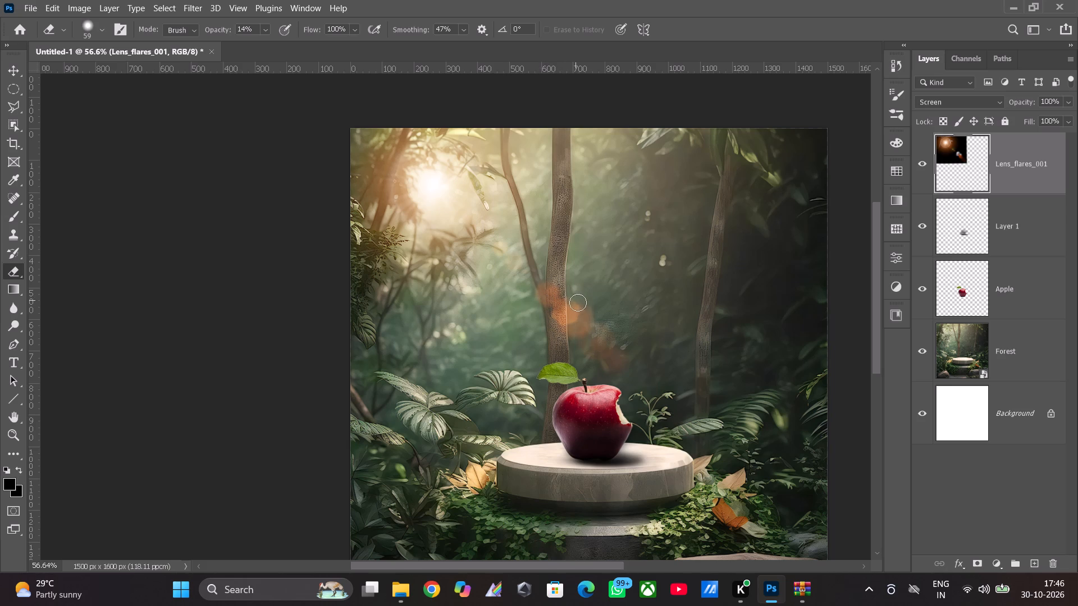
left_click(581, 308)
left_click(581, 313)
left_click(581, 316)
left_click(577, 321)
left_click(572, 324)
left_click(560, 328)
left_click(552, 325)
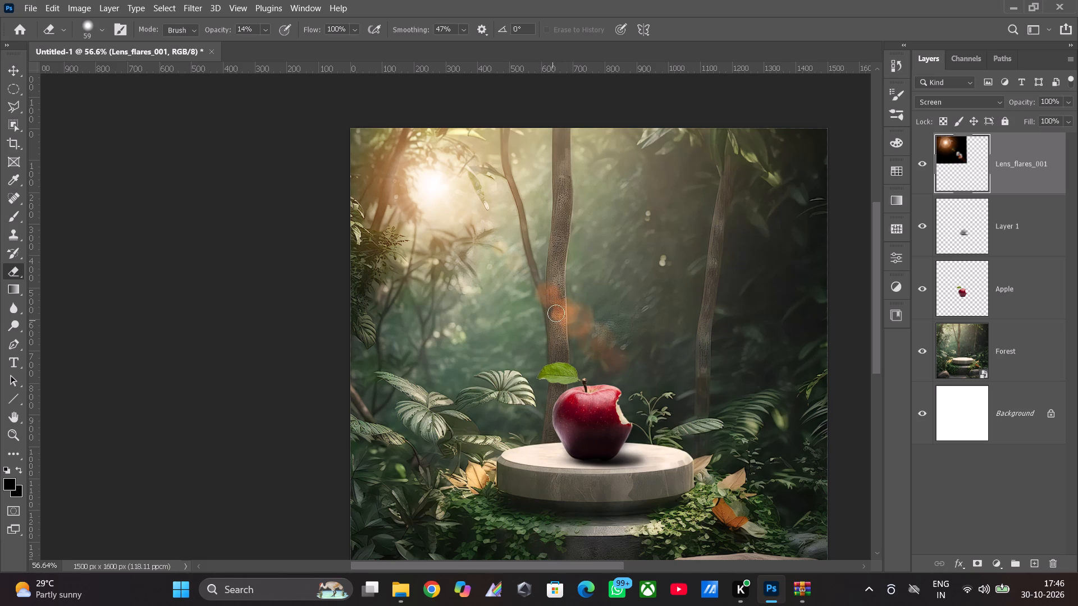
double_click(561, 312)
left_click(574, 314)
Fade the lowest orange flare spot in the background above the apple's bitten side.
double_click(591, 314)
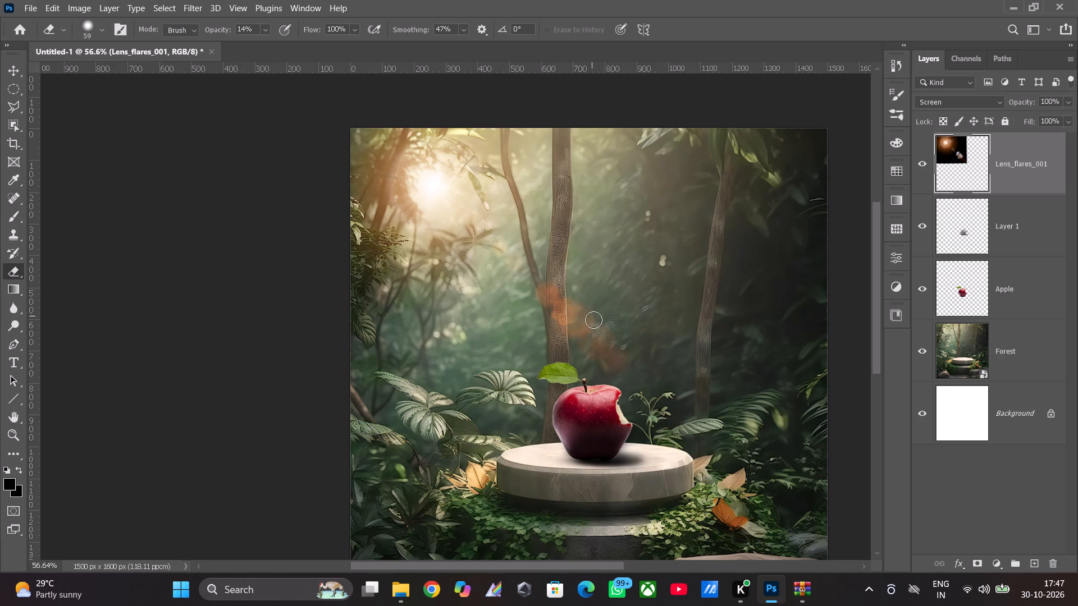
left_click(596, 326)
left_click(608, 336)
left_click(615, 342)
left_click(619, 347)
left_click(622, 355)
left_click(621, 359)
left_click(591, 356)
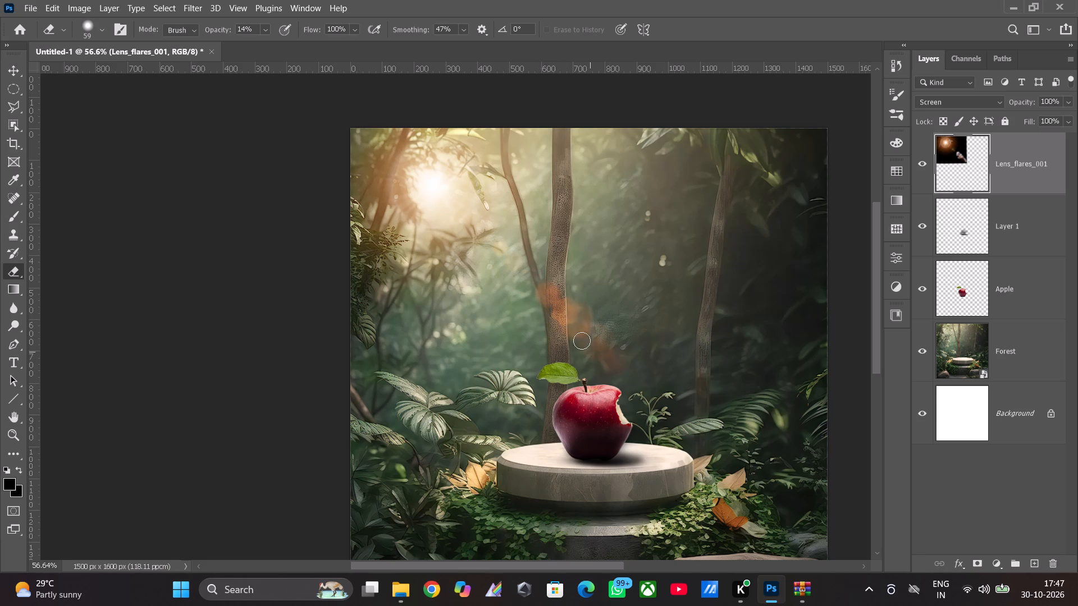
Go over the remaining orange flare spots again with the 14% Eraser, between the trunk and the background above the apple.
left_click(579, 332)
left_click_drag(573, 328, 566, 327)
left_click(538, 321)
left_click(551, 304)
left_click(563, 312)
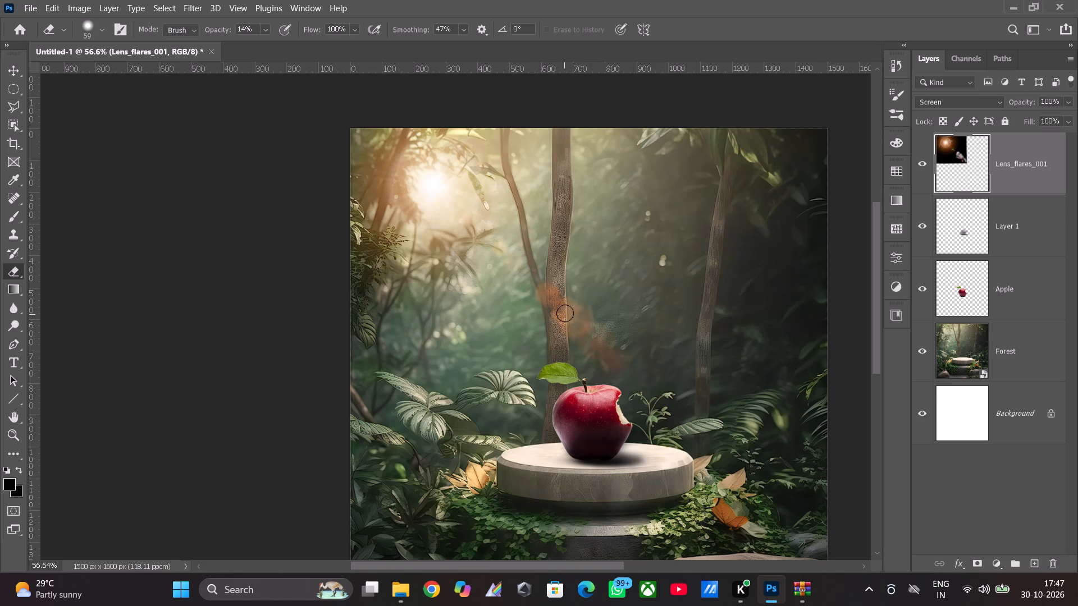
left_click(567, 313)
left_click(581, 307)
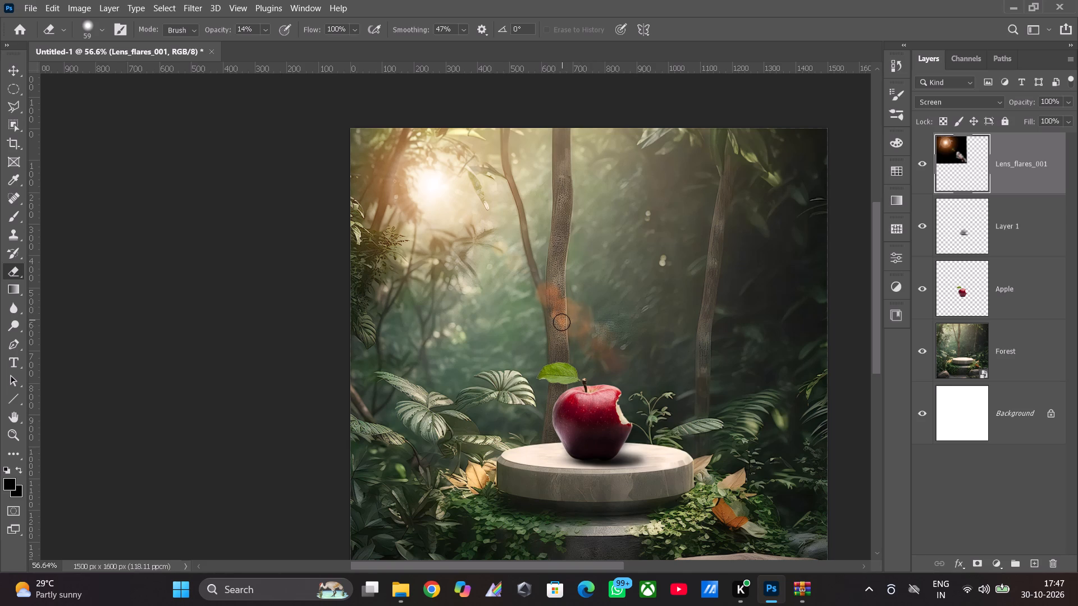
left_click(561, 322)
left_click_drag(575, 332, 582, 334)
left_click(591, 334)
With the Eraser at 53% opacity, erase the remaining orange flare spots over the tree trunk and the background above the apple.
left_click(267, 34)
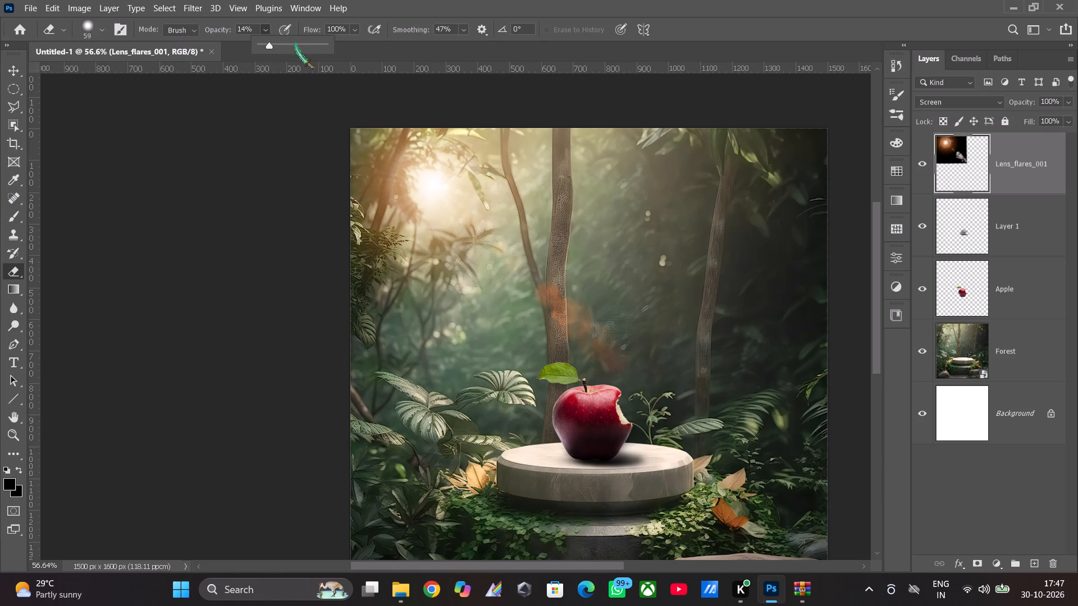
left_click(295, 43)
left_click_drag(609, 356, 547, 296)
left_click_drag(547, 296, 561, 332)
left_click_drag(561, 332, 606, 331)
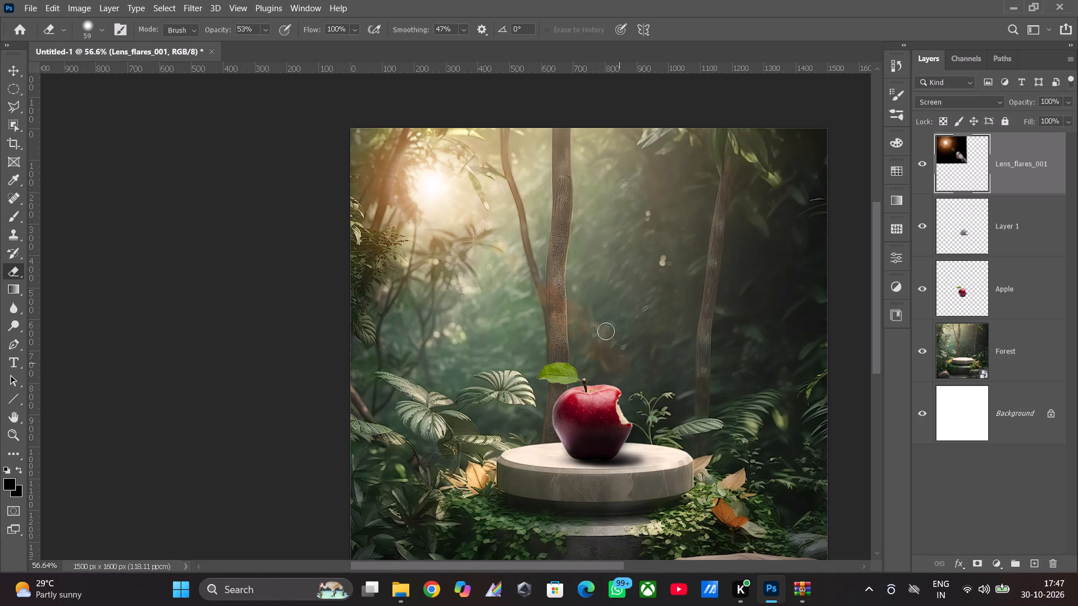
left_click_drag(606, 331, 561, 331)
left_click_drag(561, 331, 548, 290)
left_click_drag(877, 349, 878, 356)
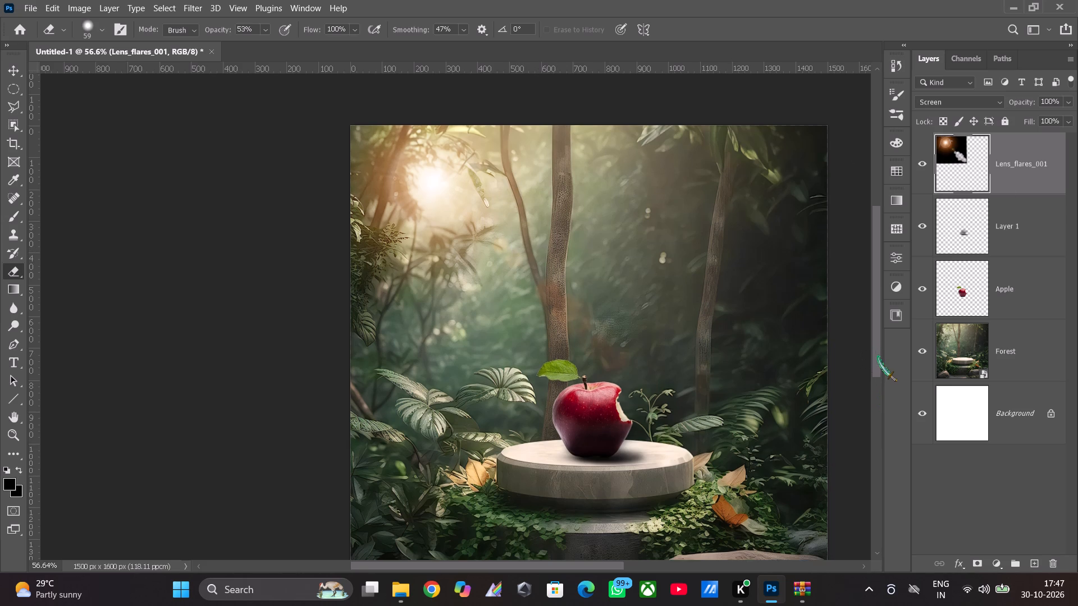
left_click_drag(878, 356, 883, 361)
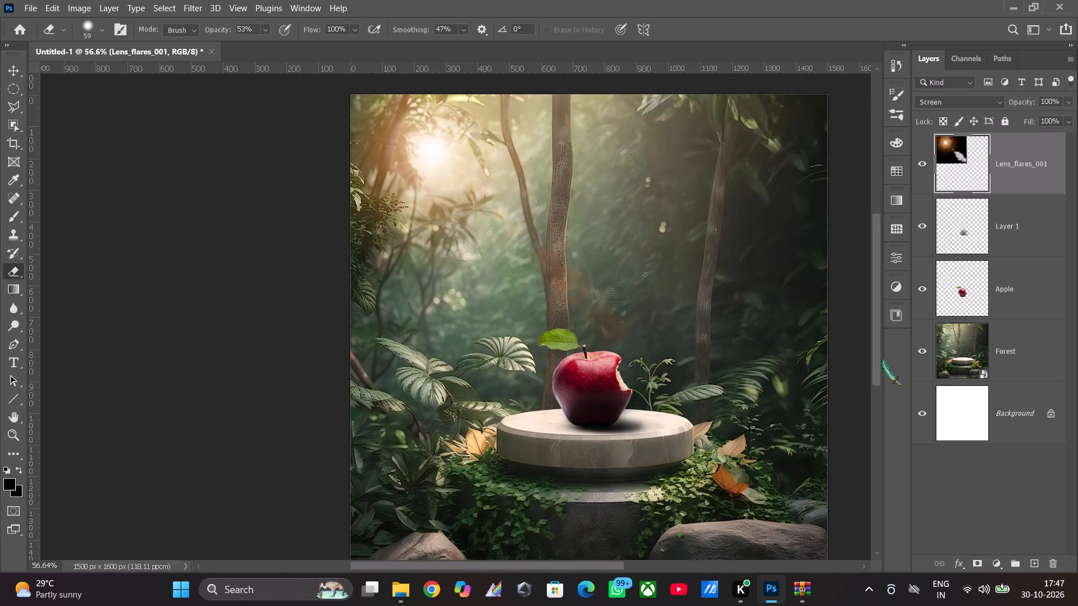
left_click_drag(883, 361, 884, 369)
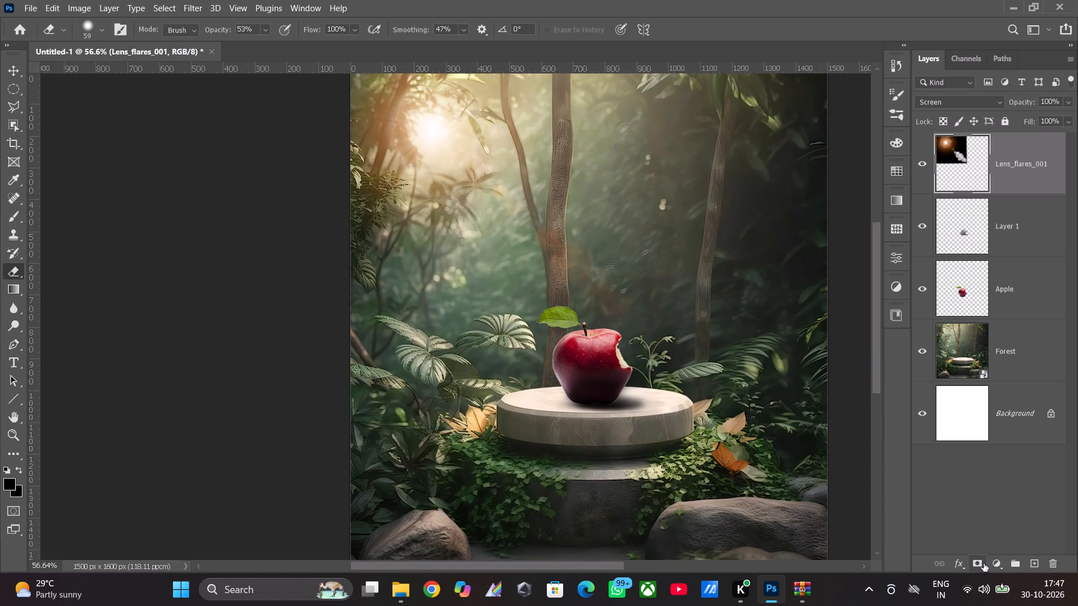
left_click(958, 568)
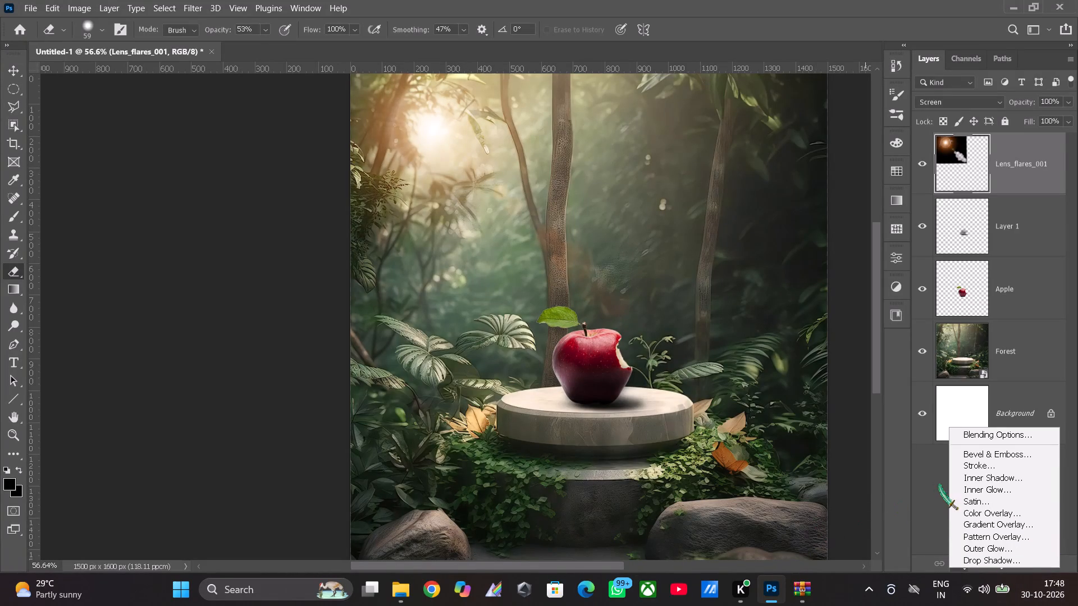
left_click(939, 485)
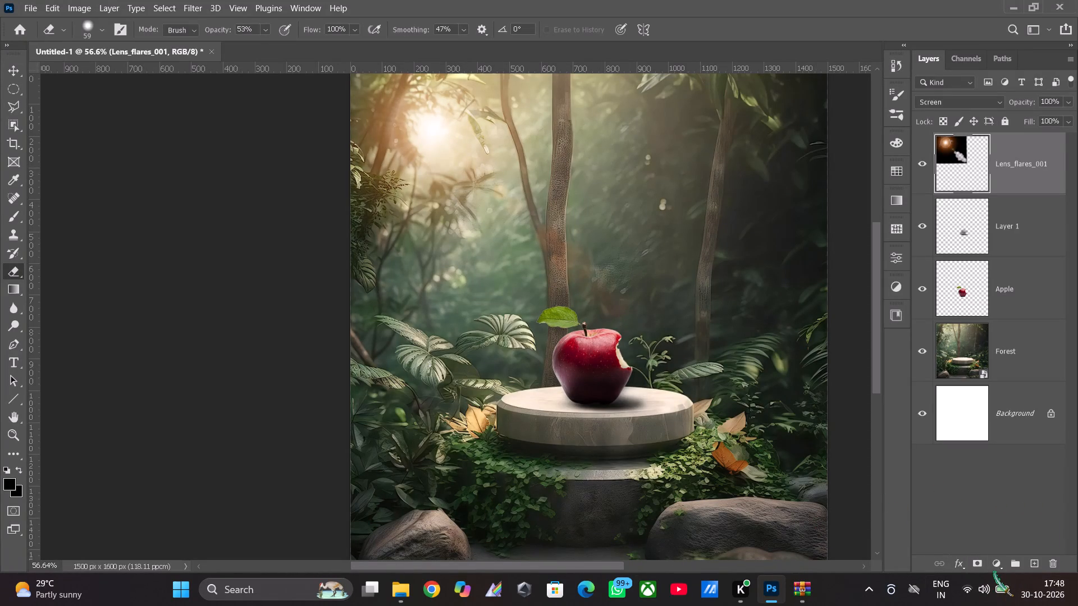
Create an empty layer group above the Lens_flares_001 layer.
left_click(1007, 566)
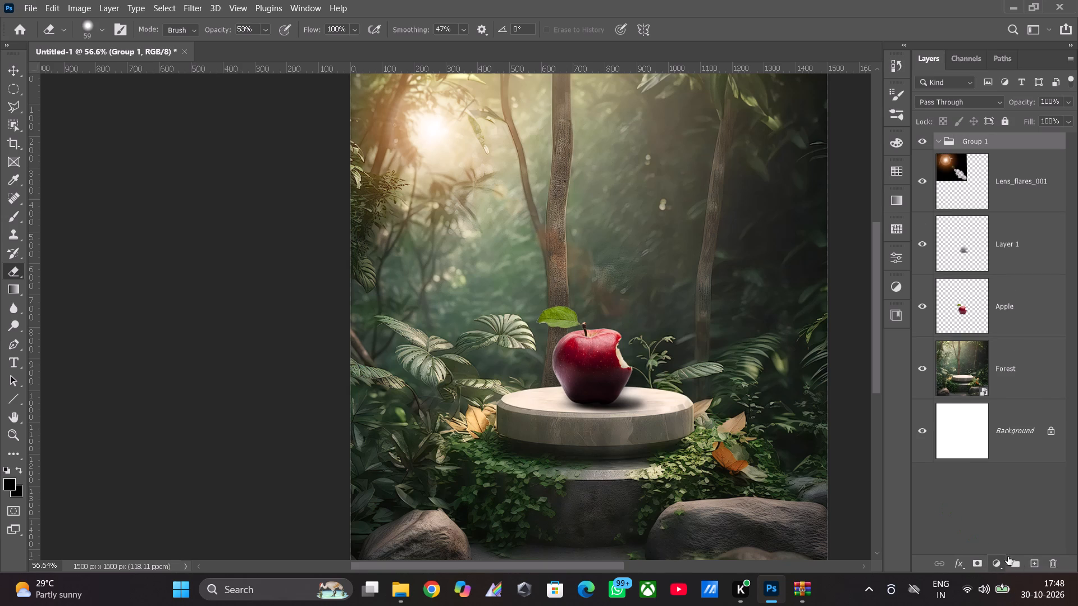
Add a Photo Filter adjustment layer directly above the Forest layer, using Warming Filter (85) at 25% density.
left_click(990, 566)
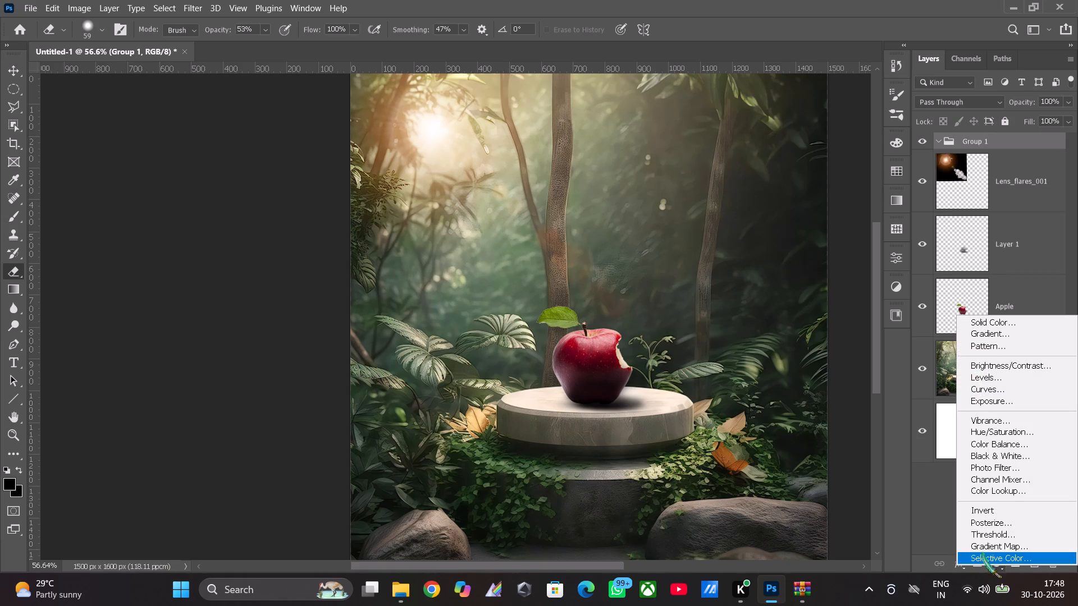
left_click(946, 531)
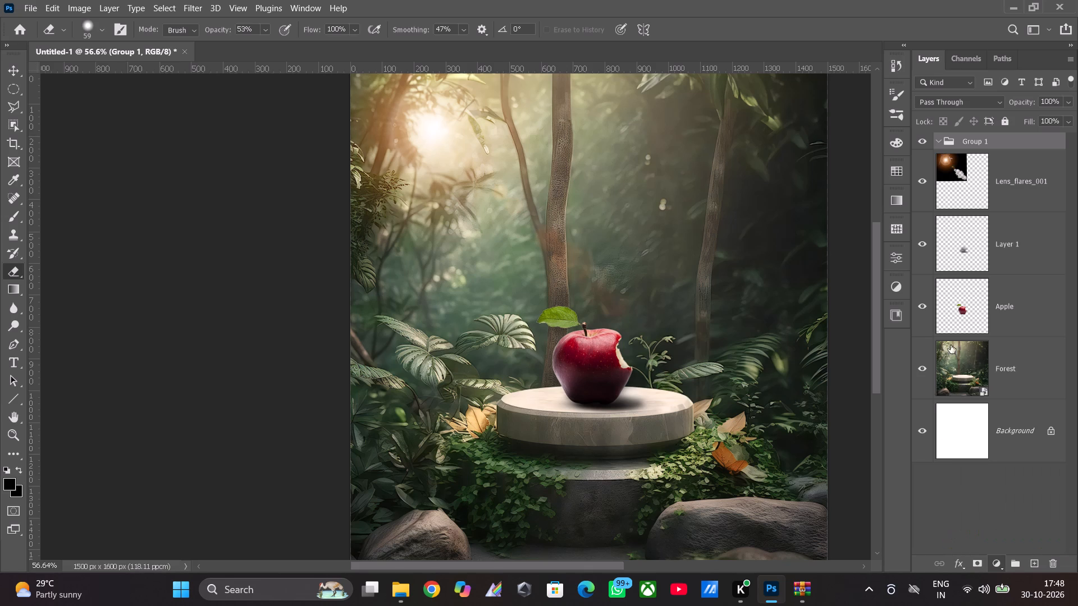
left_click(980, 378)
left_click(1001, 566)
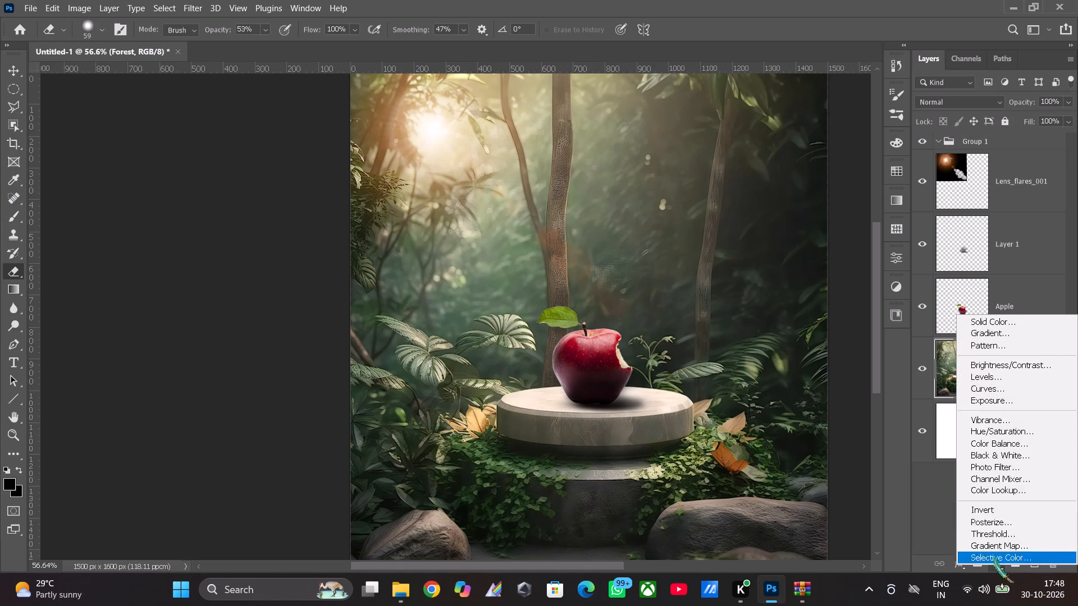
left_click(984, 471)
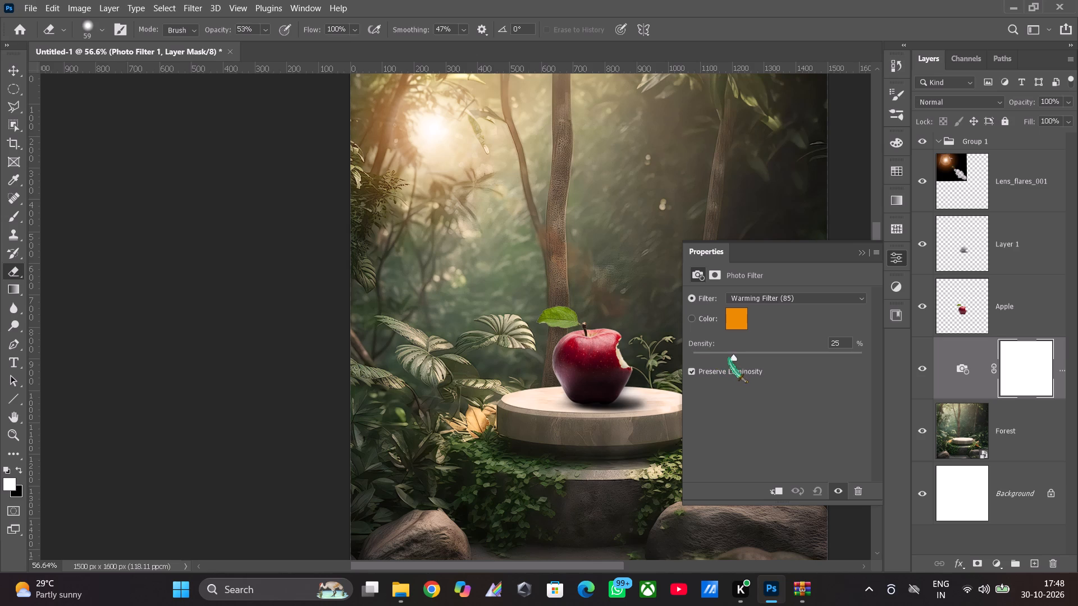
left_click_drag(732, 358, 867, 346)
left_click_drag(867, 346, 734, 378)
Replace the Photo Filter's warming tint with a custom dark green colour, 0e602d.
left_click(742, 314)
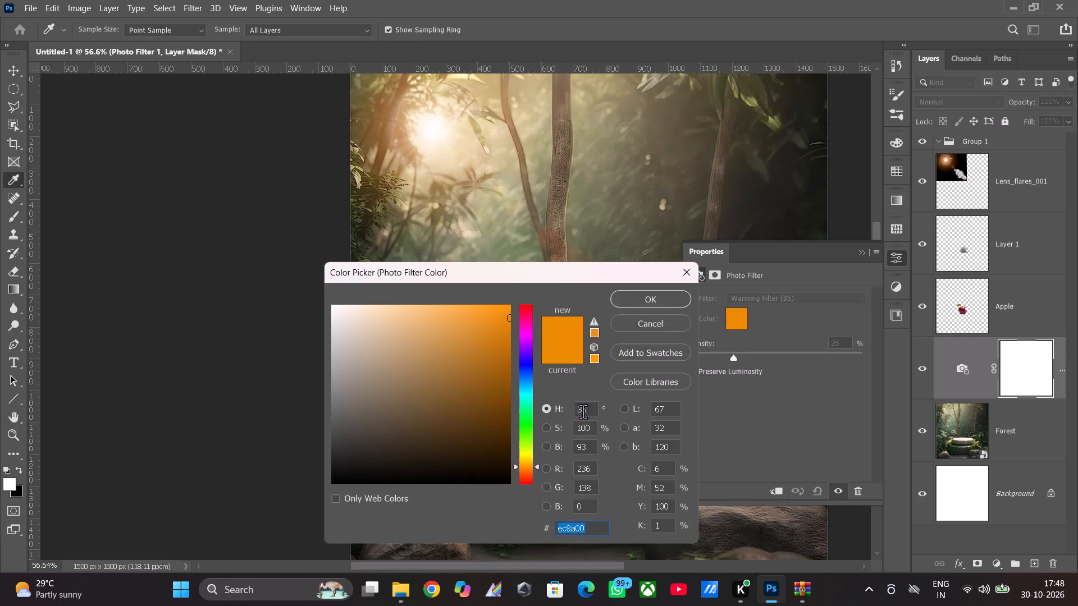
left_click(524, 426)
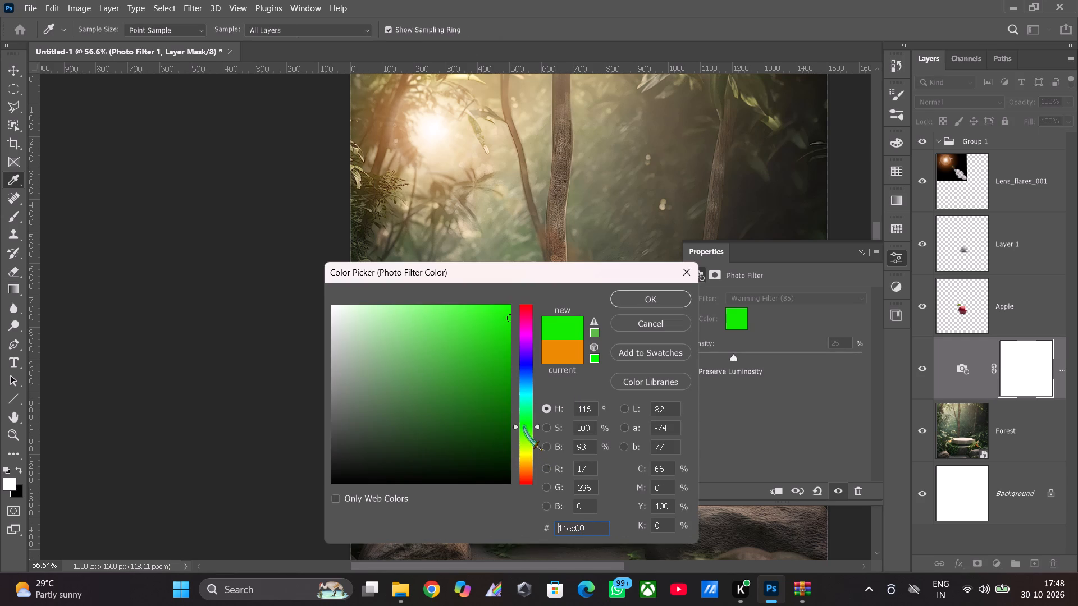
left_click_drag(503, 354, 490, 435)
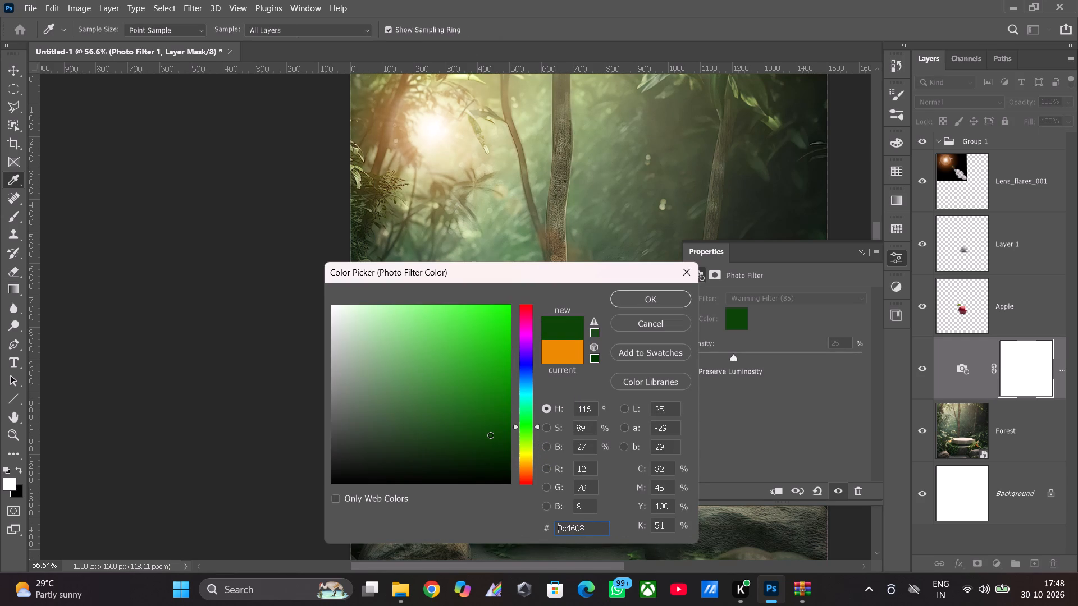
left_click_drag(490, 435, 488, 425)
left_click_drag(488, 425, 504, 400)
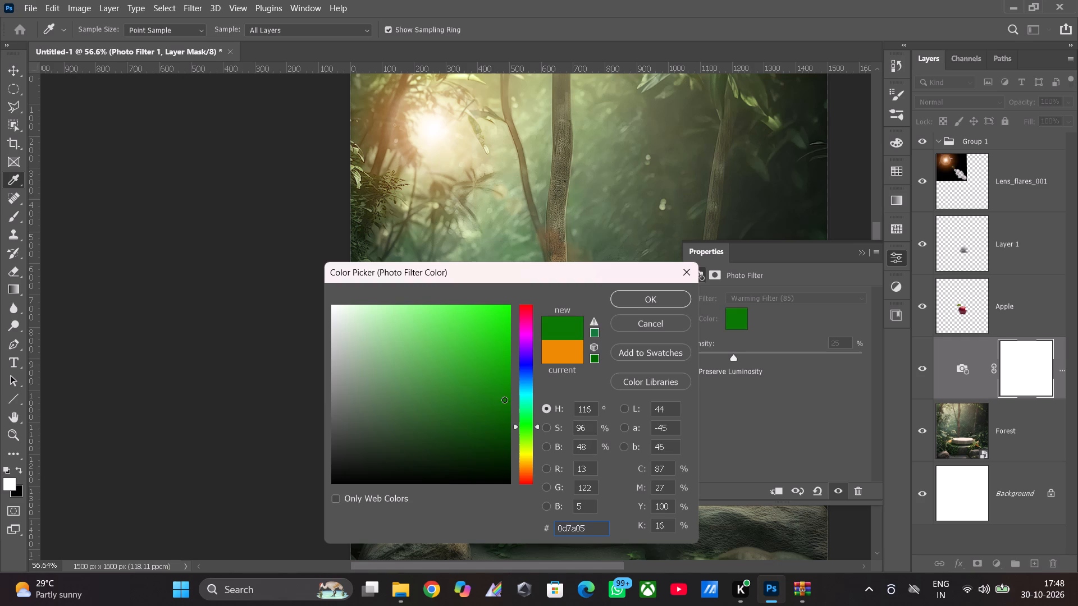
left_click_drag(504, 400, 479, 398)
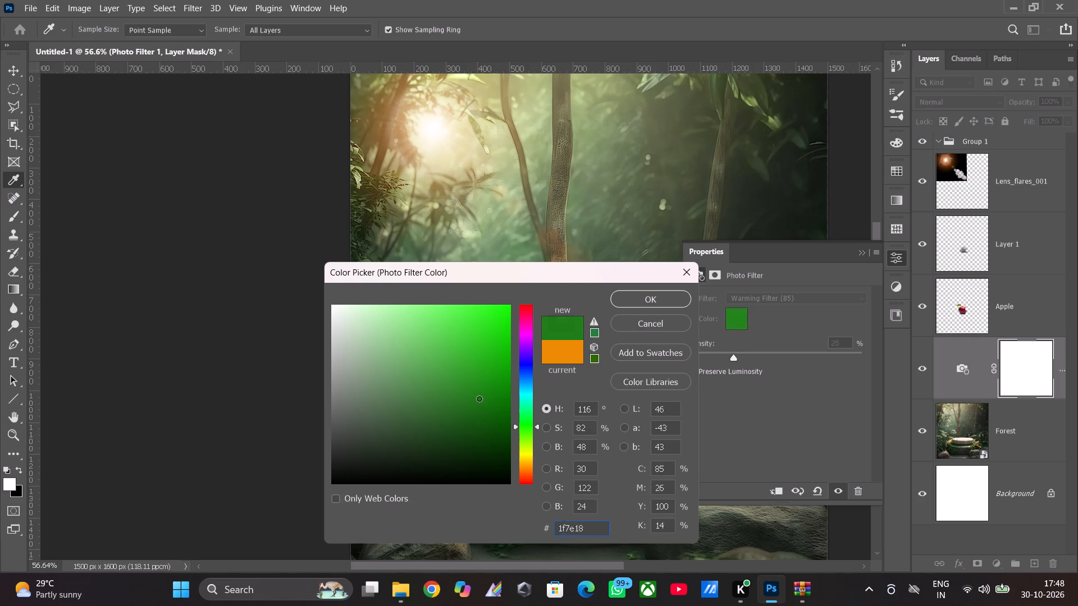
left_click_drag(479, 398, 485, 416)
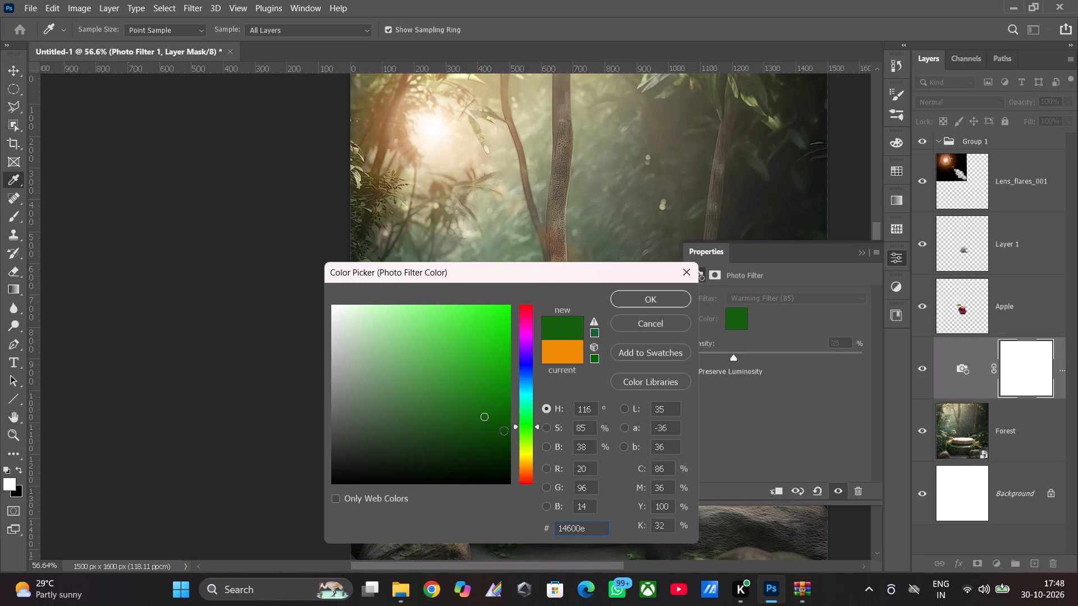
left_click_drag(517, 426, 517, 440)
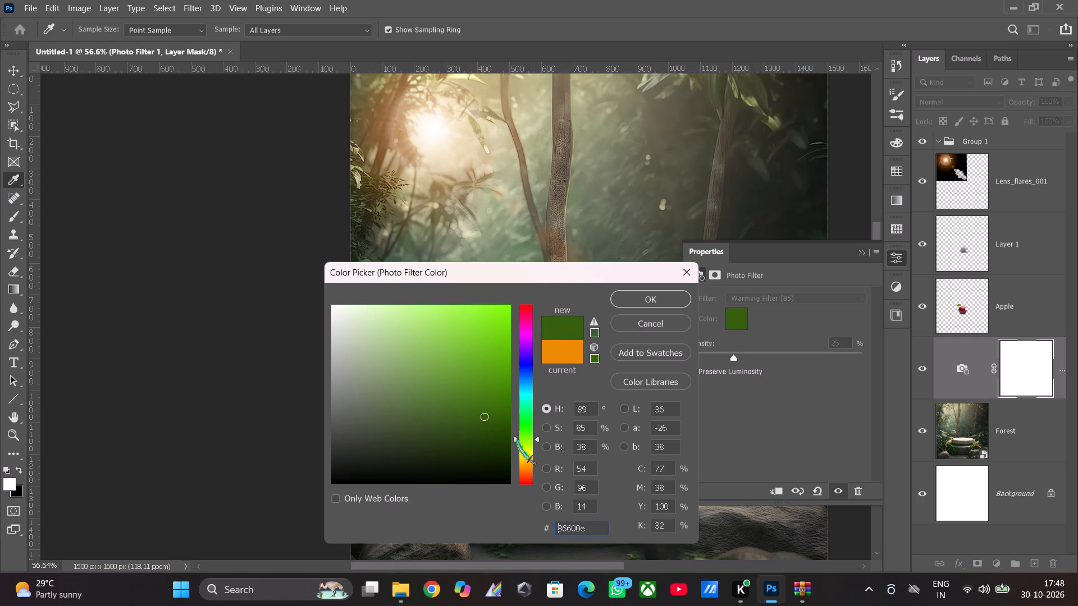
left_click_drag(517, 440, 515, 415)
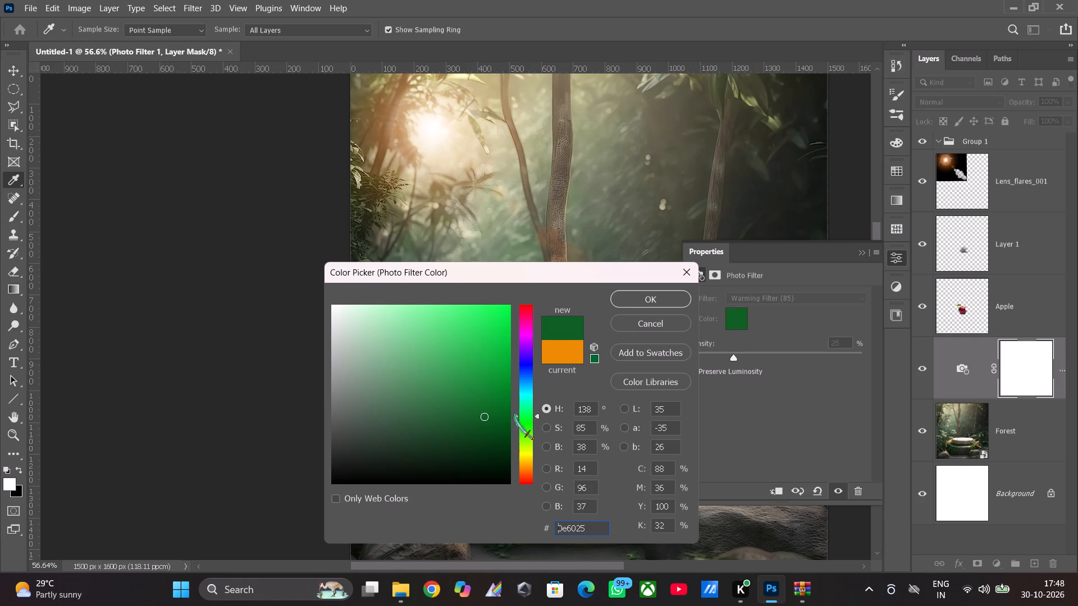
left_click_drag(515, 415, 515, 412)
left_click(665, 297)
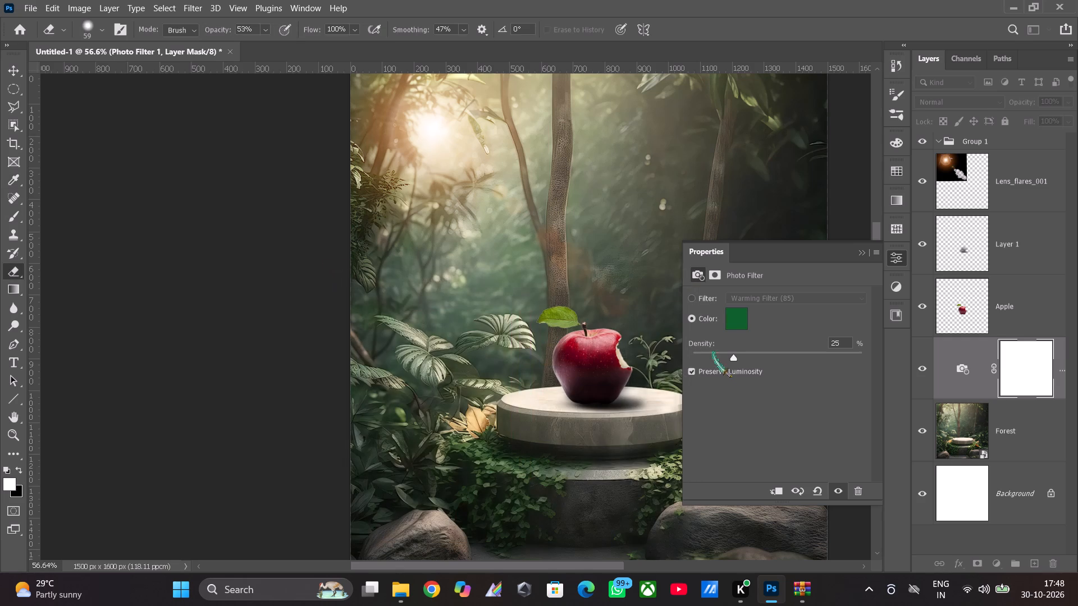
Try stronger densities for the green Photo Filter up to 100%, and settle on 22%.
left_click_drag(734, 354, 808, 357)
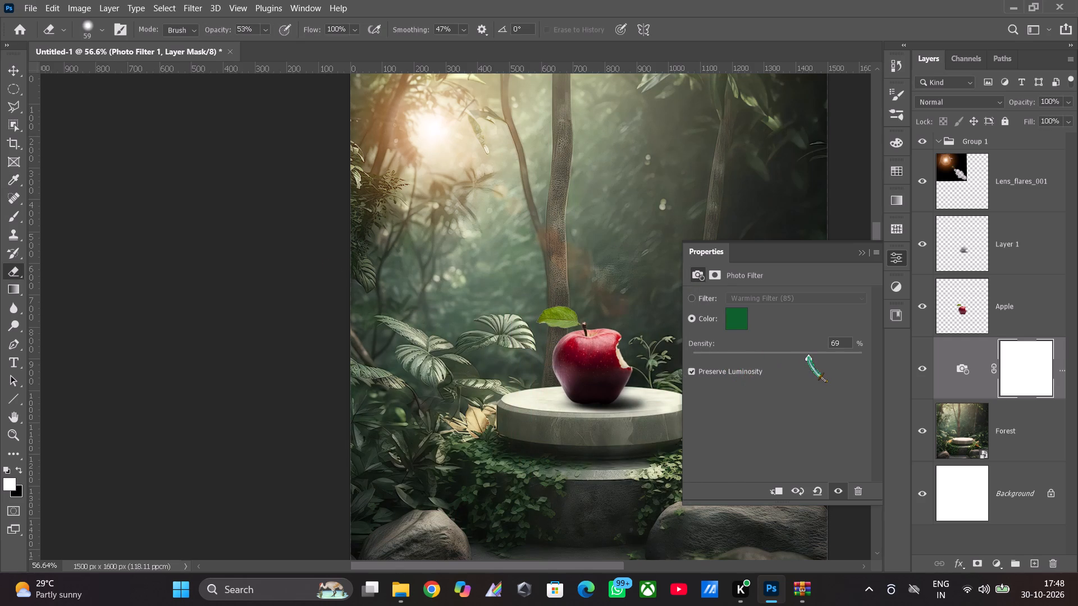
left_click(773, 359)
left_click_drag(773, 359, 879, 359)
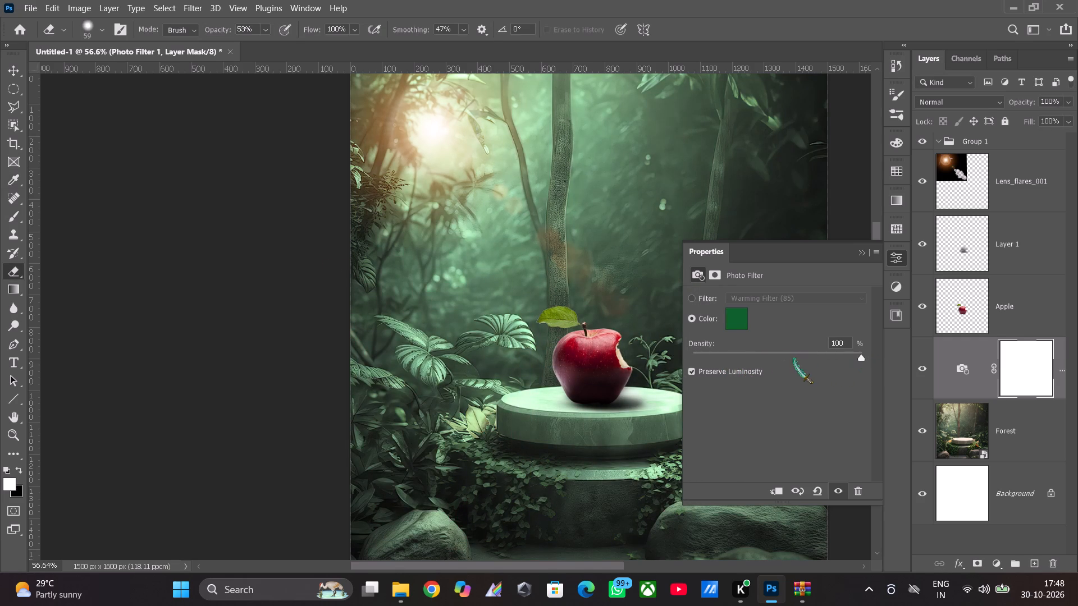
left_click(756, 359)
left_click(728, 358)
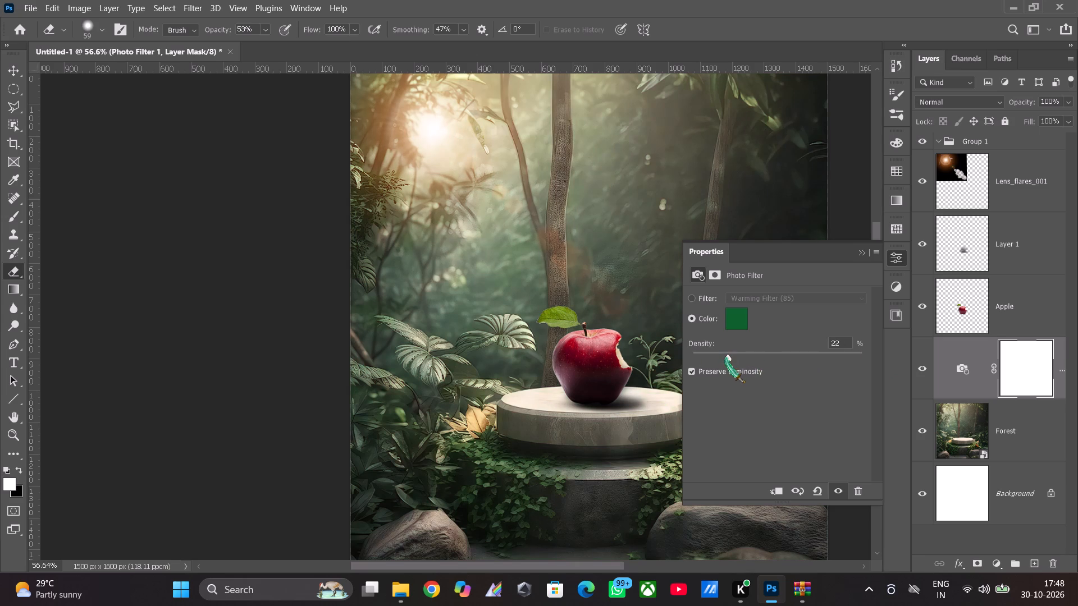
Darken the Photo Filter's custom green tint to 073d1b.
left_click(737, 317)
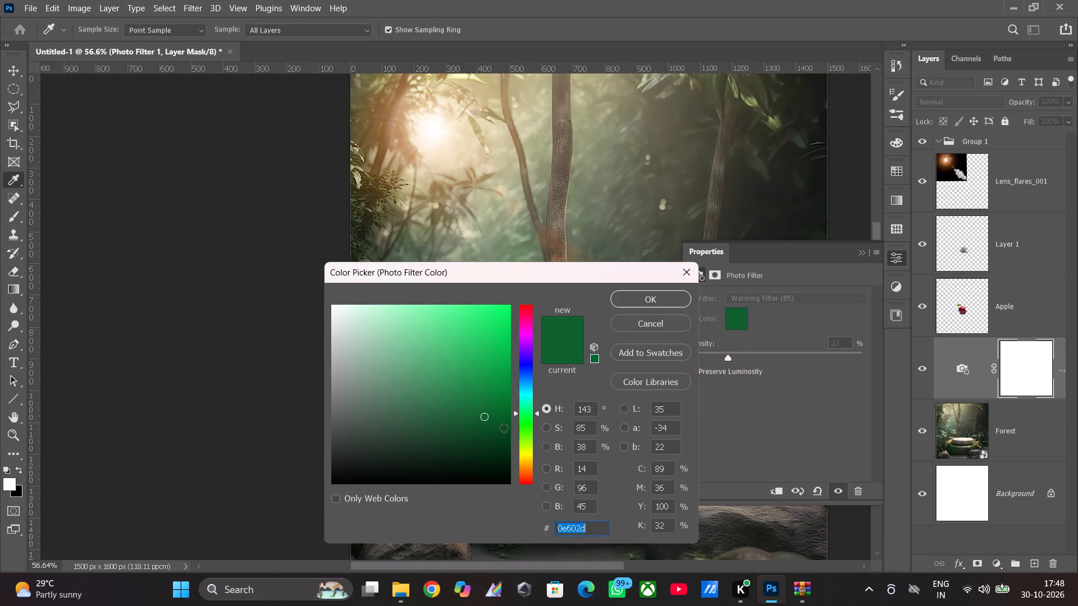
left_click_drag(482, 417, 487, 431)
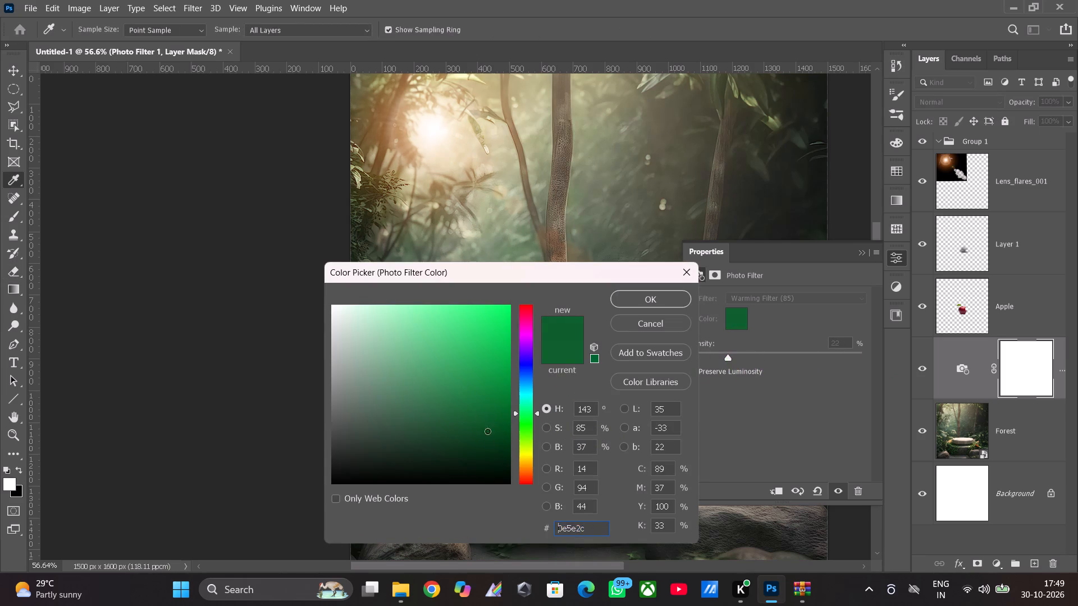
left_click_drag(487, 431, 491, 440)
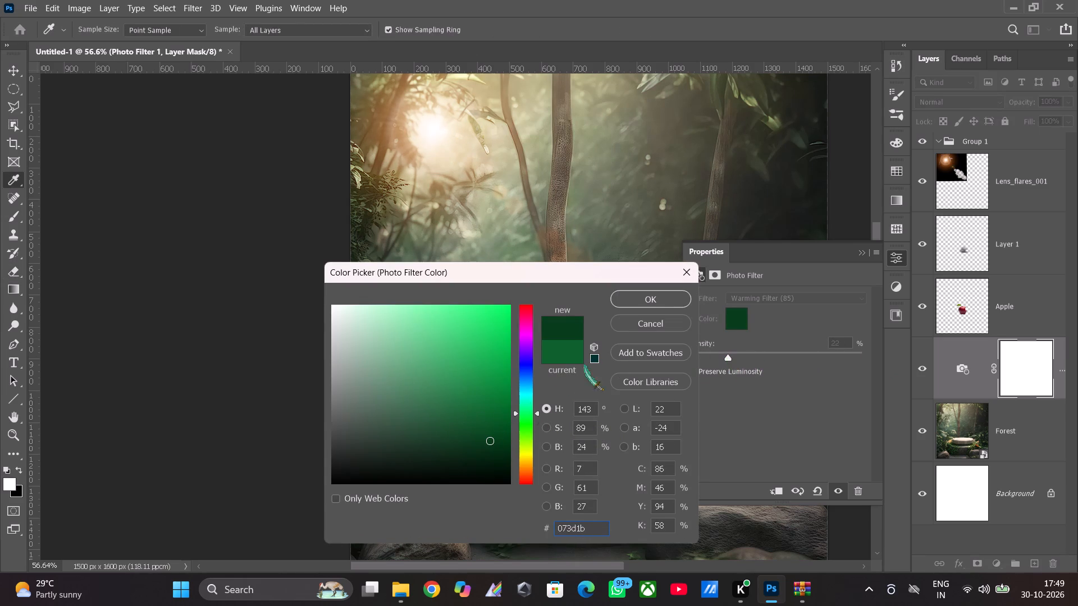
left_click(660, 304)
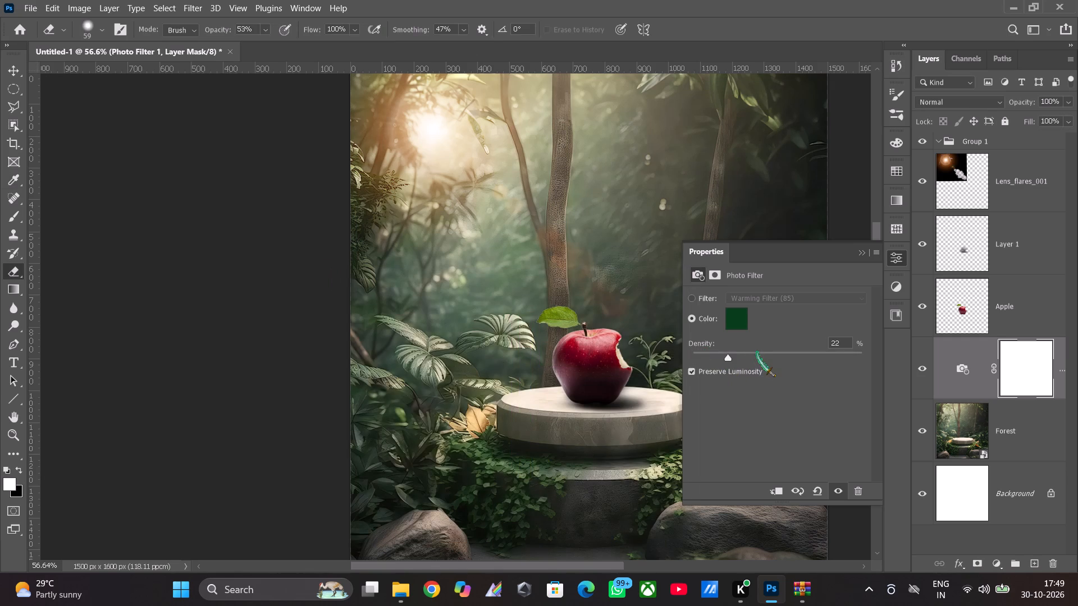
Try the darker green Photo Filter at densities up to 100%, and settle on 14%.
left_click(757, 352)
left_click_drag(762, 354, 869, 360)
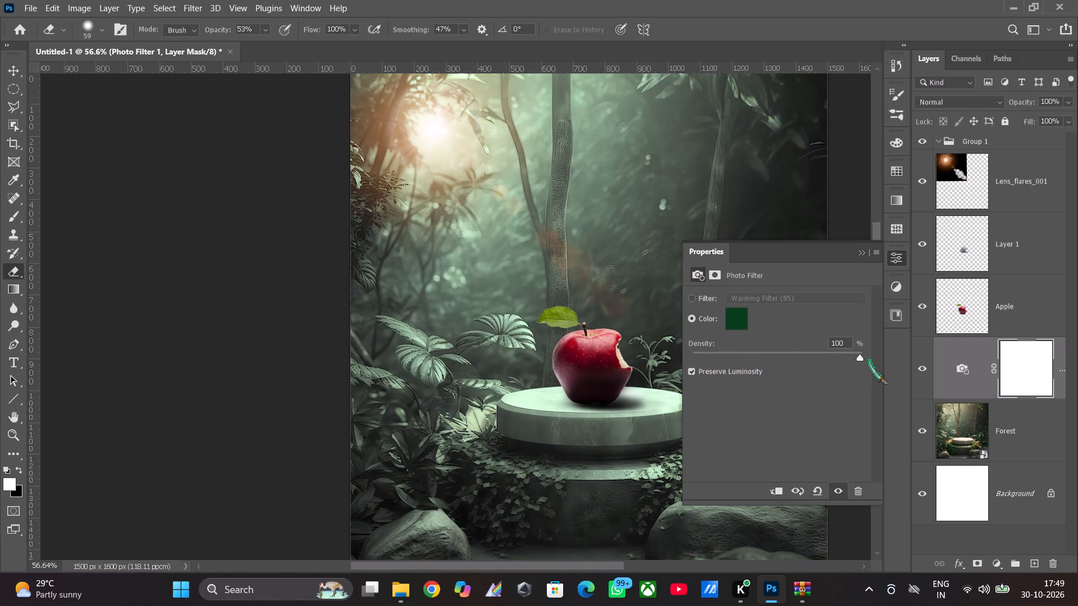
left_click_drag(869, 360, 873, 365)
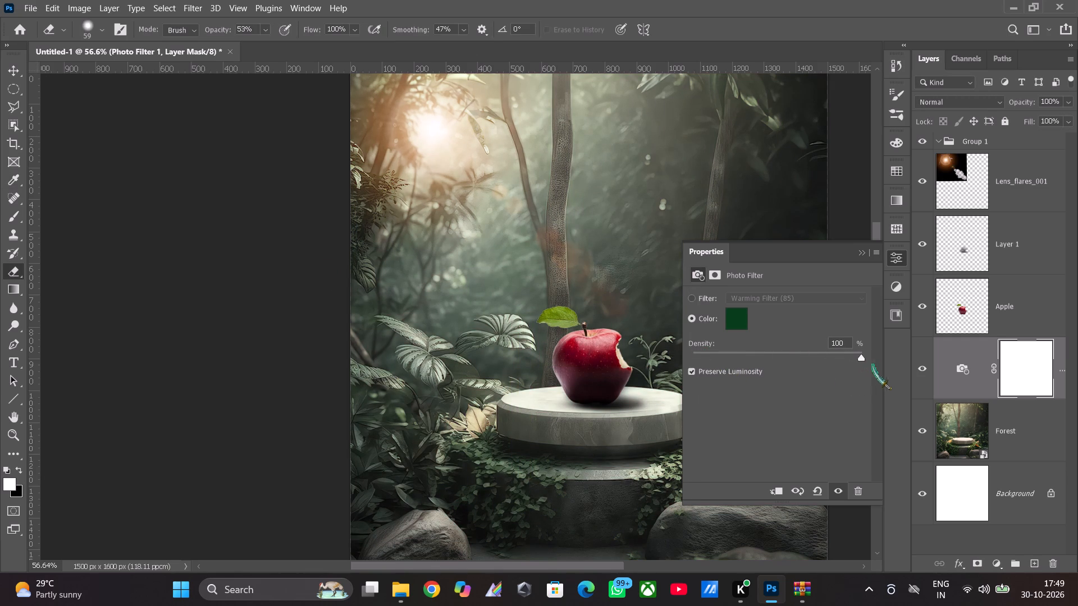
left_click_drag(873, 365, 791, 377)
left_click_drag(791, 377, 719, 379)
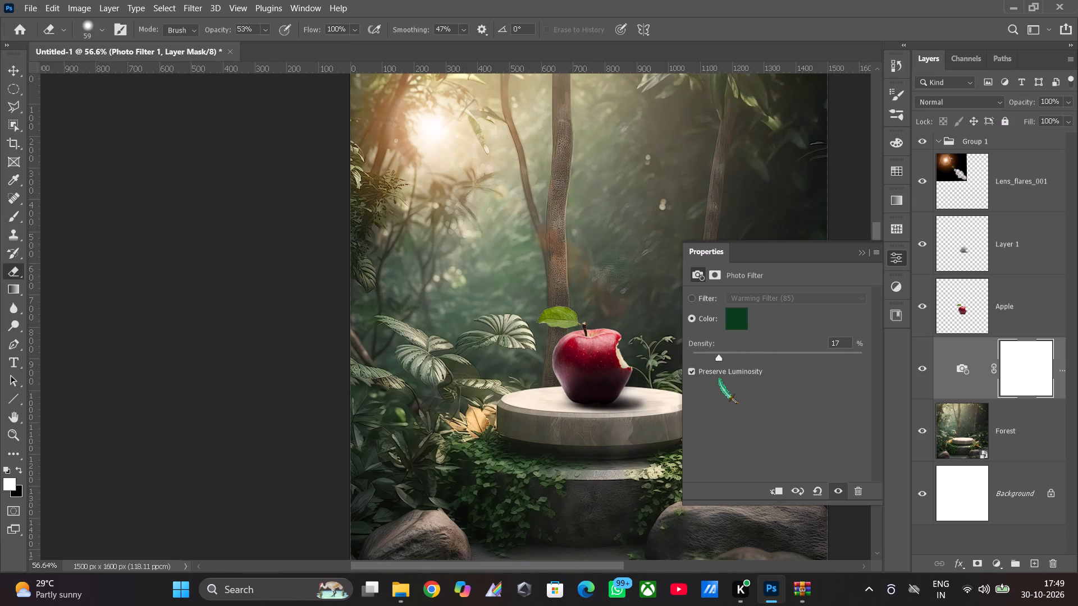
left_click_drag(719, 379, 715, 379)
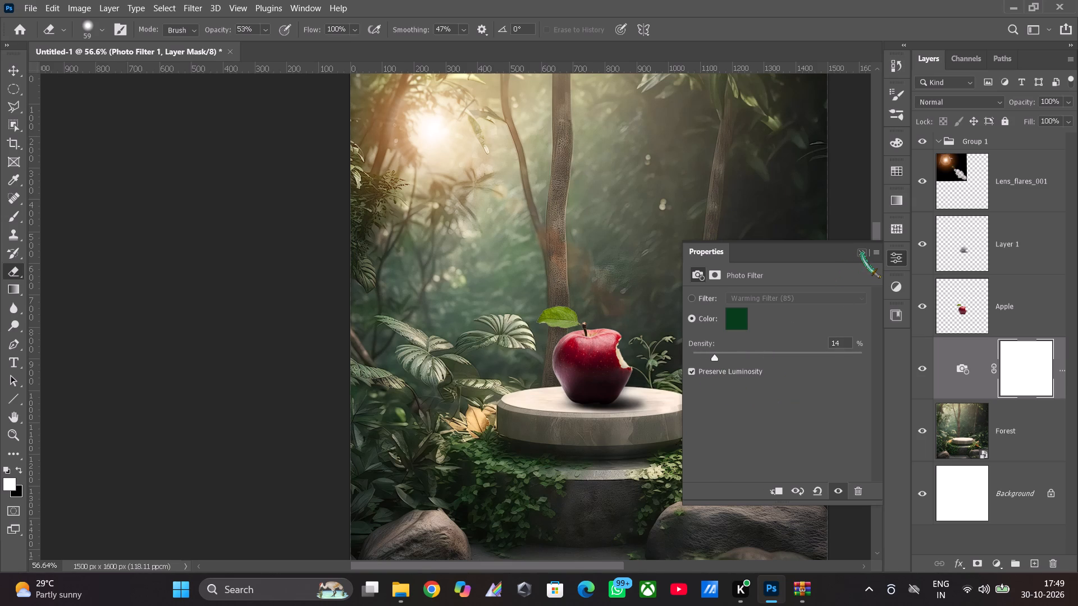
left_click(862, 253)
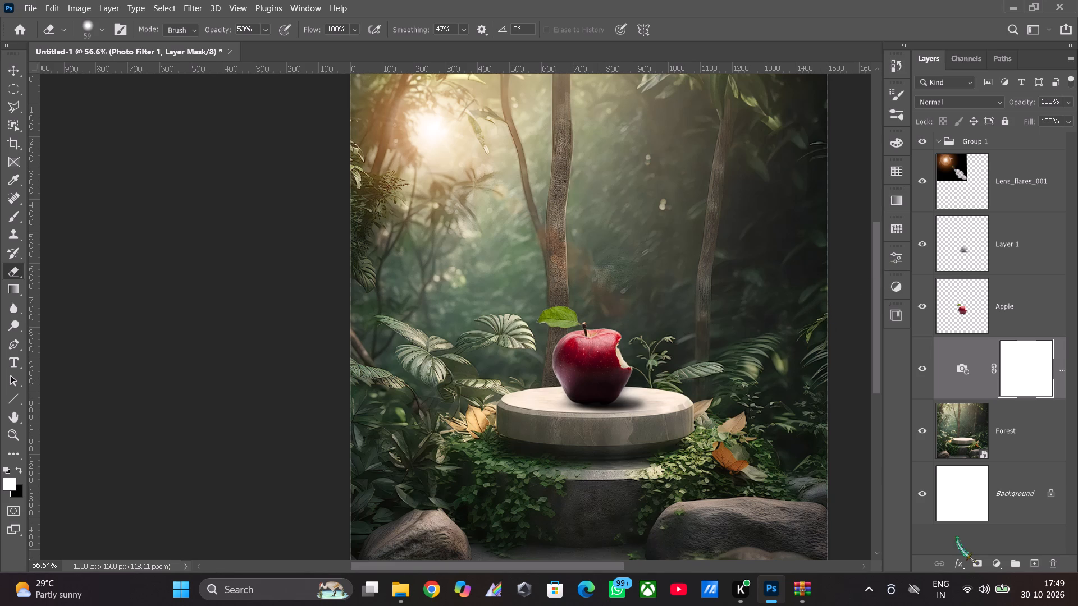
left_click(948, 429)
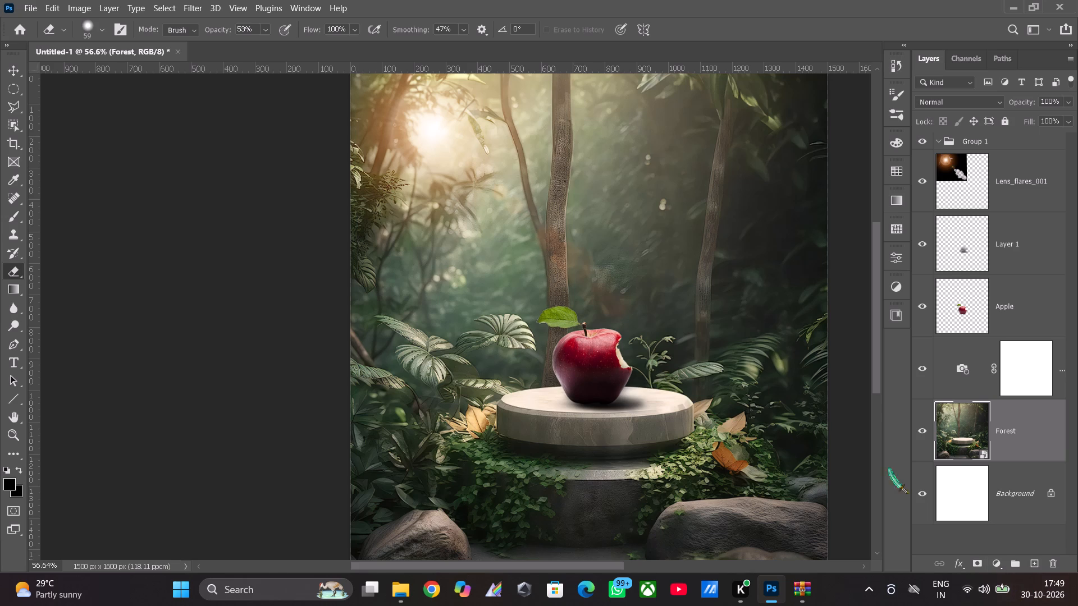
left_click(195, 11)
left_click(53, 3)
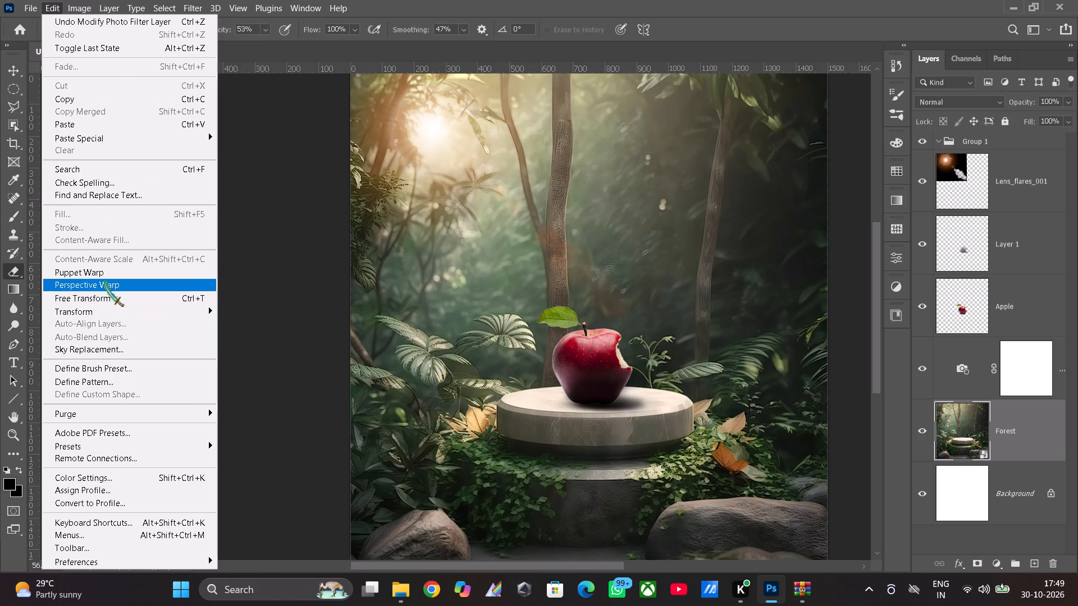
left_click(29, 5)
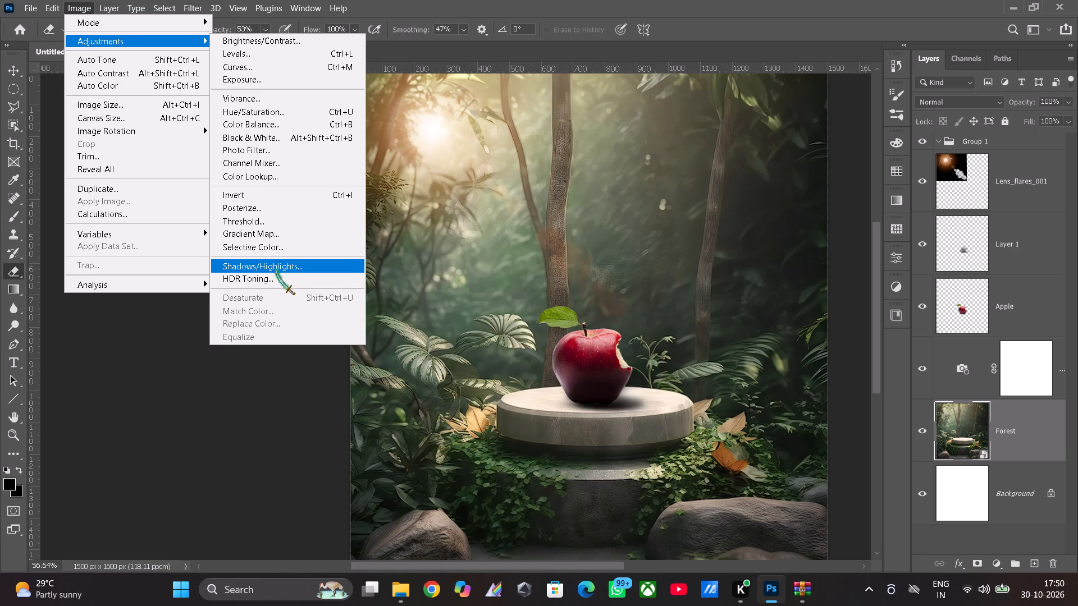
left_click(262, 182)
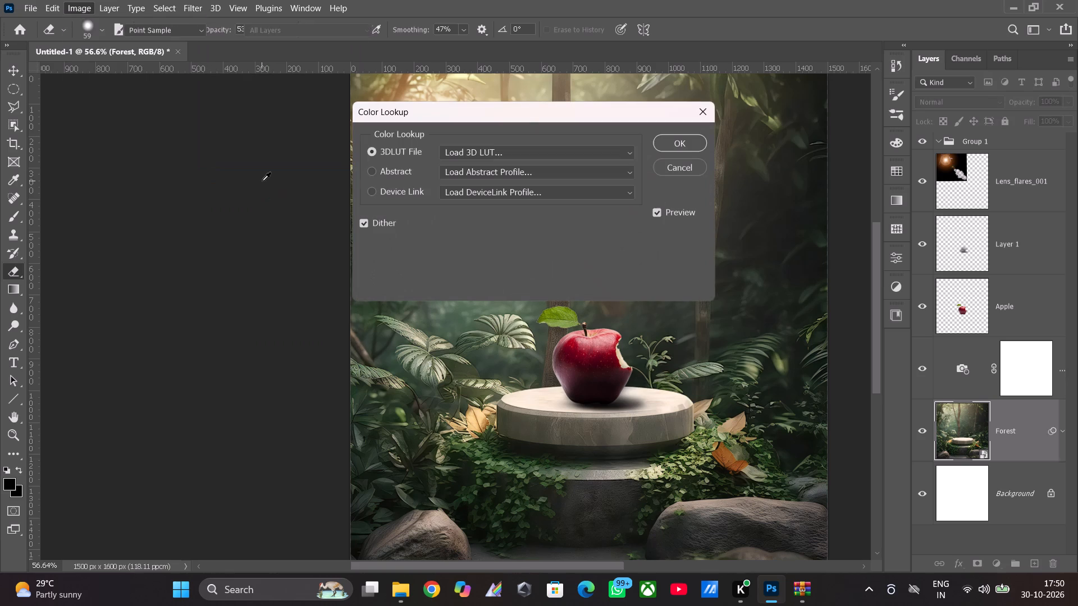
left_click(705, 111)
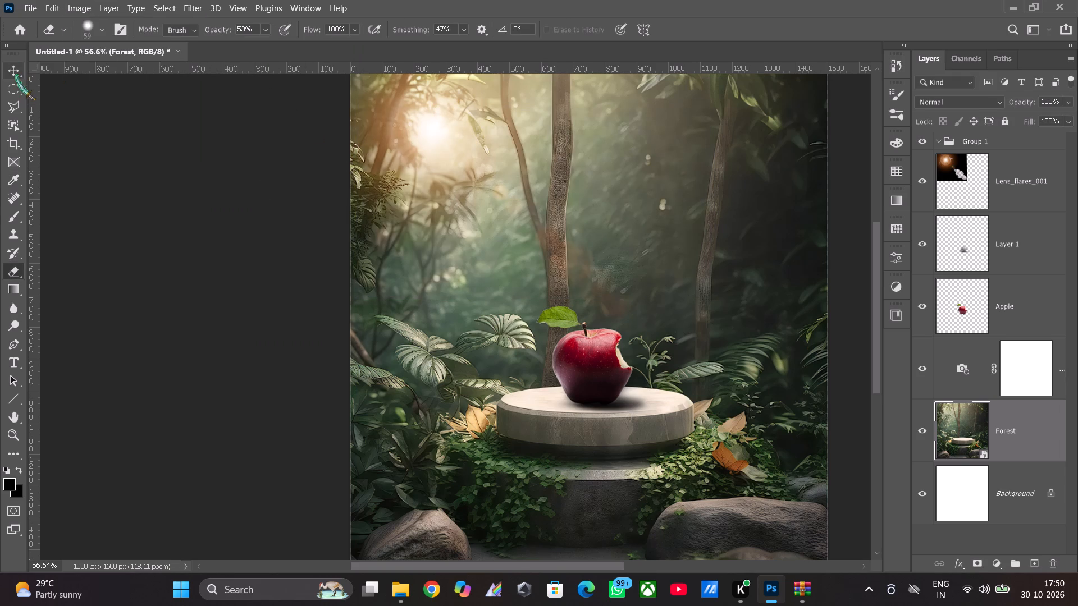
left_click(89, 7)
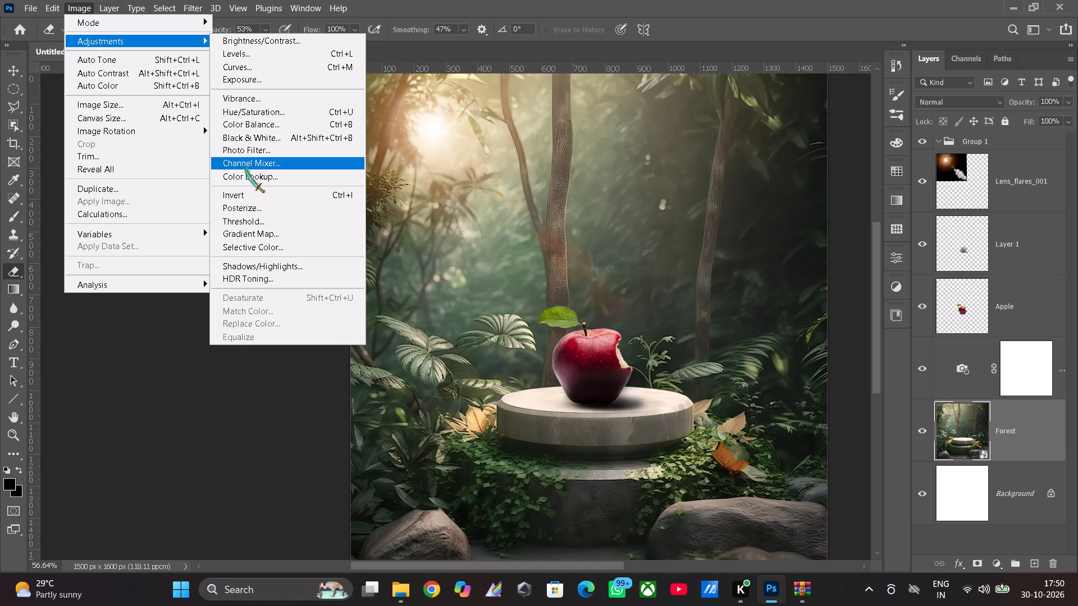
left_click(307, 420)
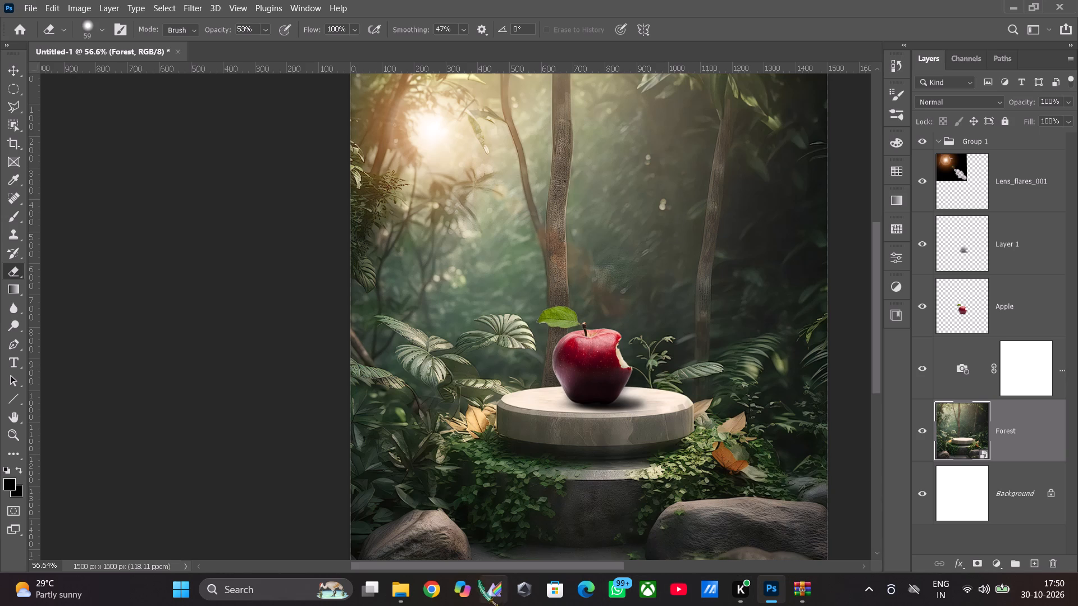
Switch to Chrome with the Work profile and search Google Images for "sun rays".
double_click(428, 589)
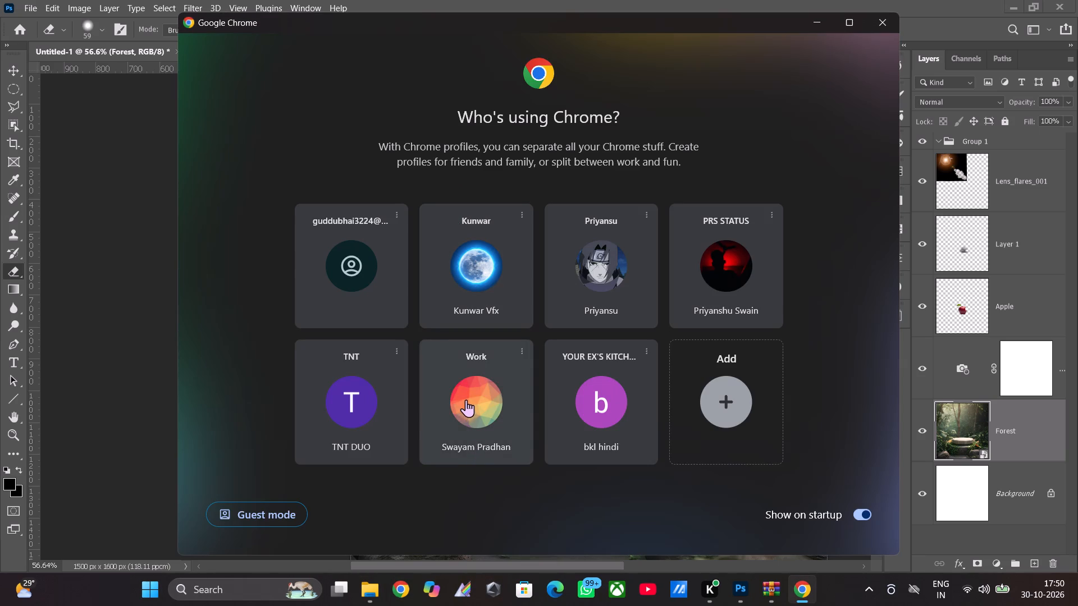
left_click(466, 400)
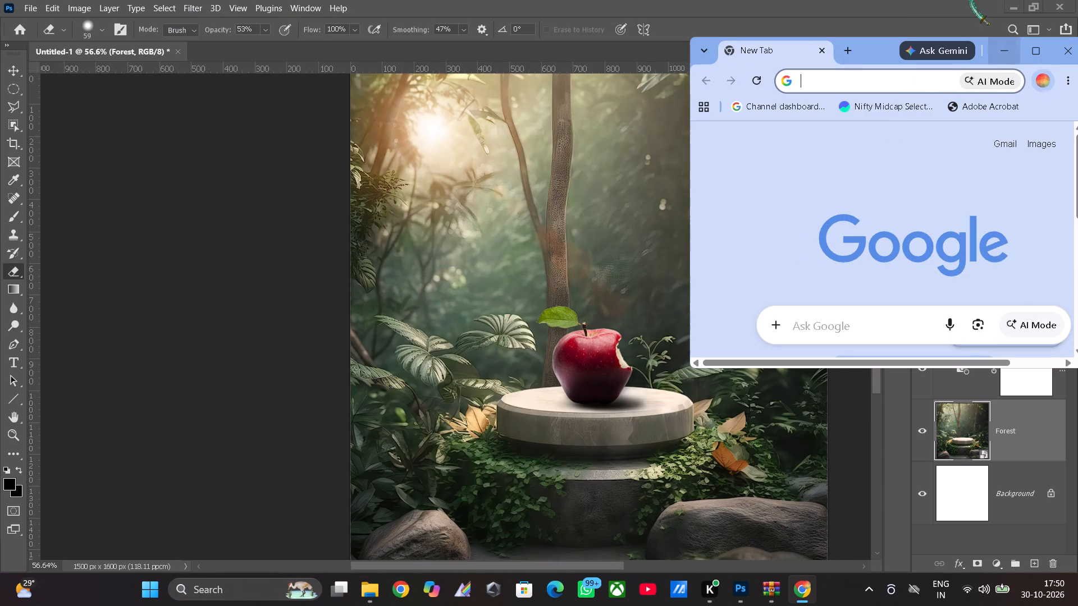
left_click(1041, 53)
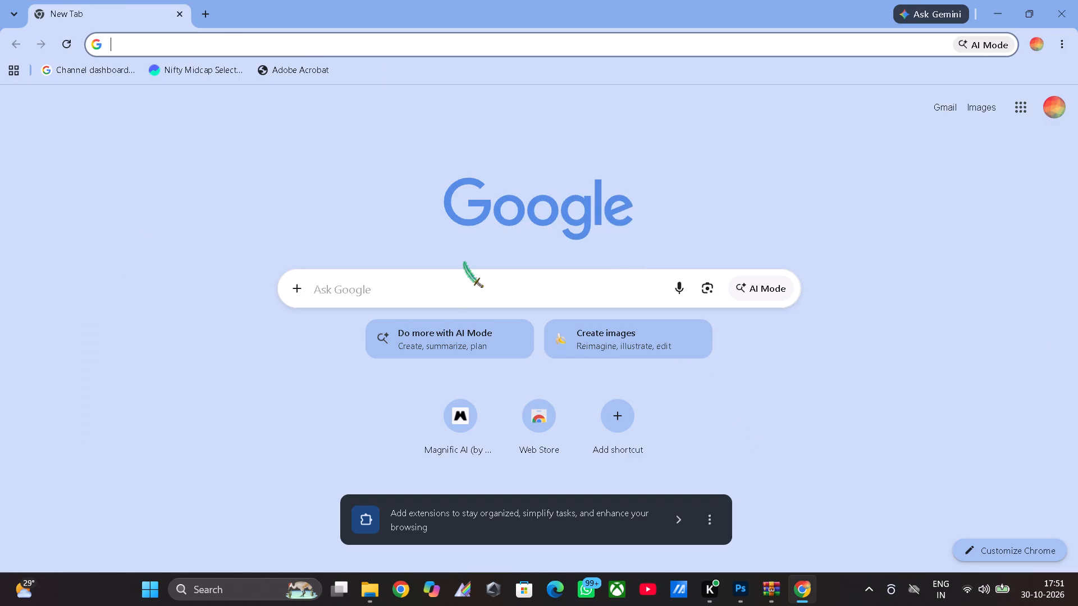
left_click(465, 283)
type("sun")
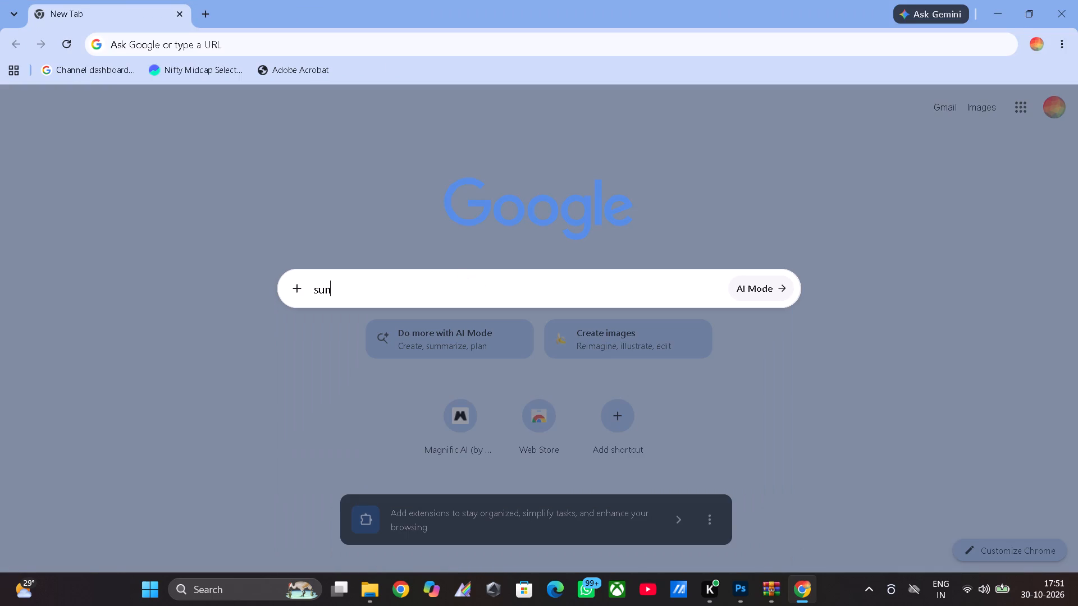
key("space")
type("ry")
key("BackSpace")
key("a")
type("ys")
key("Return")
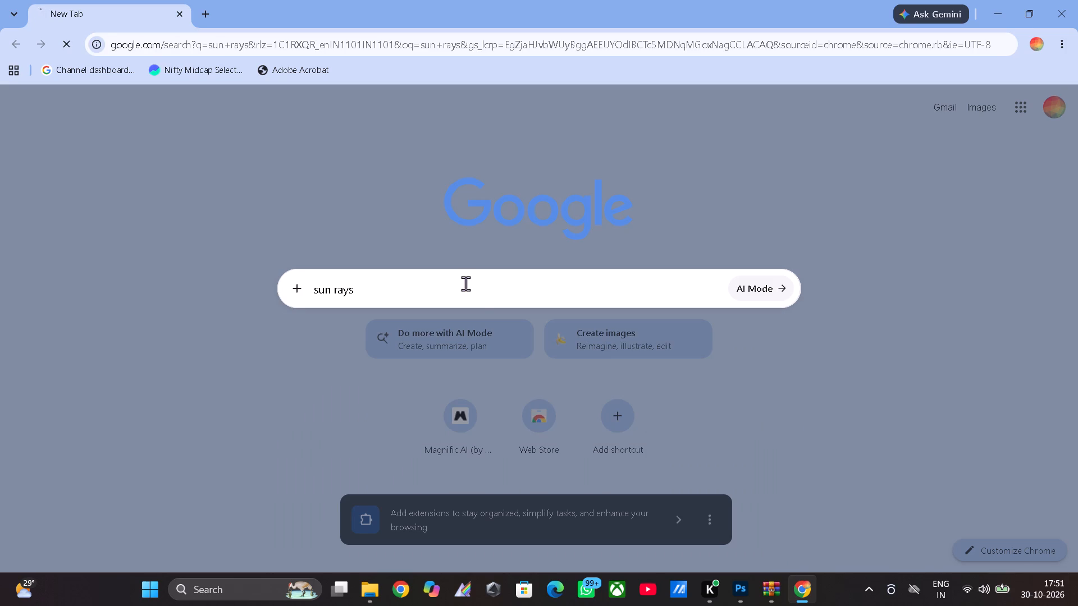
left_click(246, 149)
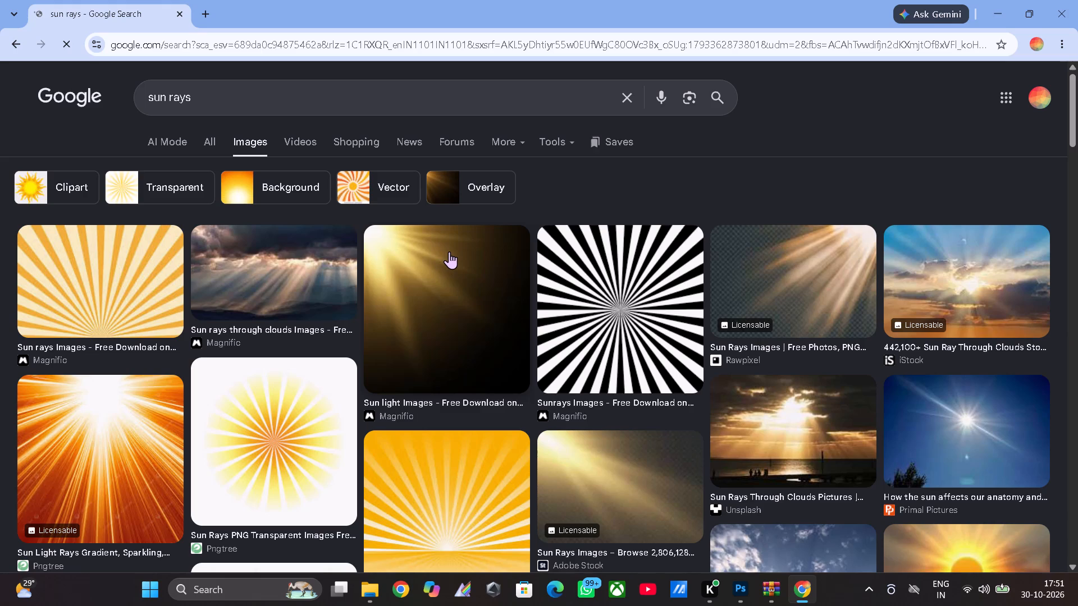
Look through the sun rays images for a light overlay, previewing Adobe Stock's golden diagonal beam and its related pictures.
scroll(449, 251, "down", 1)
scroll(449, 251, "up", 1)
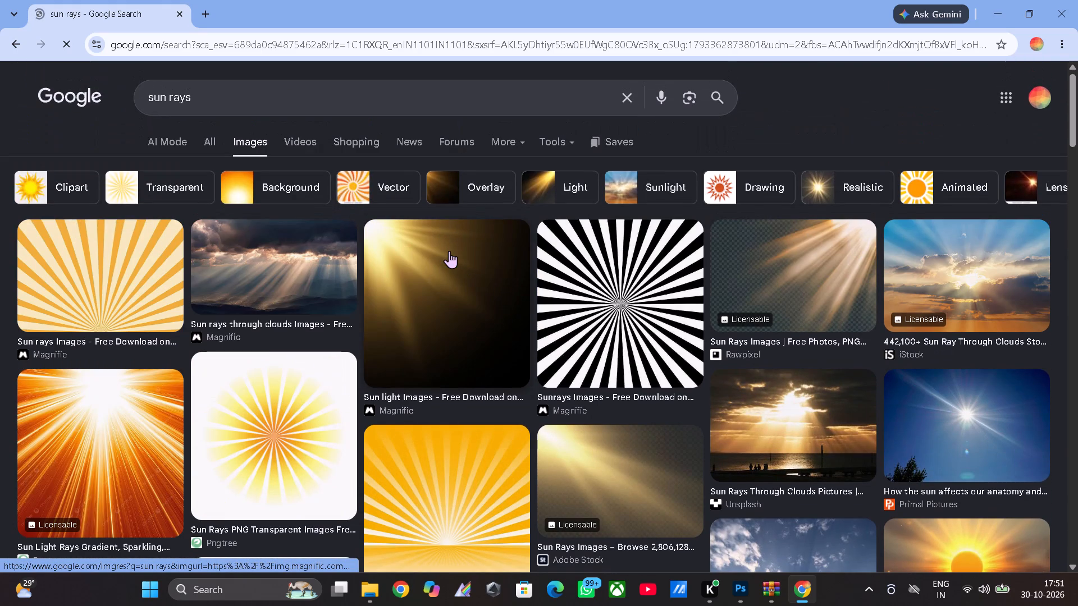
scroll(449, 251, "down", 1)
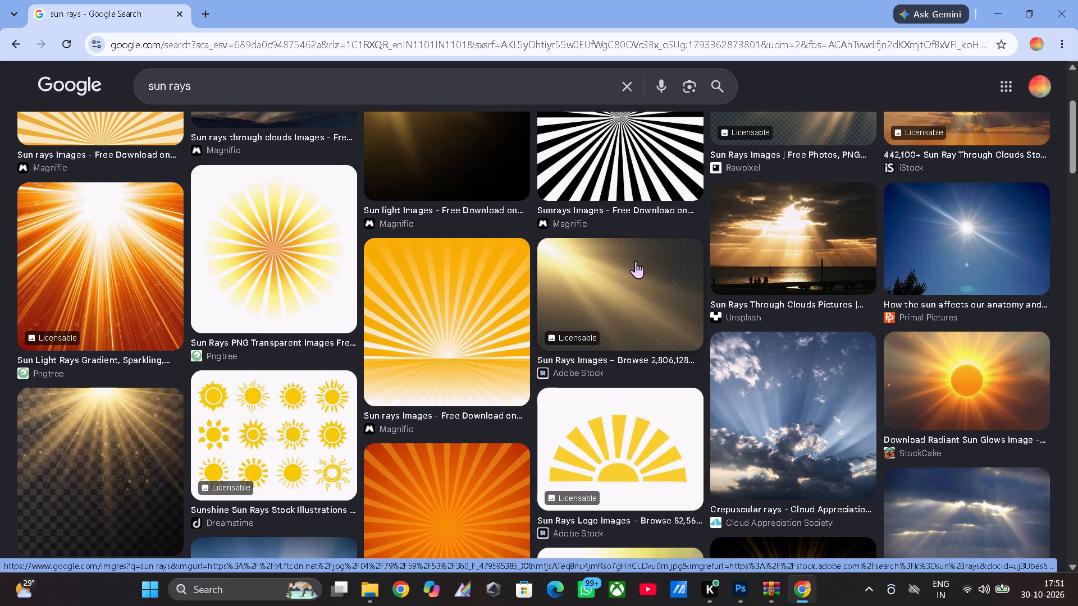
scroll(636, 261, "down", 1)
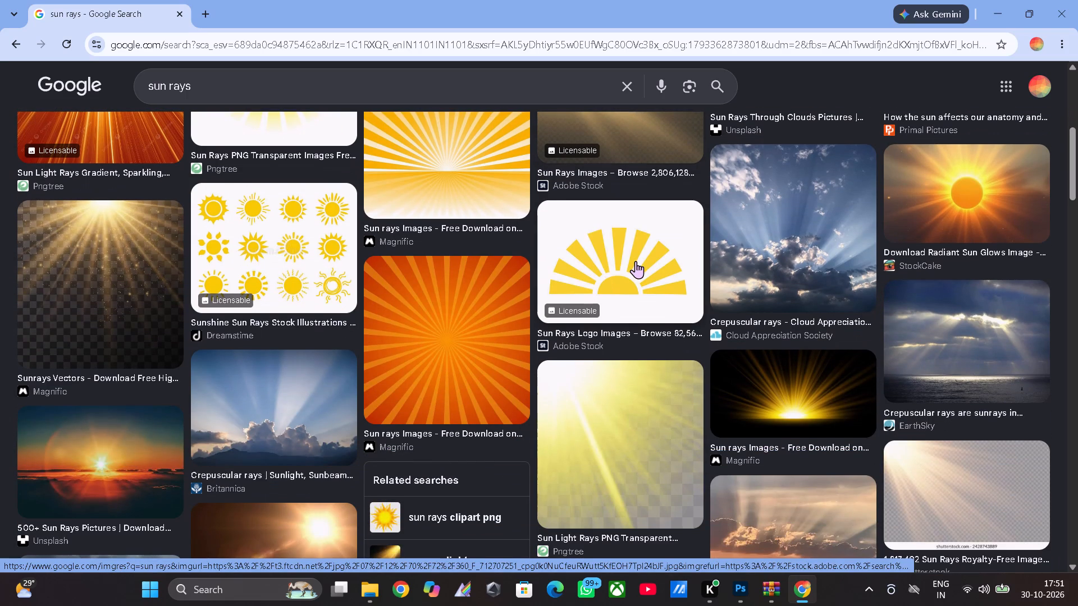
scroll(636, 260, "up", 1)
left_click(622, 265)
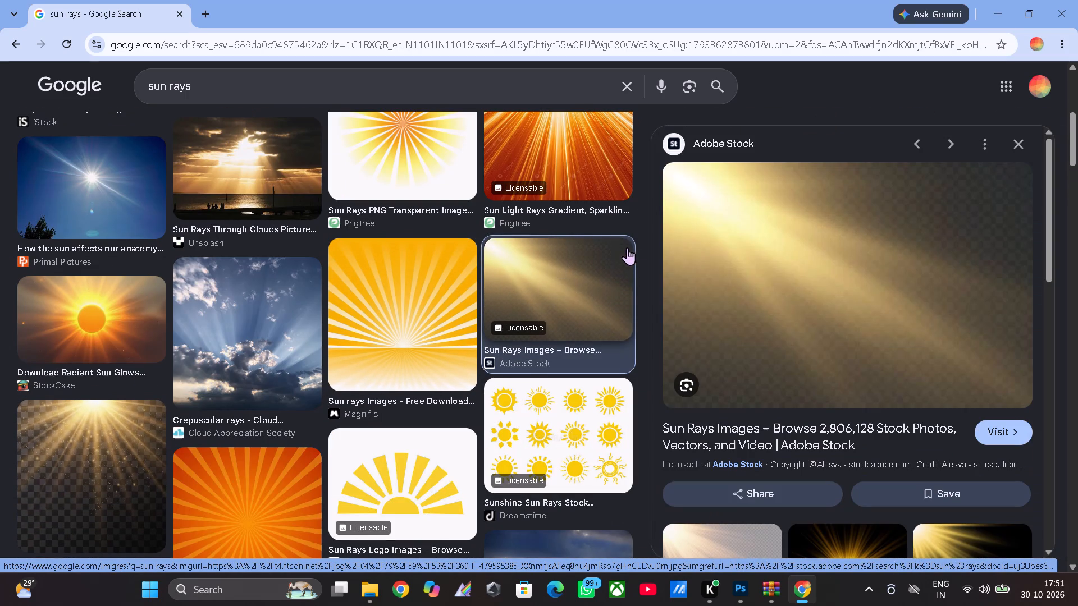
scroll(807, 255, "down", 1)
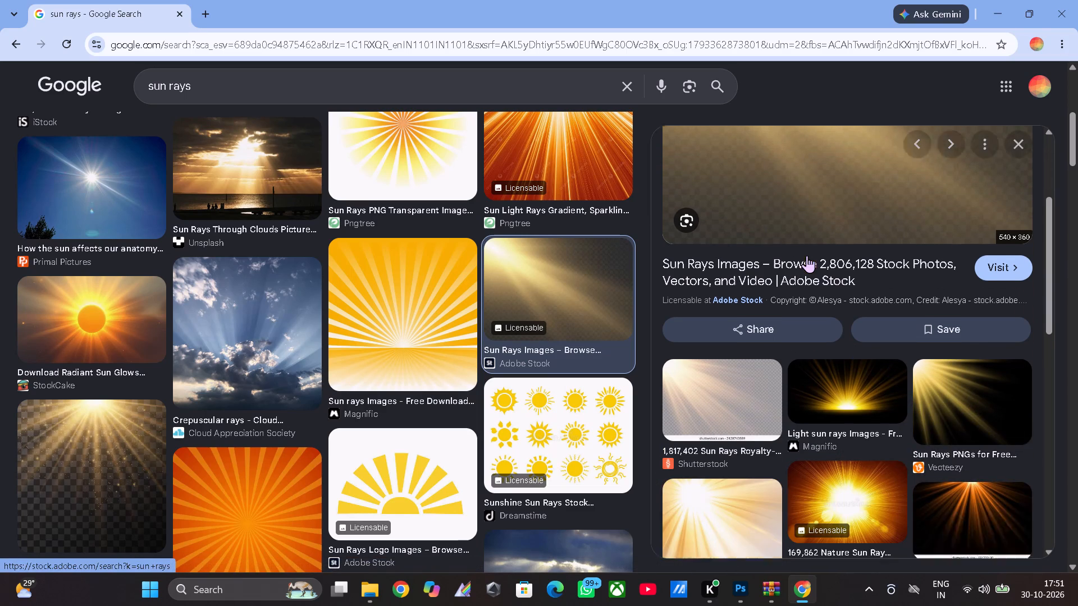
scroll(807, 255, "up", 1)
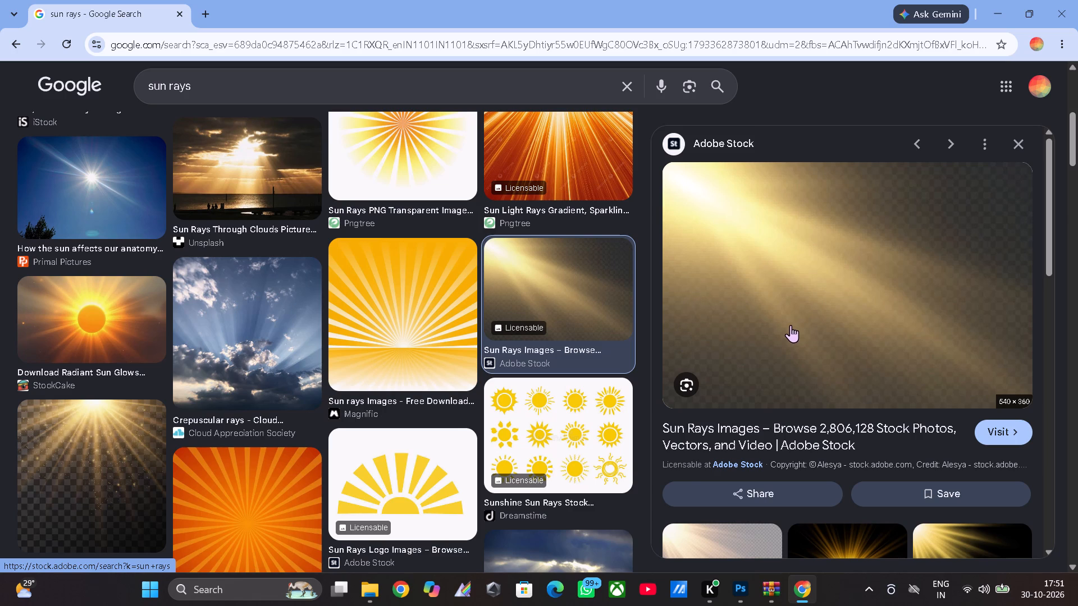
scroll(791, 323, "down", 2)
scroll(791, 323, "up", 1)
scroll(791, 323, "down", 1)
scroll(791, 323, "up", 1)
scroll(791, 323, "down", 2)
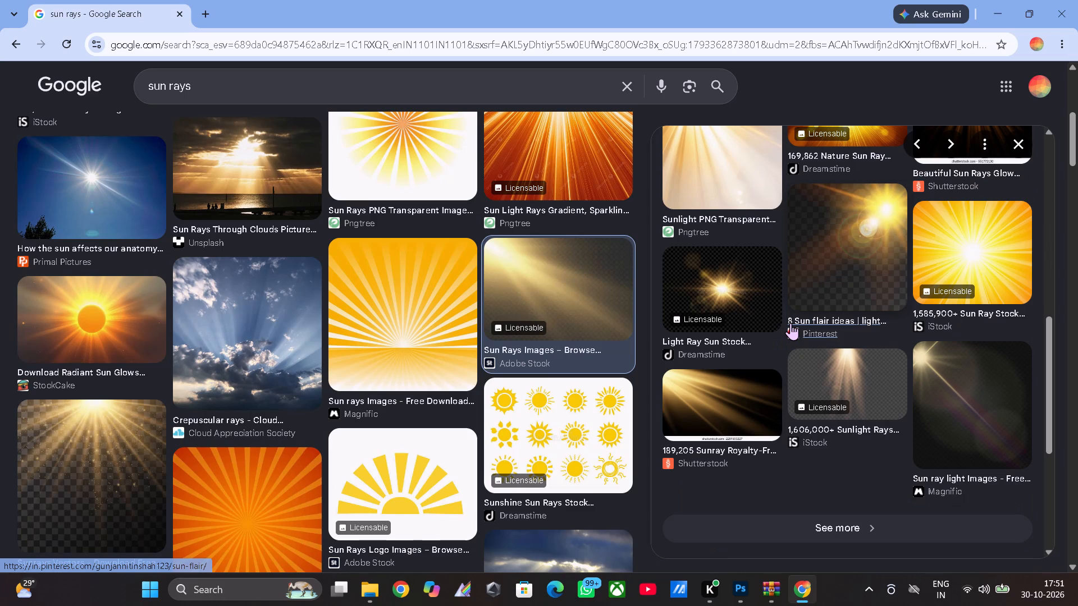
scroll(791, 323, "up", 3)
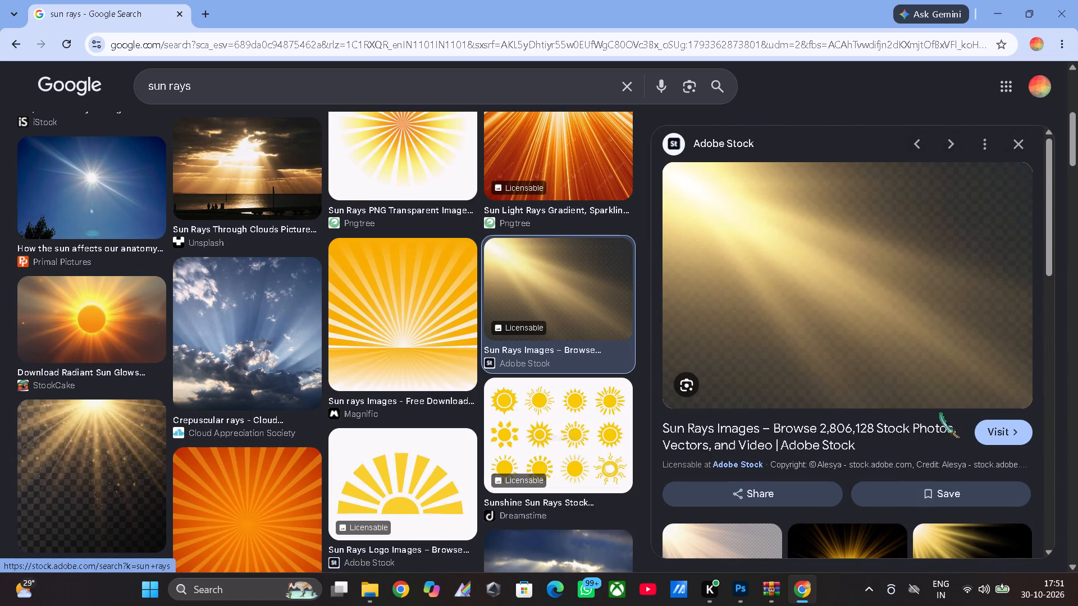
Open Adobe Stock's sun rays results page, look through its images for a light overlay, and return to Photoshop.
left_click(1007, 433)
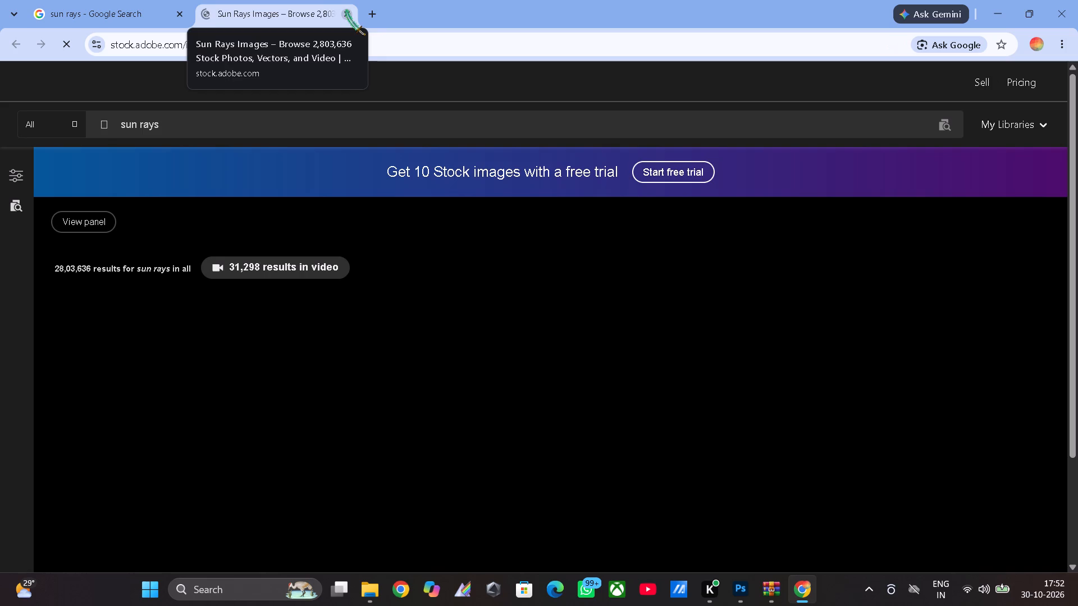
scroll(319, 324, "down", 1)
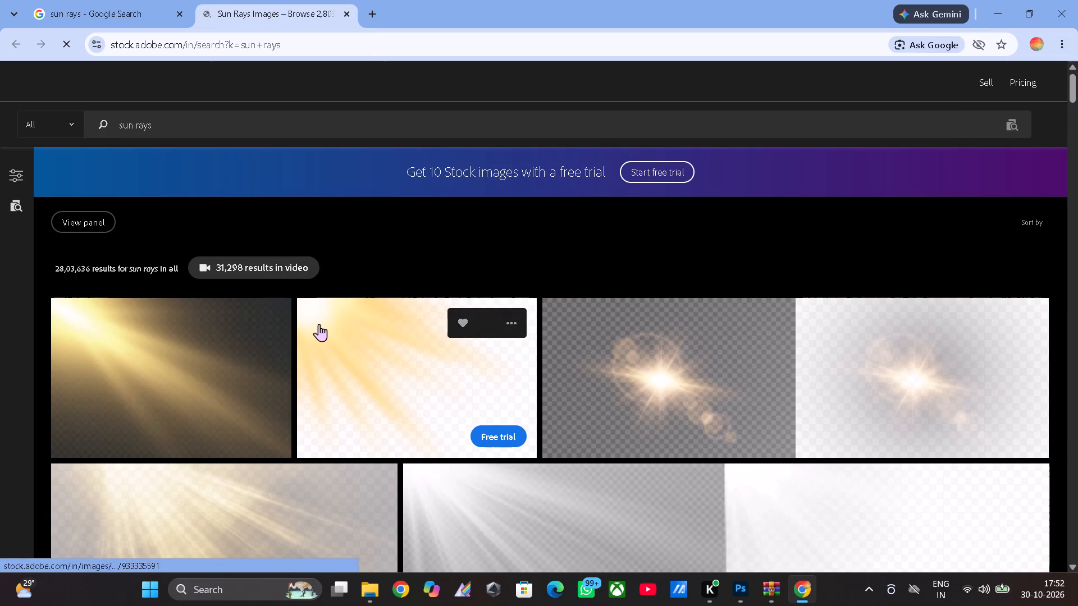
scroll(319, 323, "up", 1)
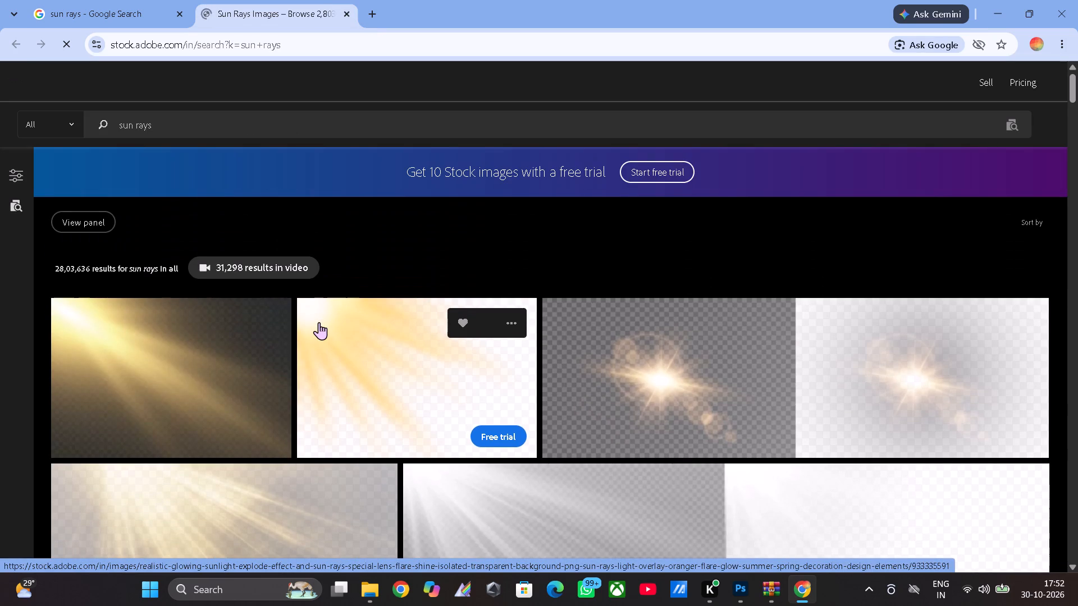
scroll(319, 322, "down", 2)
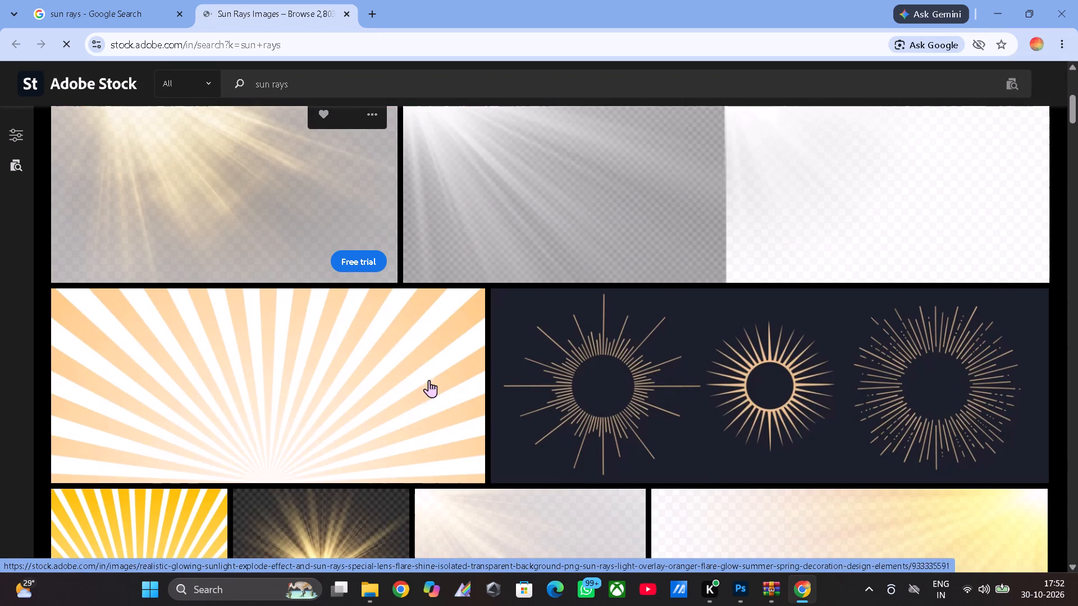
left_click(740, 603)
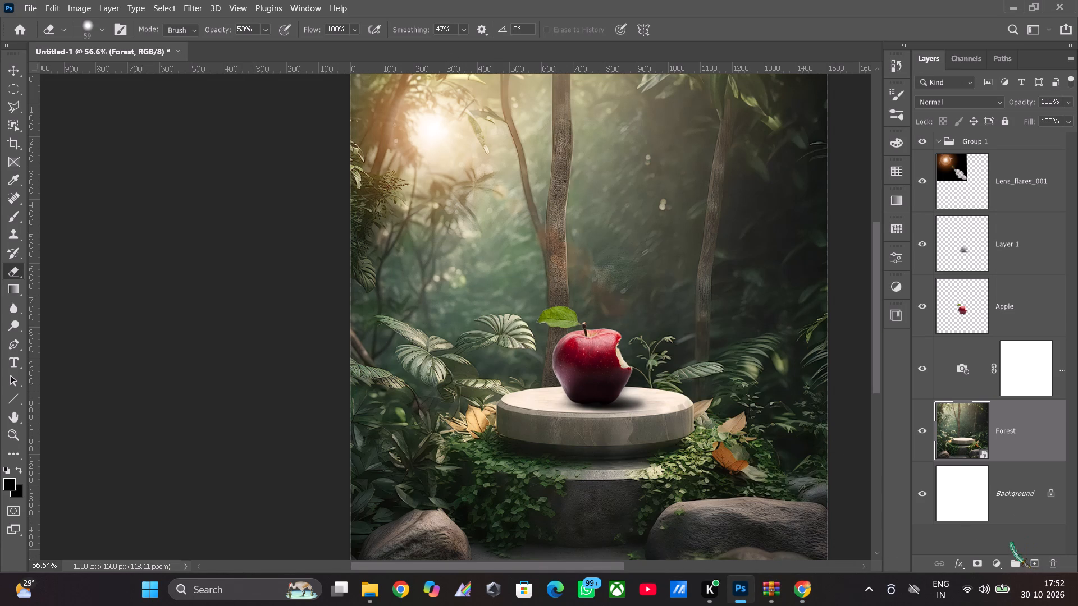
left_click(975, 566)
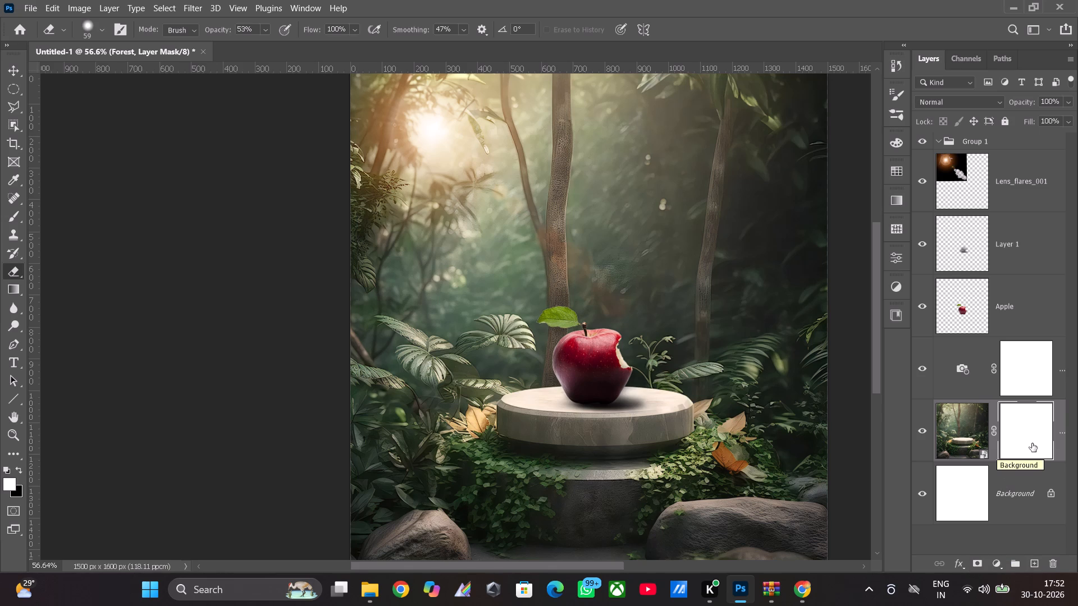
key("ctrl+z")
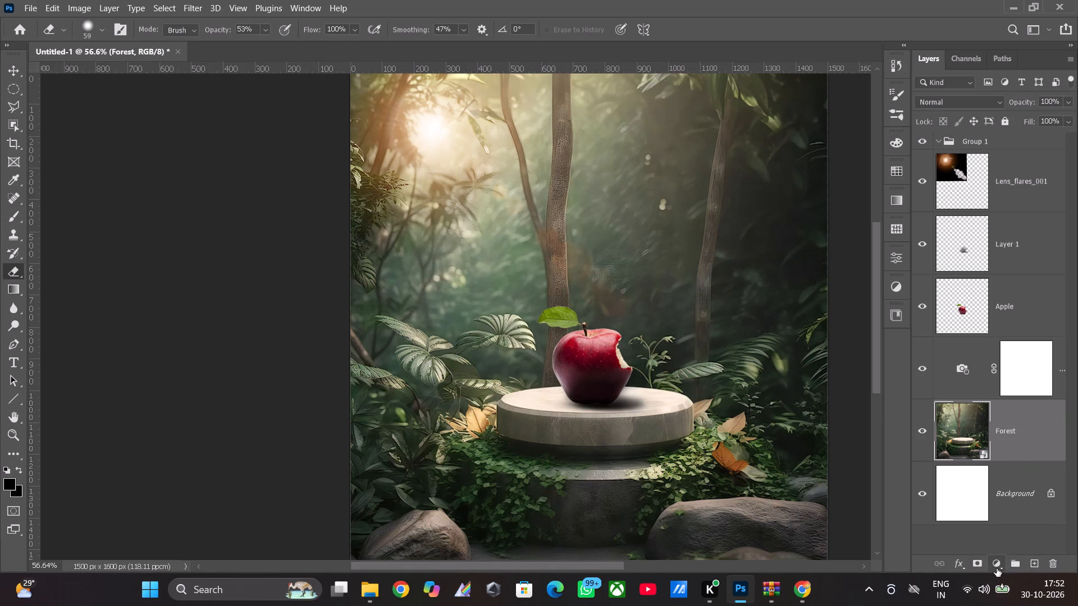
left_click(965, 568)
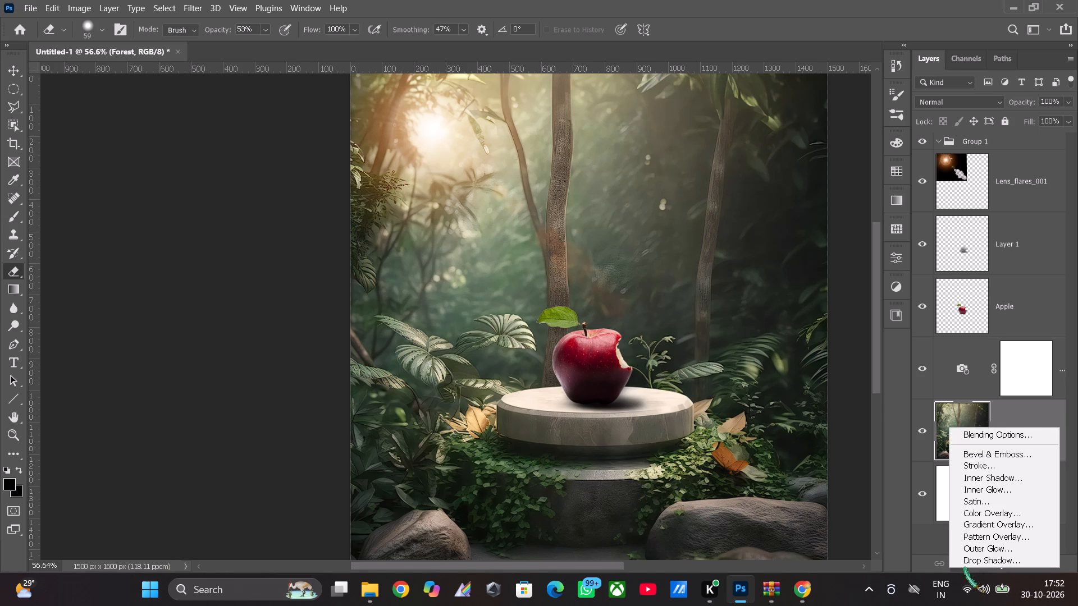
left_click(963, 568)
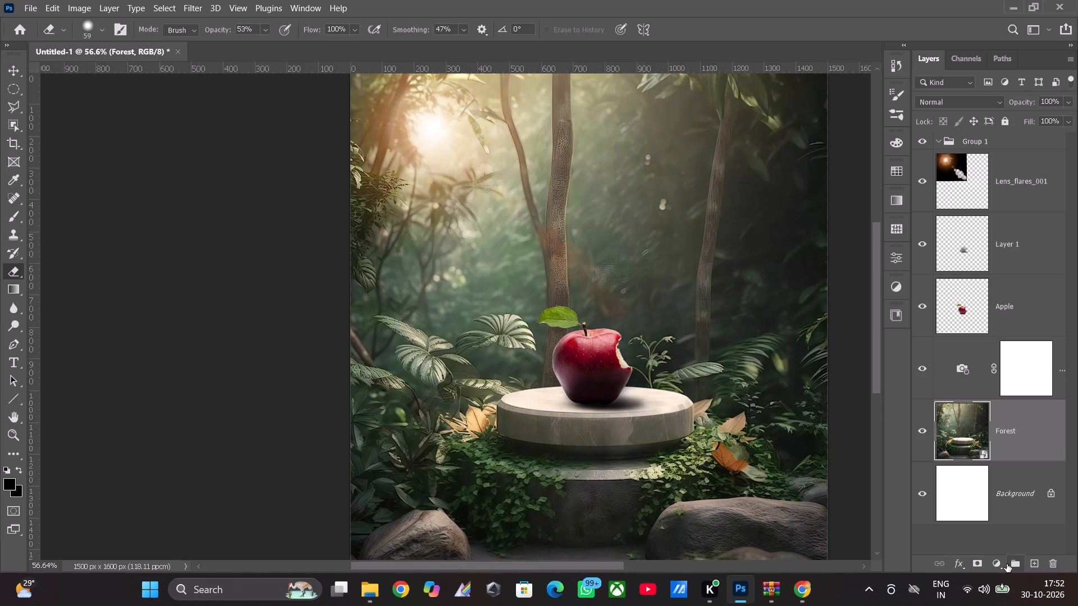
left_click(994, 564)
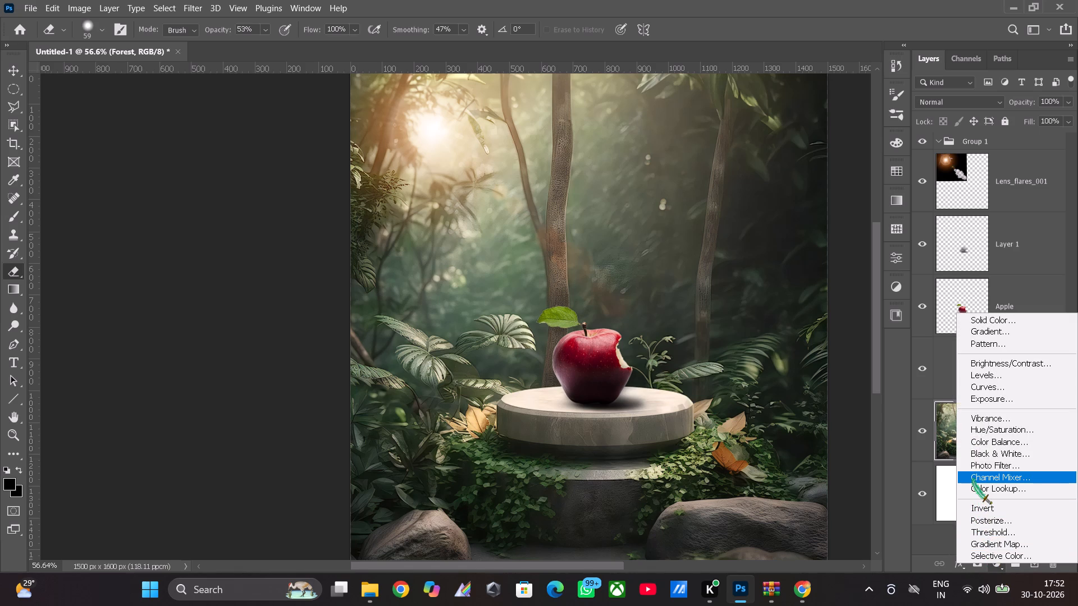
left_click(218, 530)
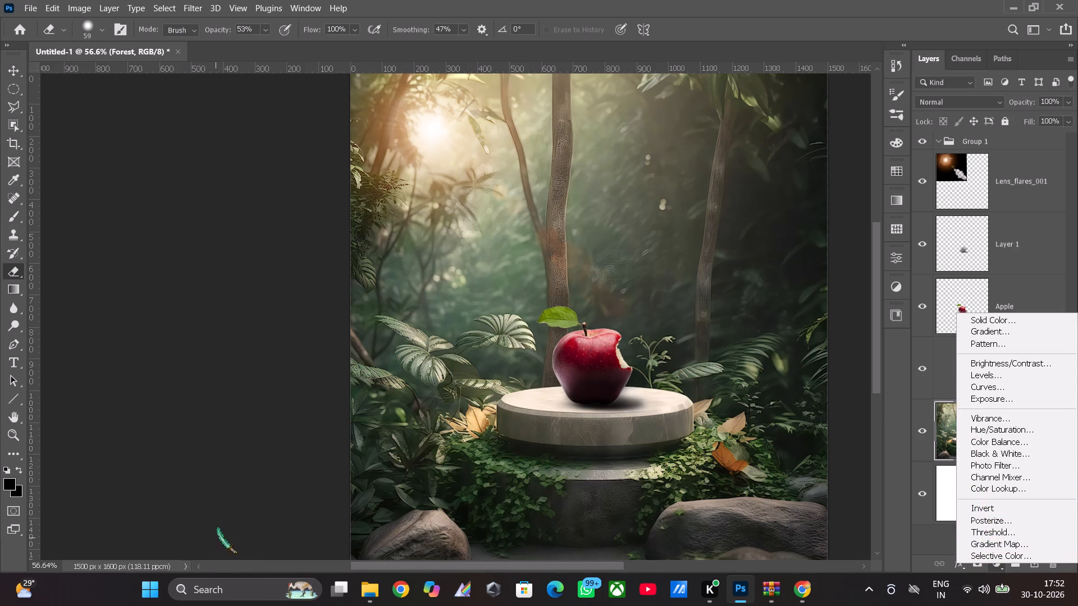
Add a new layer above Lens_flares_001 and use Apply Image to fill it with the merged RGB composition.
left_click(1014, 171)
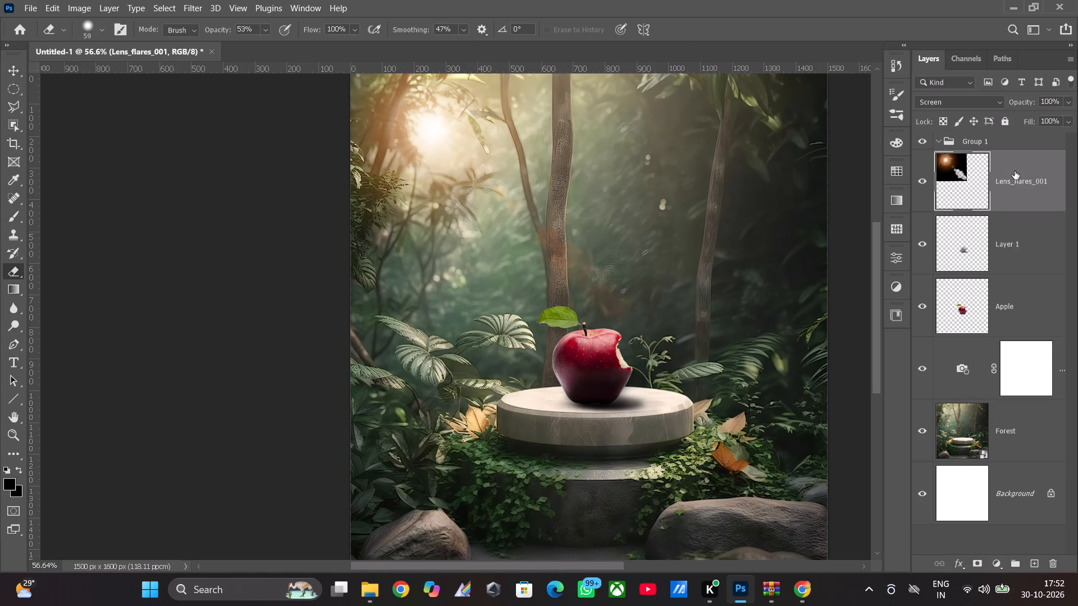
left_click(1039, 565)
left_click(82, 10)
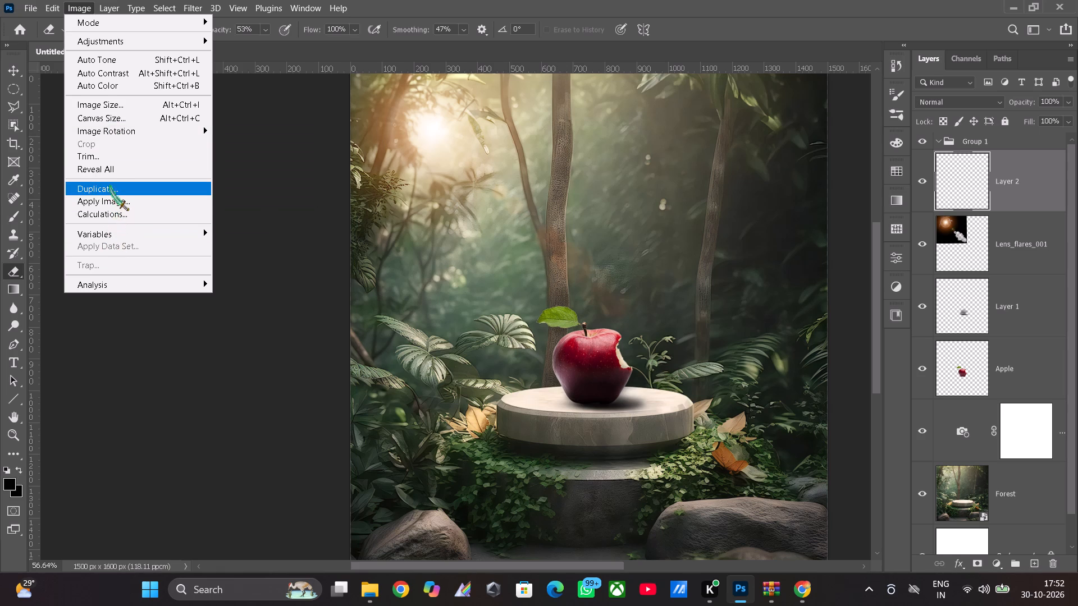
left_click(111, 205)
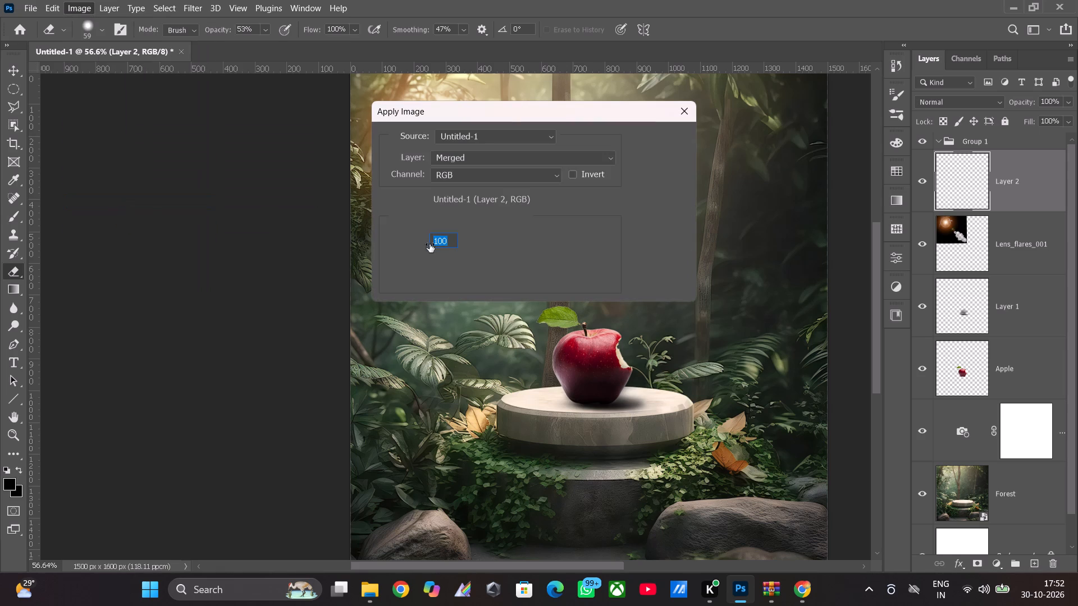
left_click(654, 145)
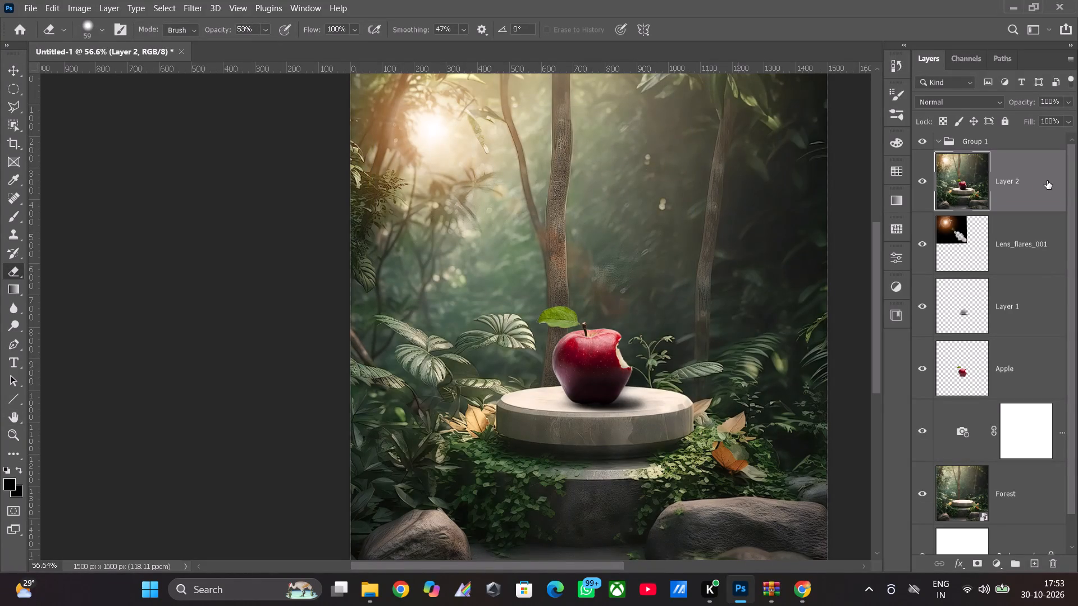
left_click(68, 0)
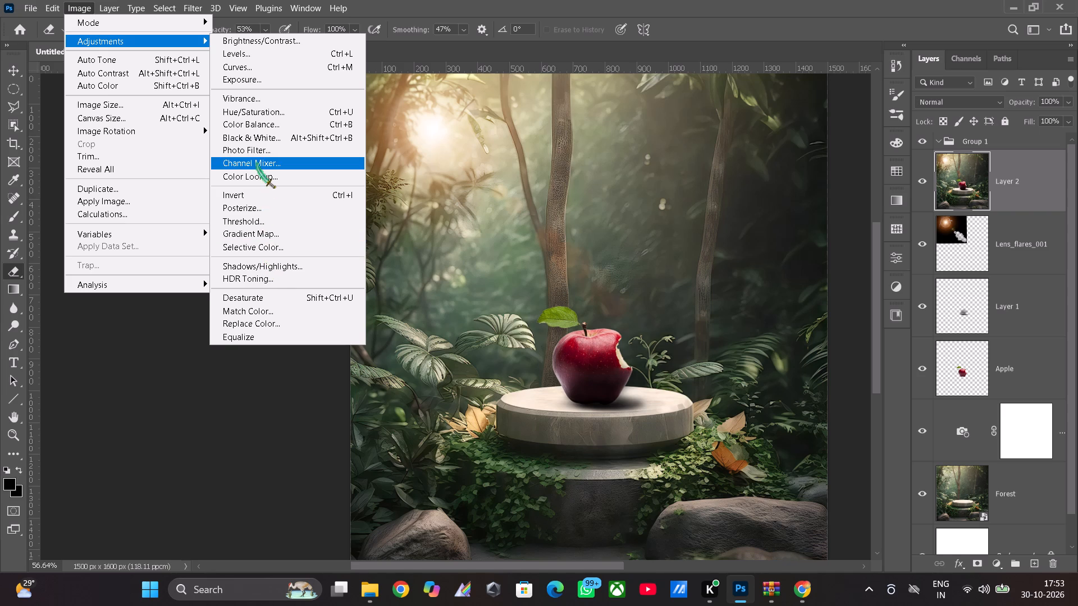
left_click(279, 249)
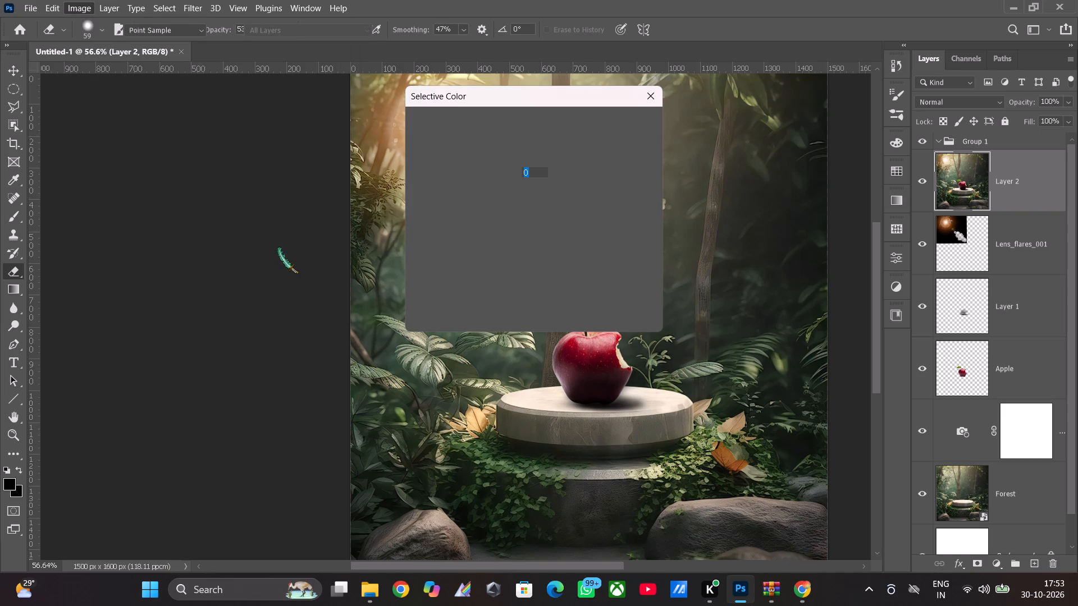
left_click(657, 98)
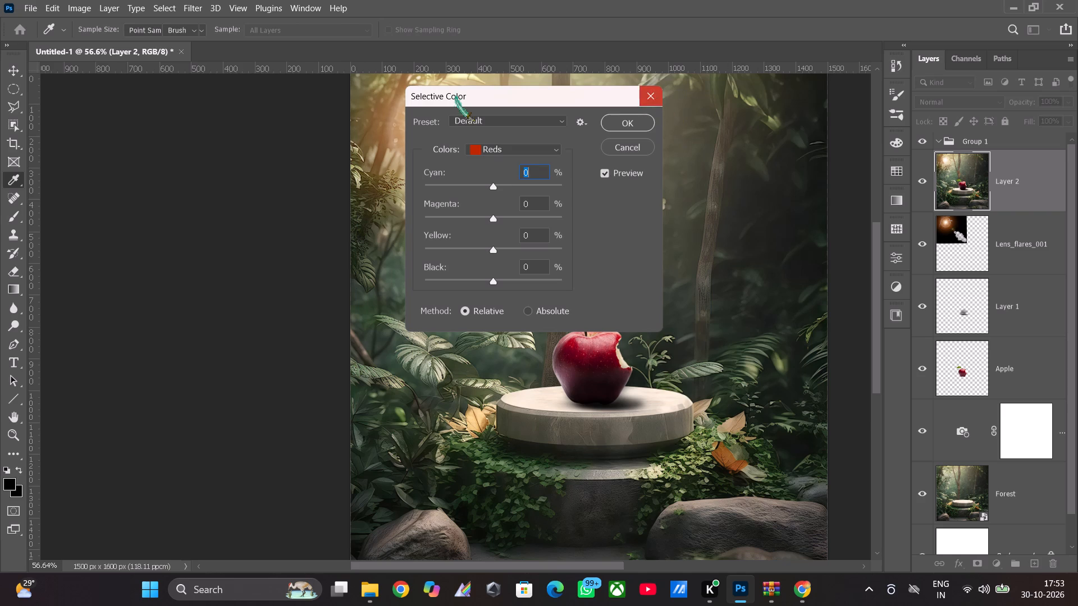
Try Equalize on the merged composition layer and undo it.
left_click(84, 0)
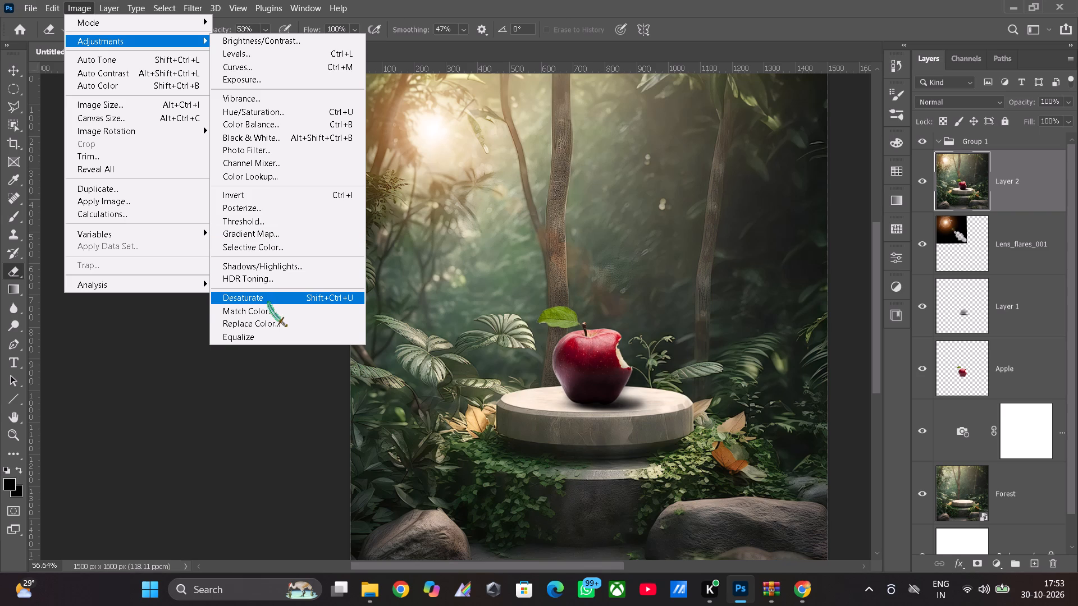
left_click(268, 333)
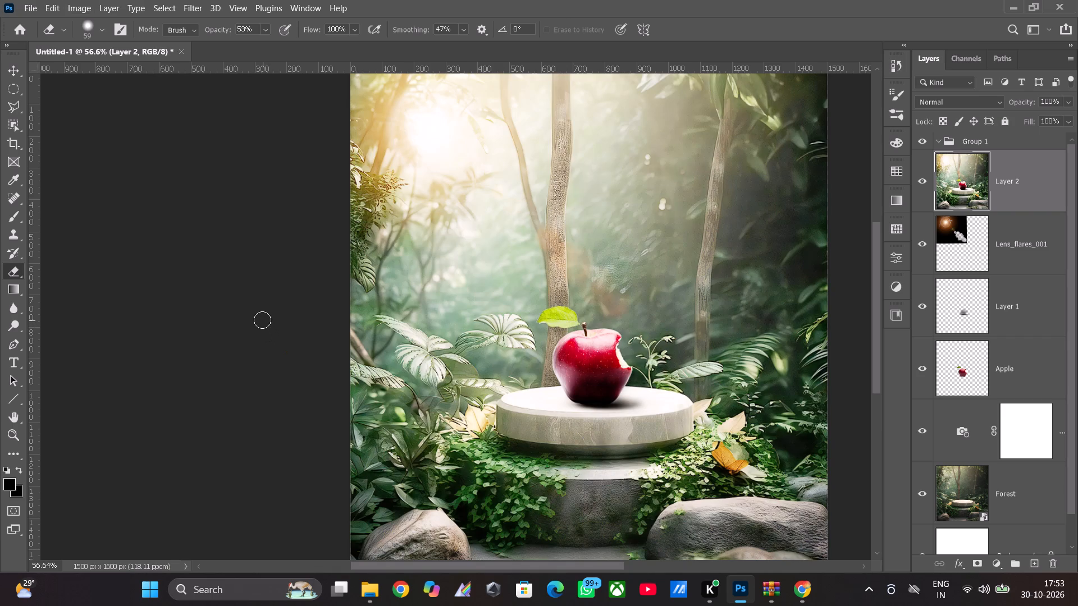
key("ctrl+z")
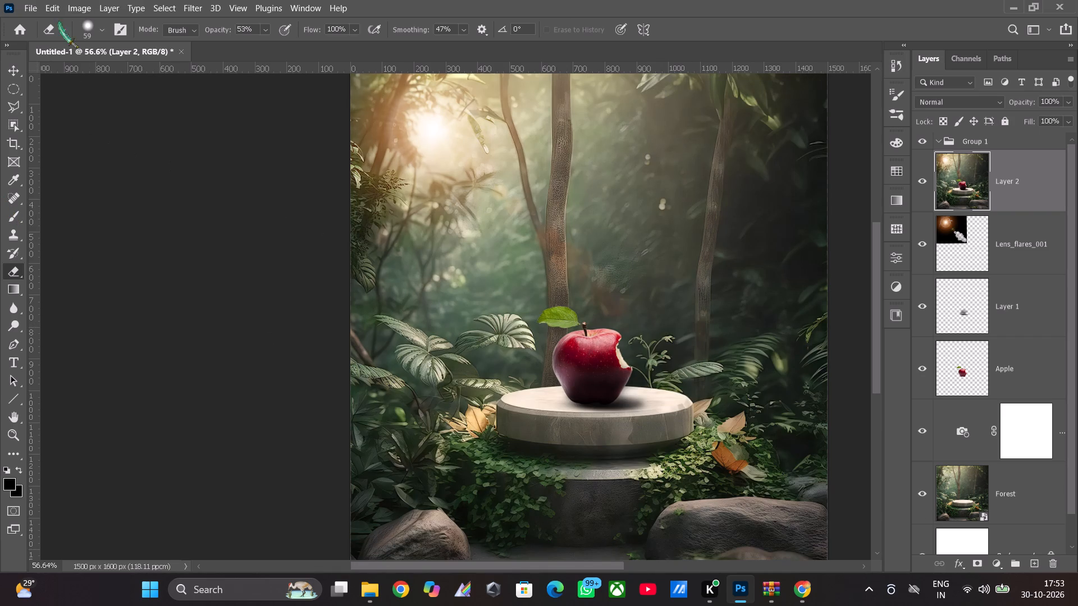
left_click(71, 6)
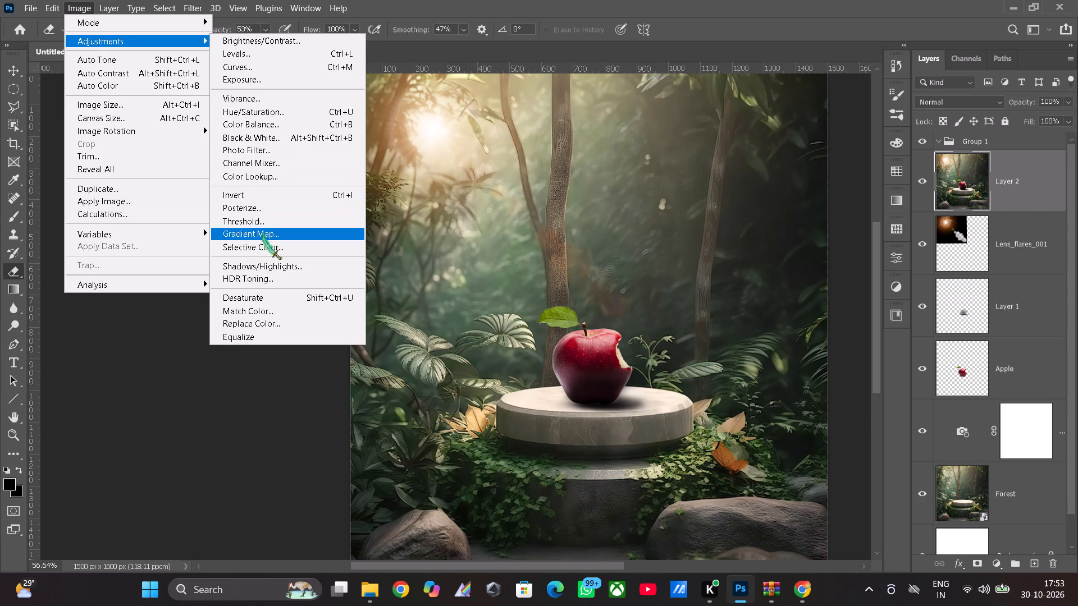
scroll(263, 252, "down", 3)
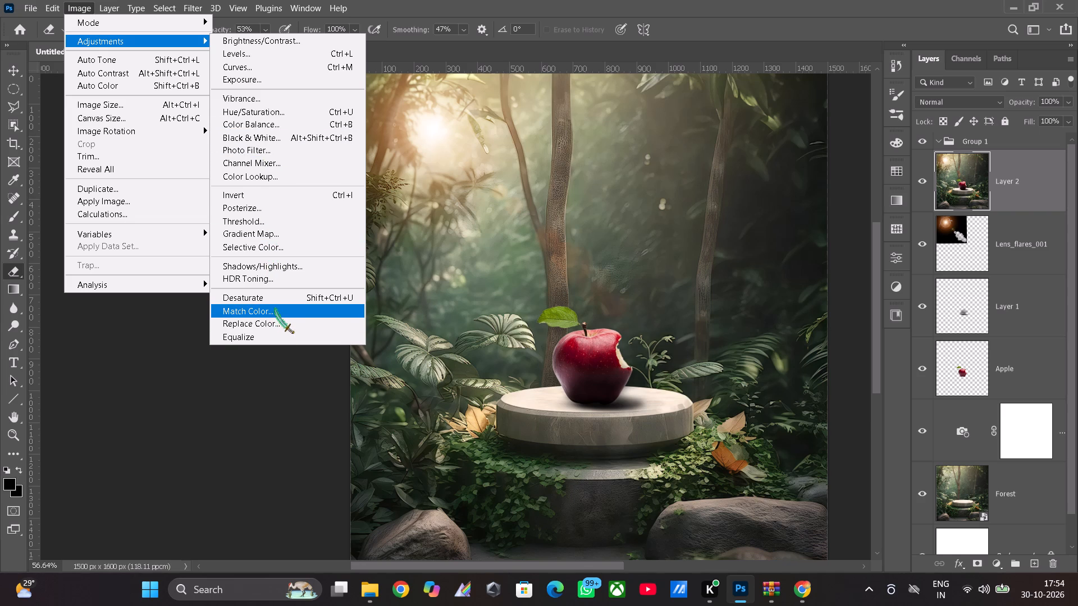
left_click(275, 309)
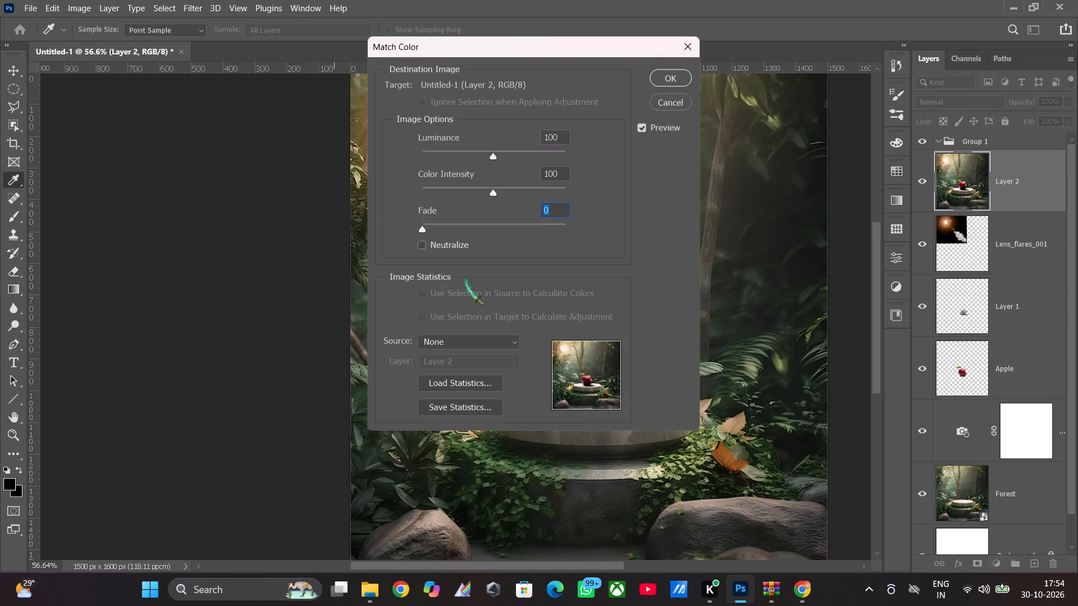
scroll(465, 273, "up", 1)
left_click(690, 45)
Apply Brightness/Contrast to the merged composition layer with brightness 12 and contrast 42.
left_click(85, 0)
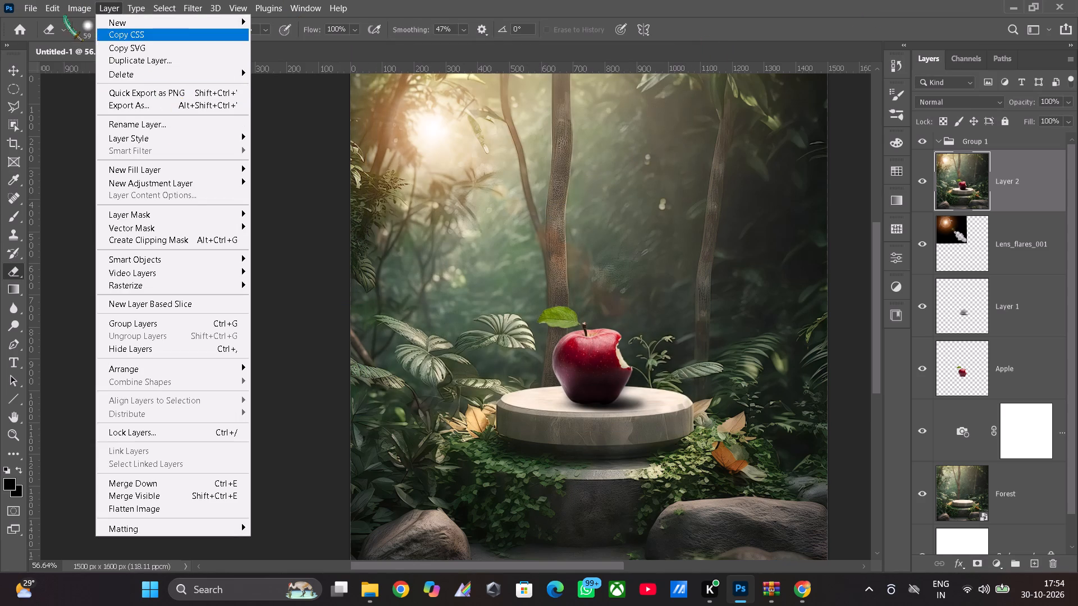
left_click(105, 39)
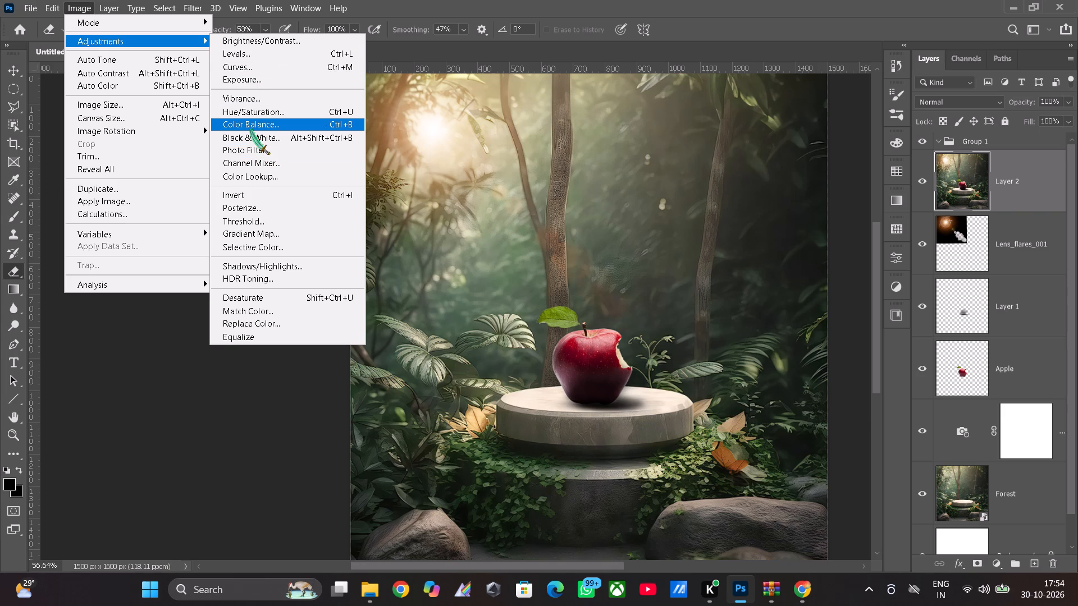
left_click(262, 44)
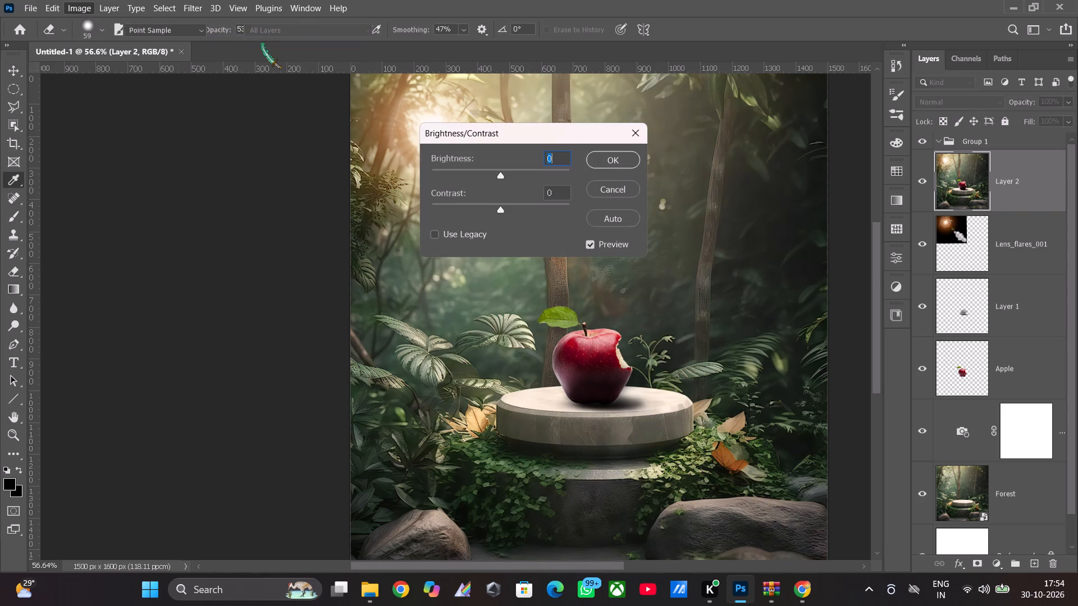
left_click(503, 177)
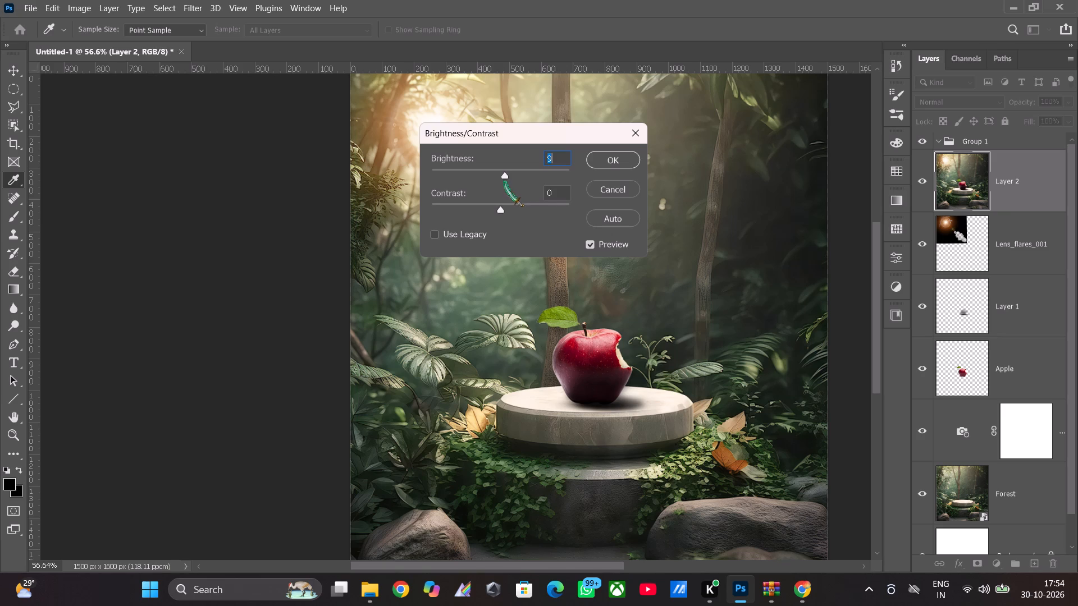
left_click(510, 203)
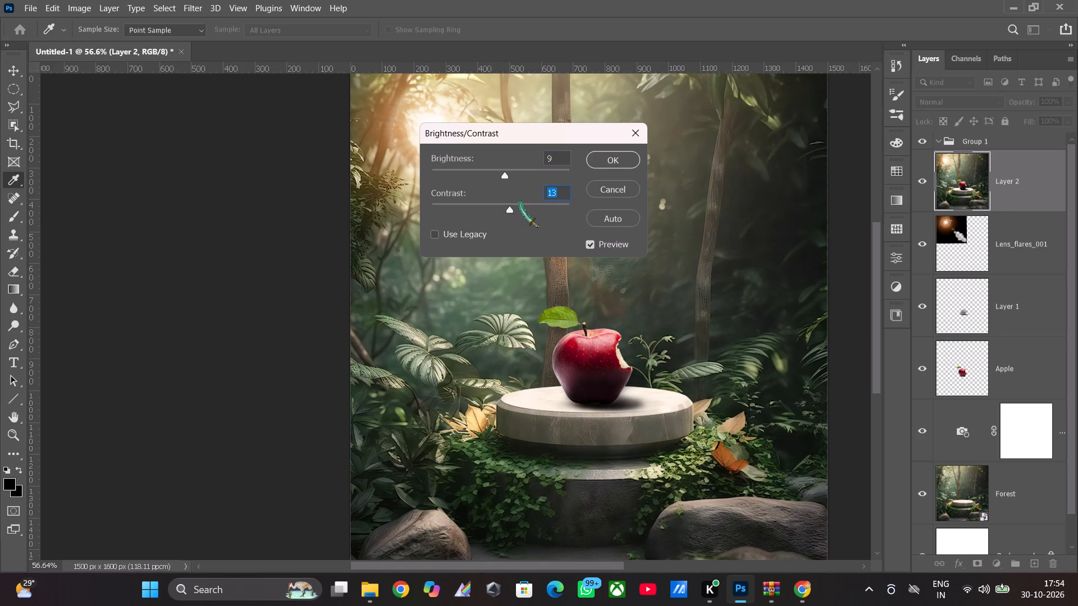
left_click(520, 204)
left_click_drag(525, 209, 547, 213)
left_click_drag(547, 213, 543, 218)
left_click_drag(543, 218, 540, 218)
left_click_drag(540, 218, 526, 218)
left_click_drag(526, 218, 527, 218)
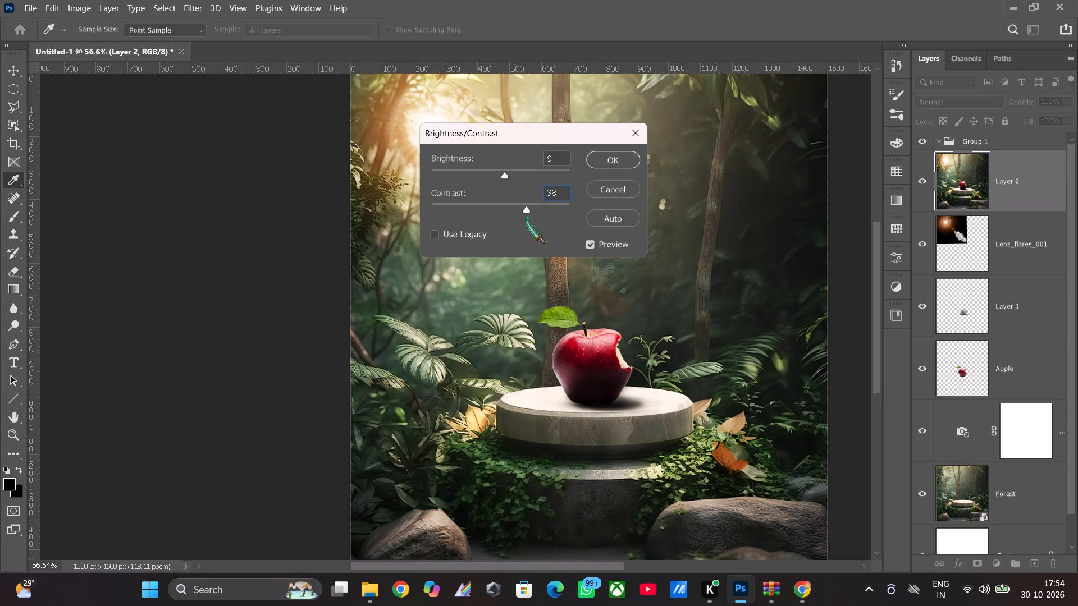
left_click_drag(527, 218, 524, 221)
left_click_drag(524, 221, 528, 221)
left_click_drag(528, 221, 529, 221)
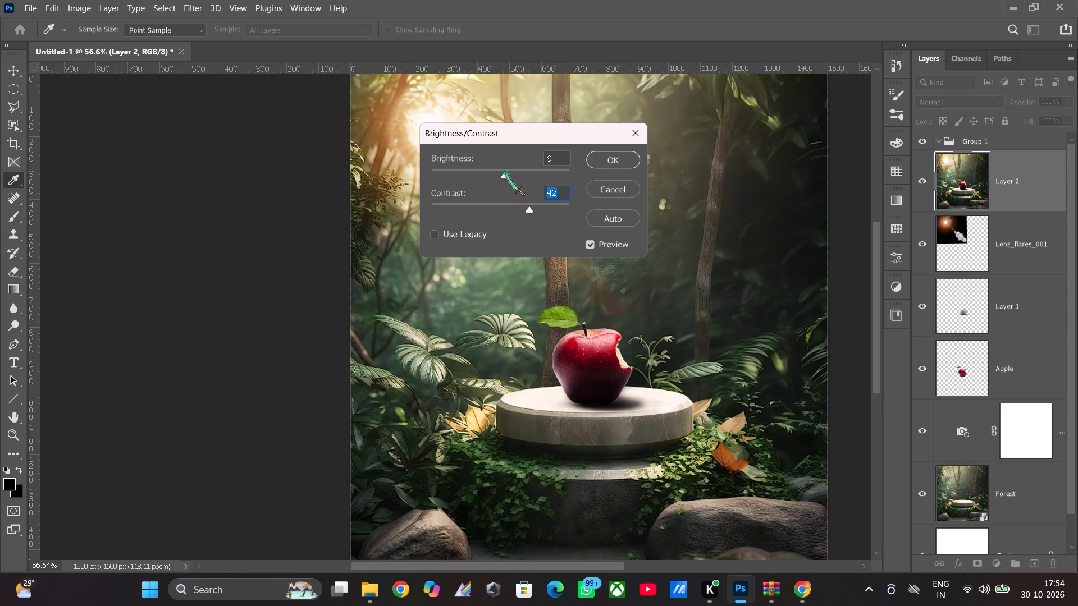
left_click(506, 171)
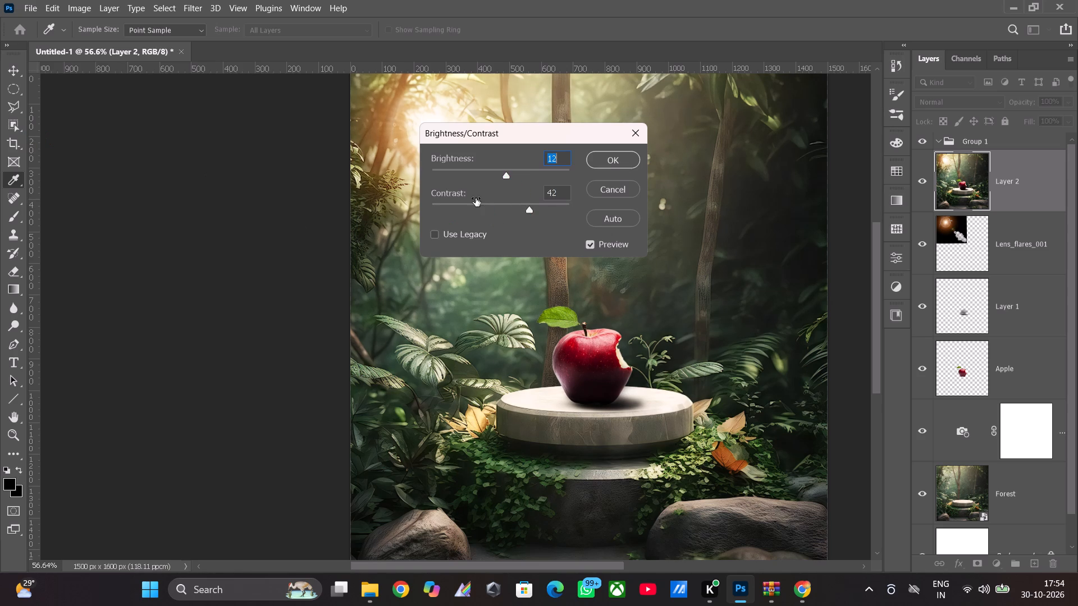
left_click(613, 157)
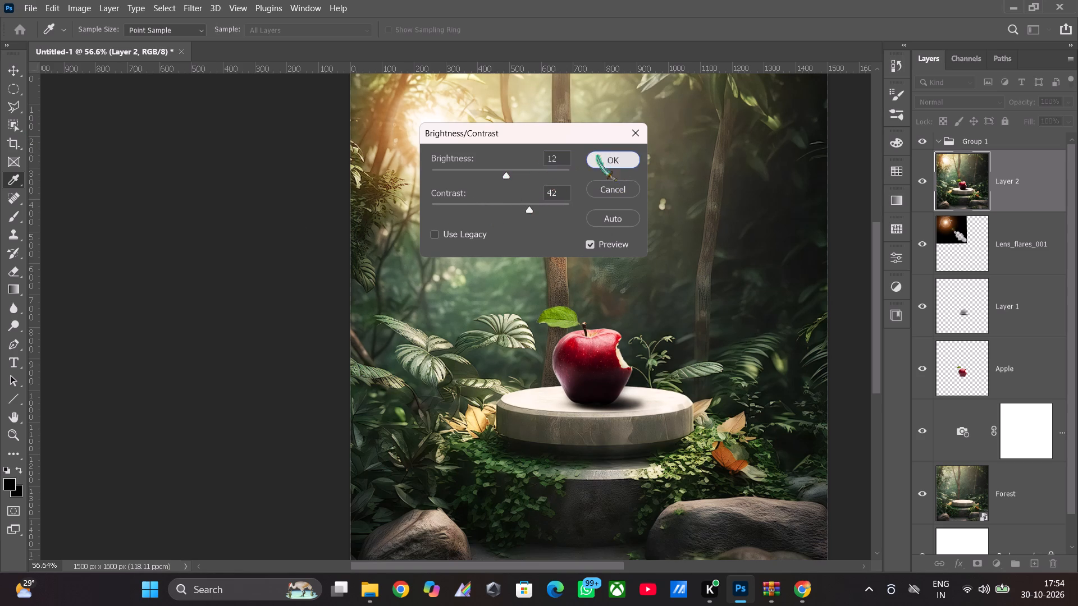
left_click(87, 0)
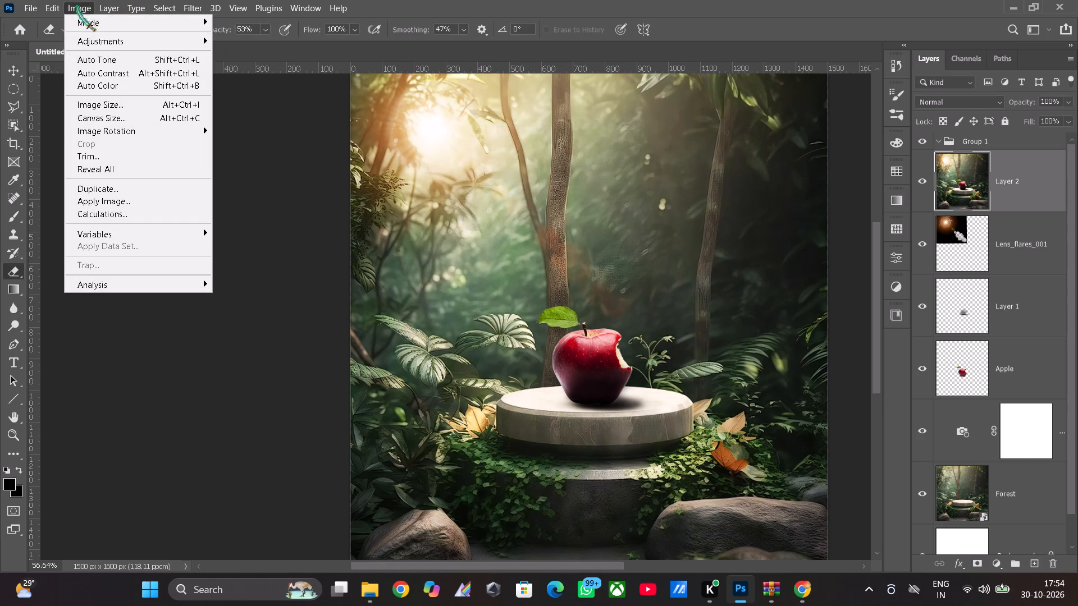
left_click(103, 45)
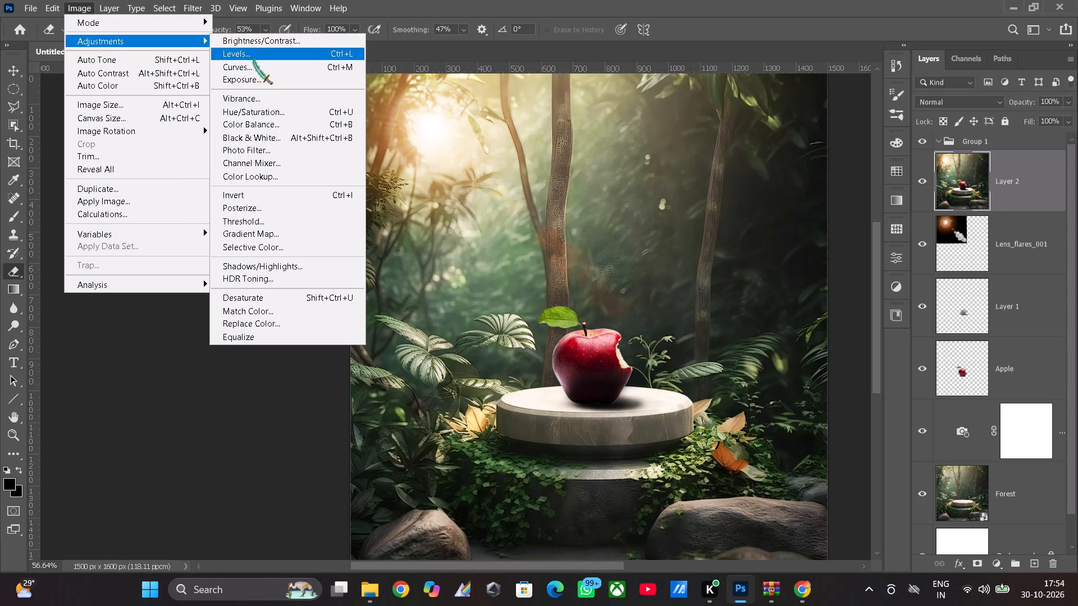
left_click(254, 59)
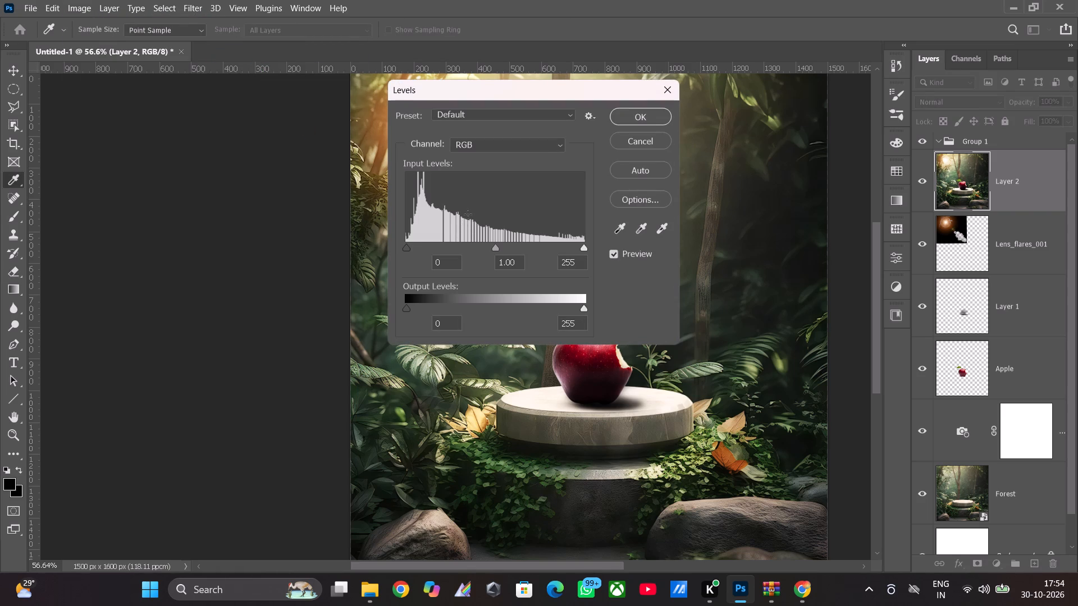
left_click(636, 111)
Start a Curves adjustment on the merged composition layer and darken the RGB curve slightly, mapping input 110 to output 96.
left_click(80, 3)
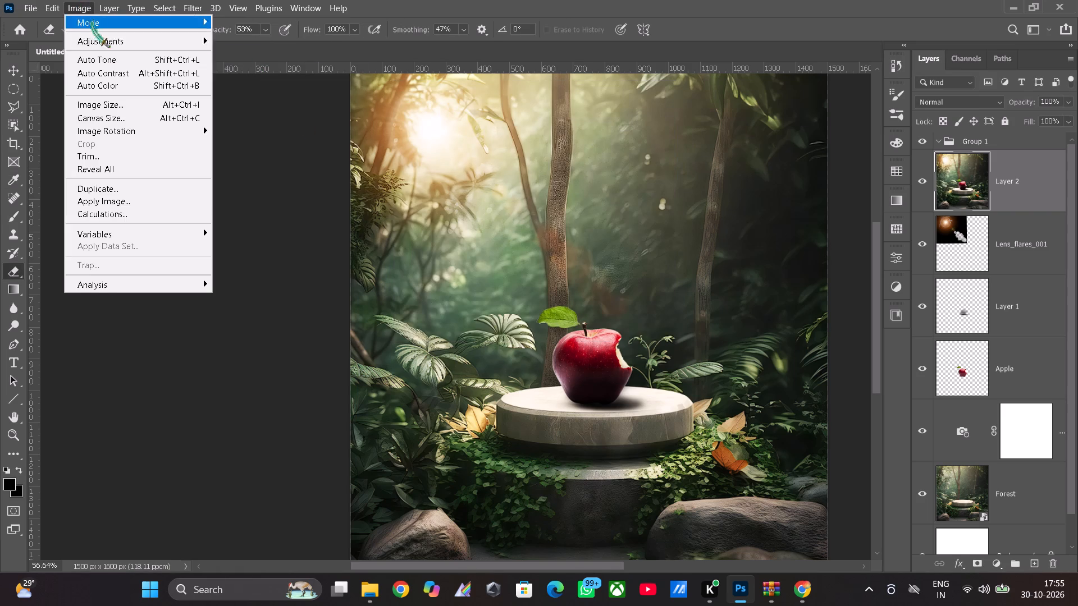
left_click(232, 64)
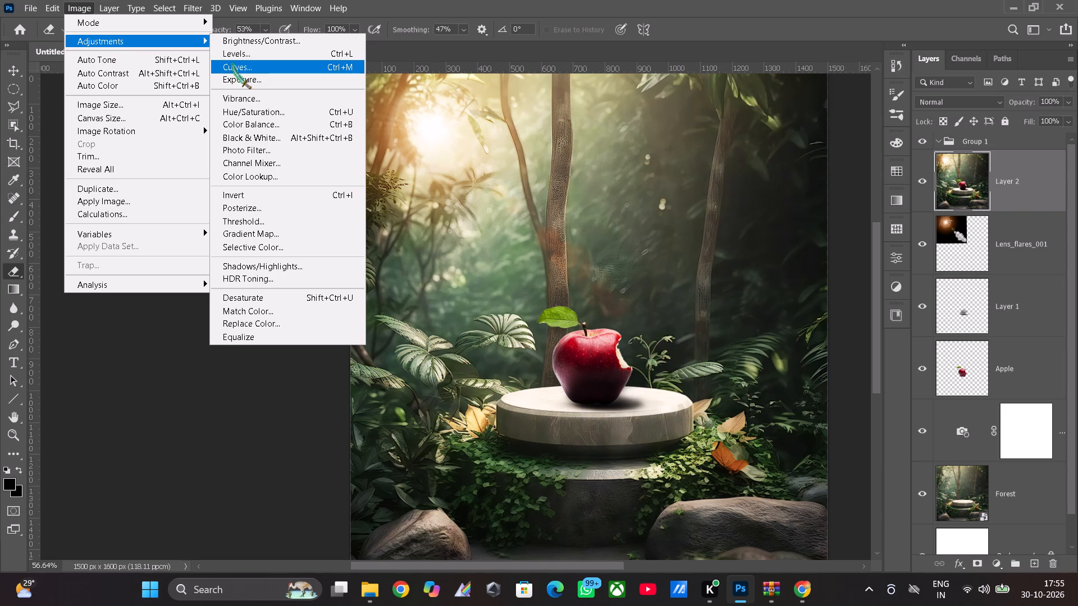
left_click_drag(467, 77, 369, 102)
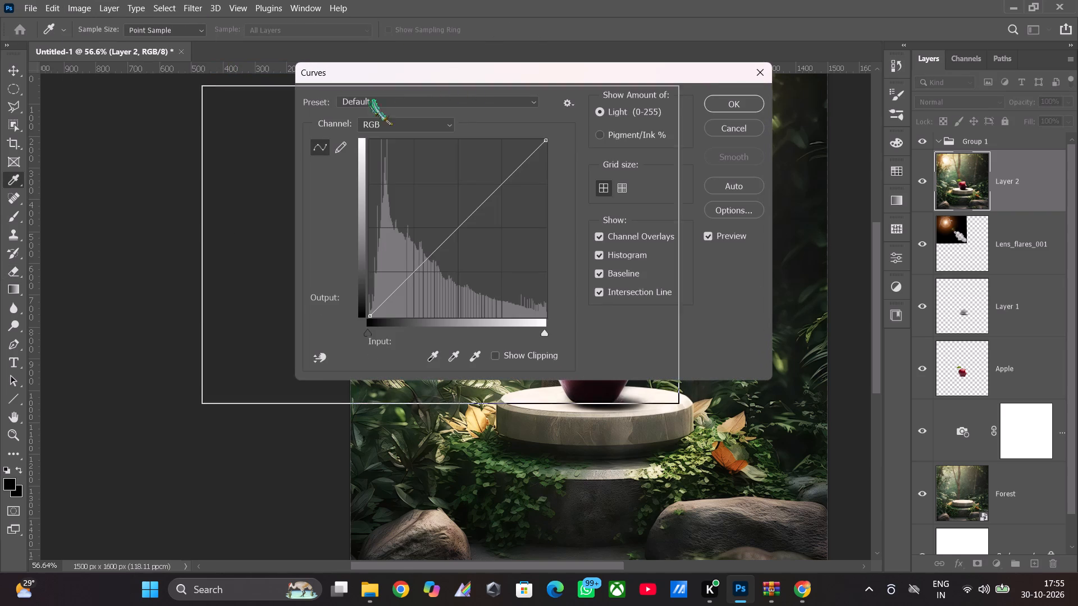
left_click_drag(369, 102, 197, 159)
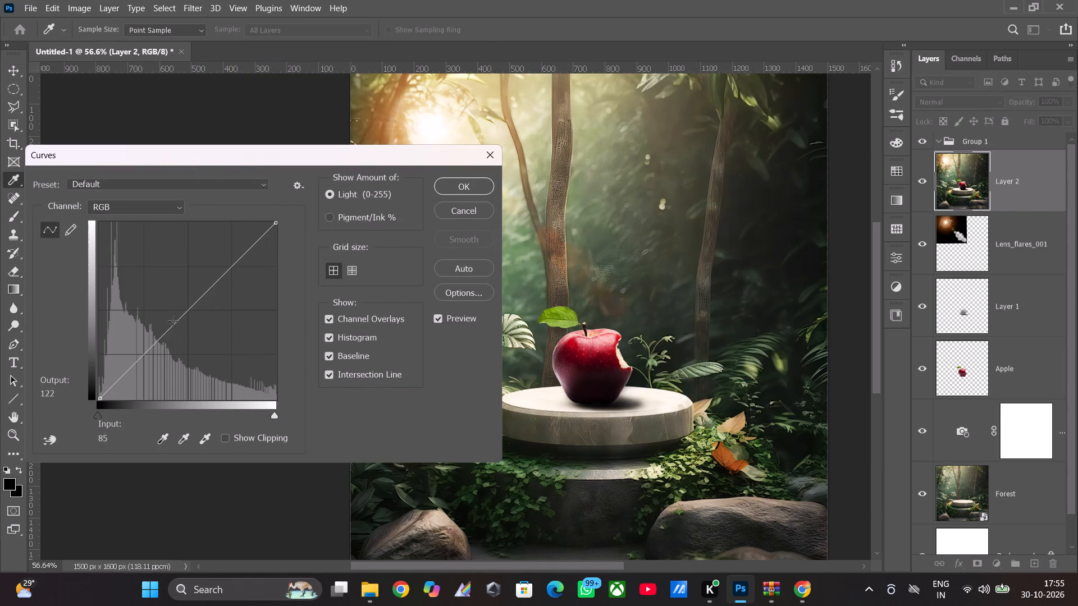
left_click_drag(179, 319, 188, 342)
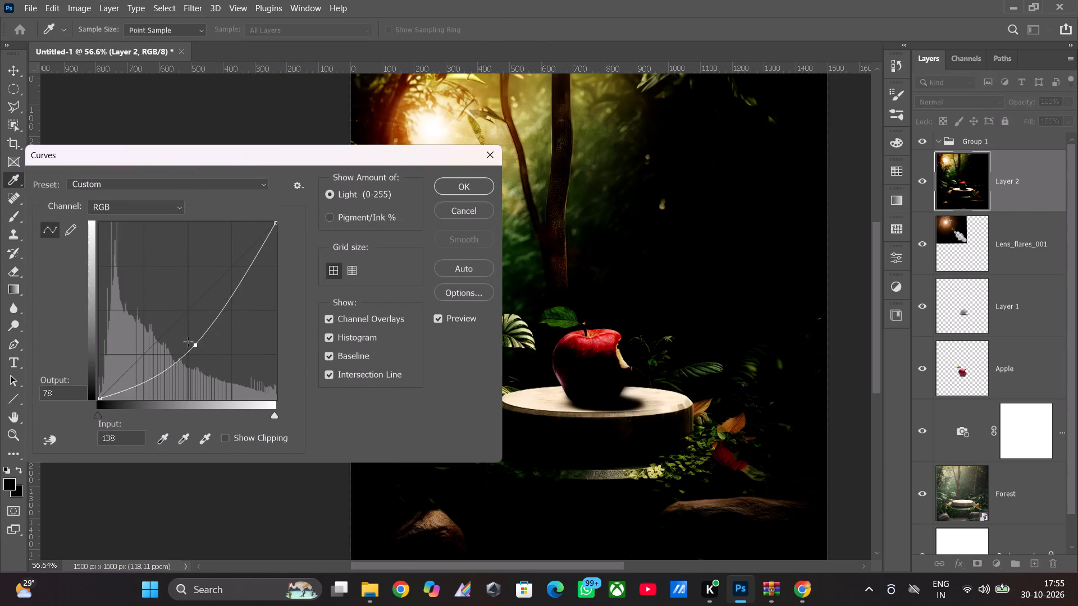
left_click_drag(188, 342, 175, 342)
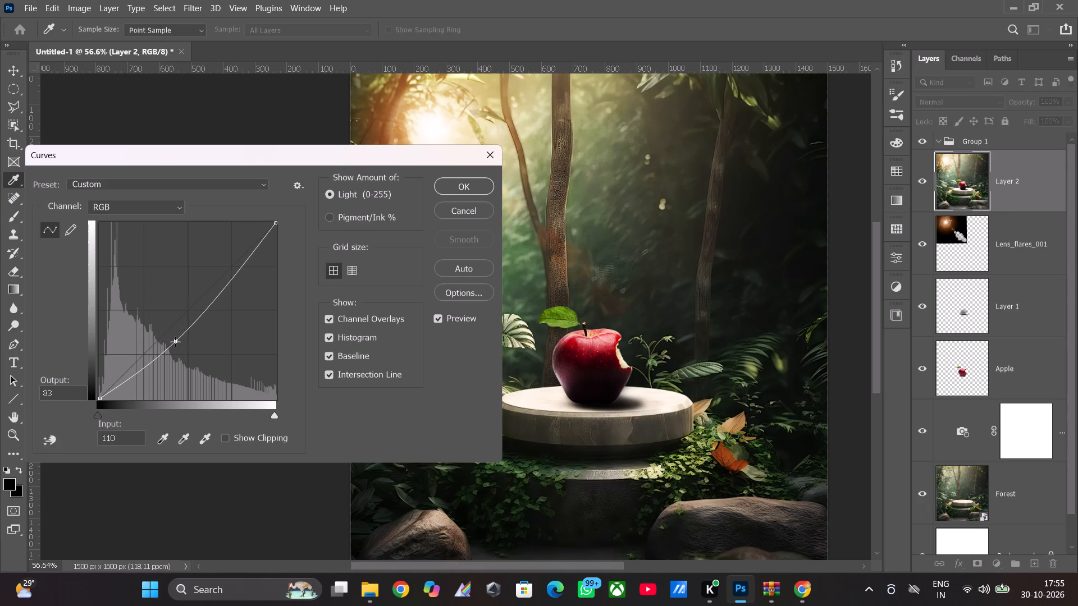
left_click_drag(175, 342, 175, 334)
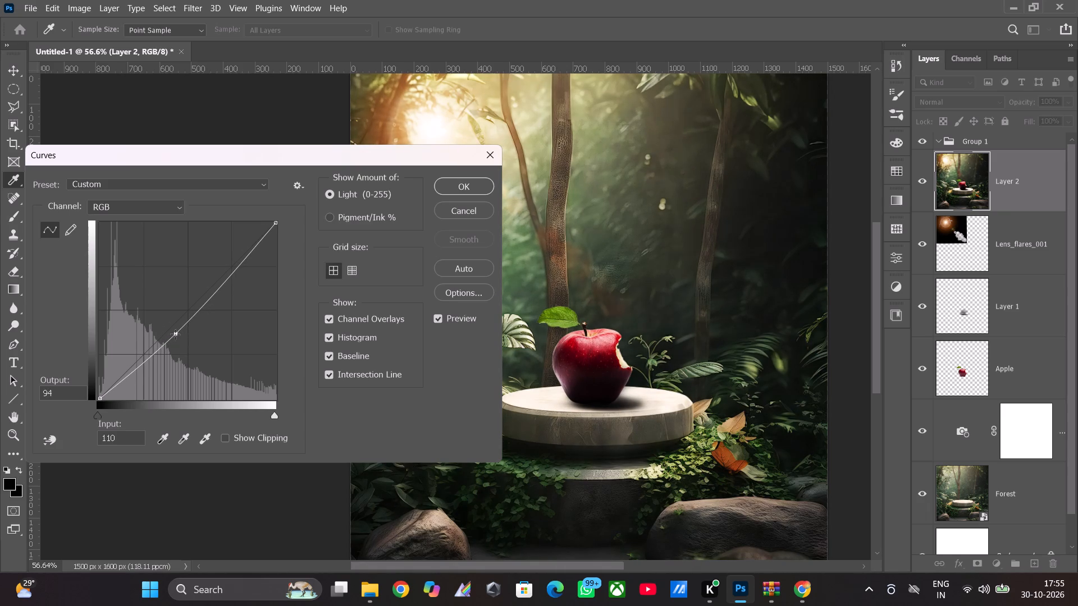
left_click_drag(175, 334, 175, 334)
left_click_drag(175, 334, 175, 333)
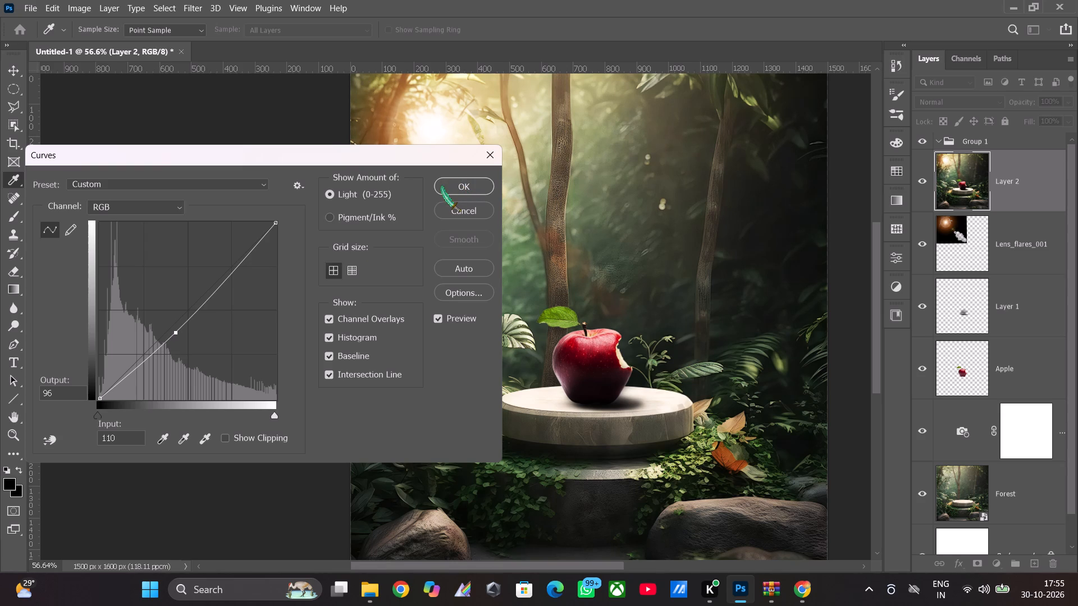
Shape the Green channel curve with points at input 173, output 179 and input 52, output 50, and apply Curves.
left_click(165, 209)
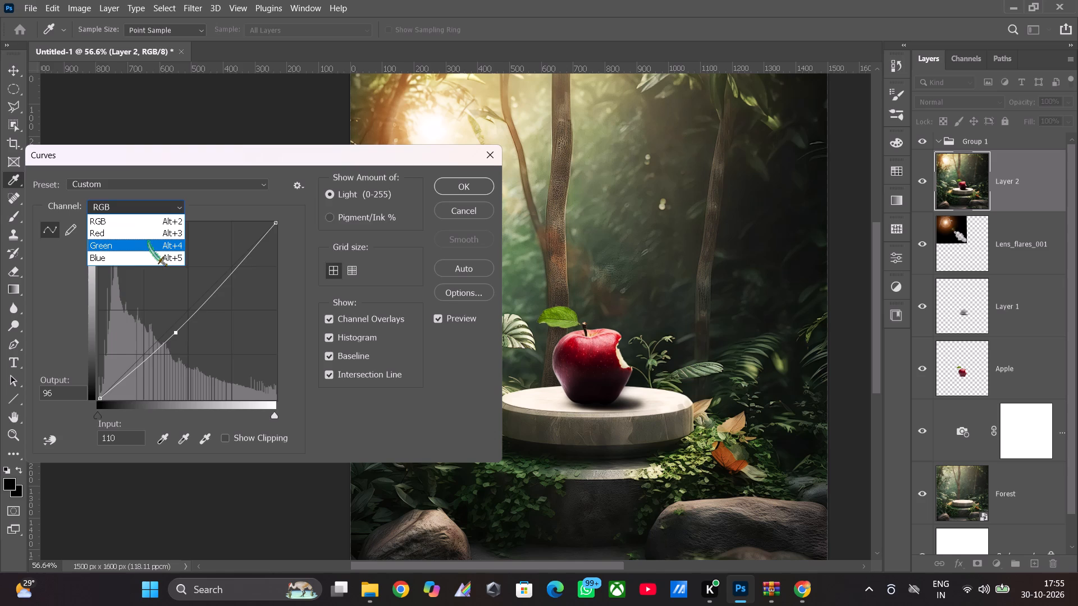
left_click(148, 241)
left_click_drag(181, 314, 198, 331)
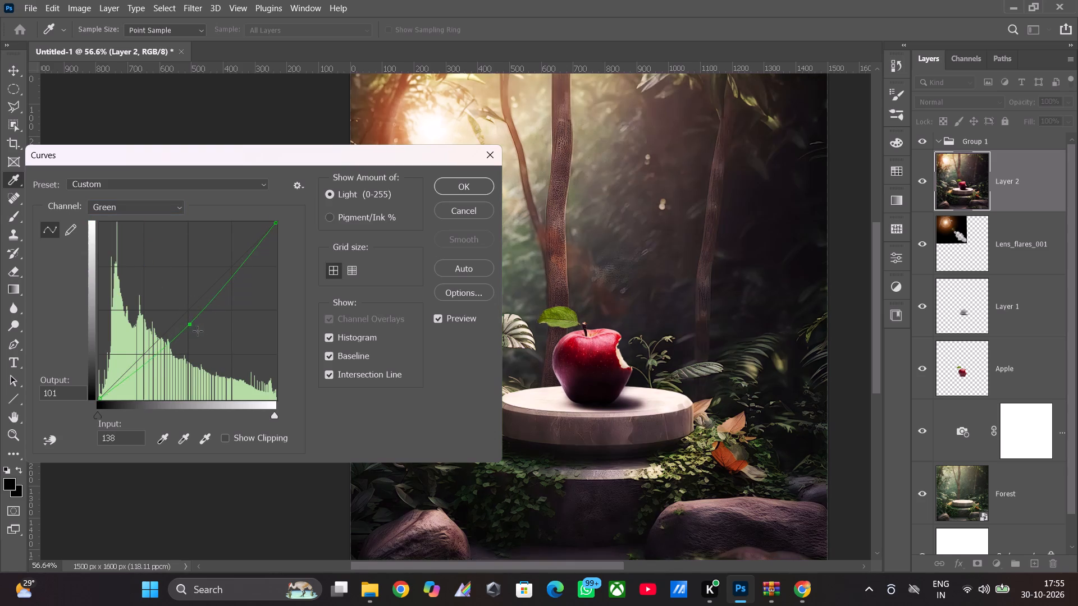
left_click_drag(198, 331, 175, 301)
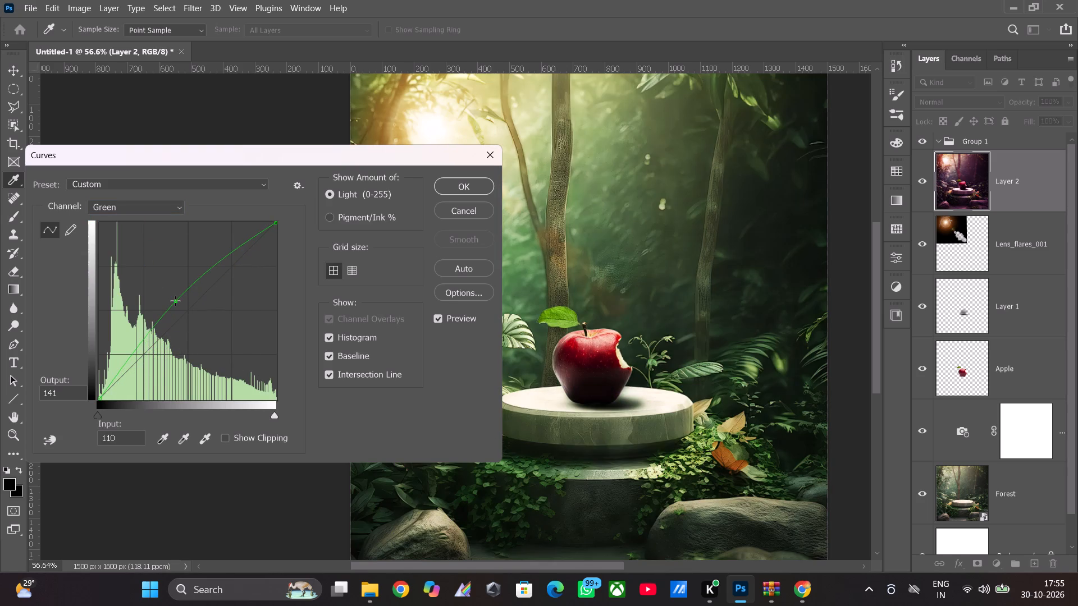
left_click_drag(175, 301, 185, 307)
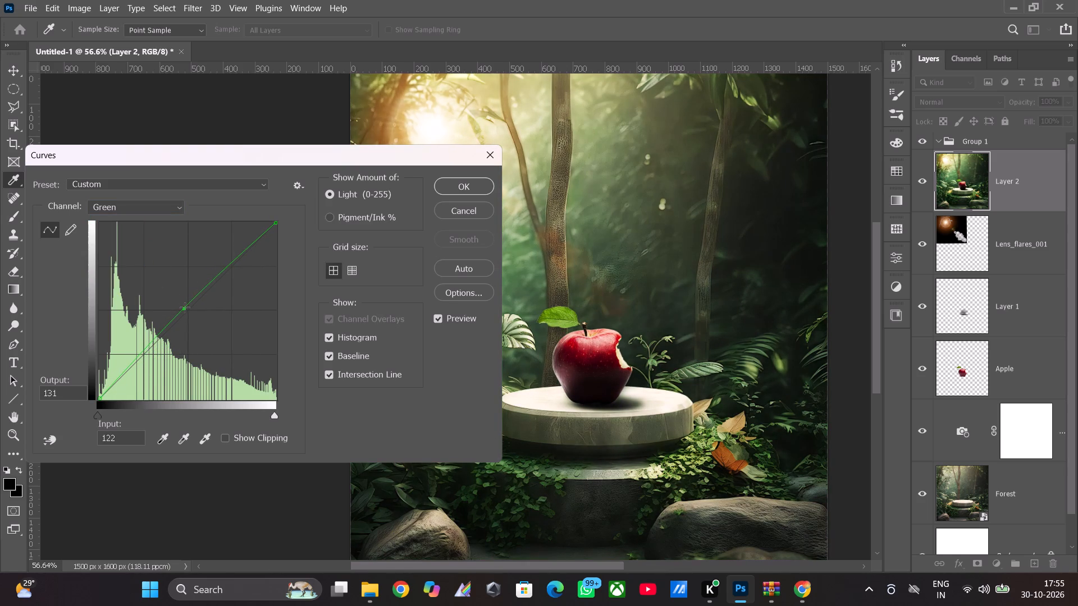
left_click_drag(185, 307, 214, 267)
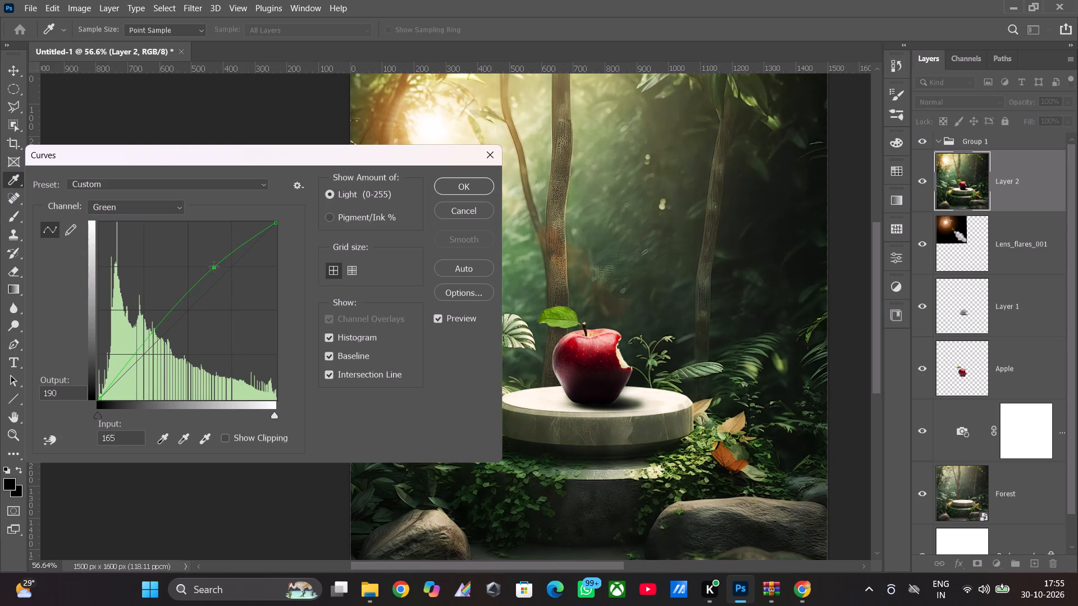
left_click_drag(214, 267, 220, 274)
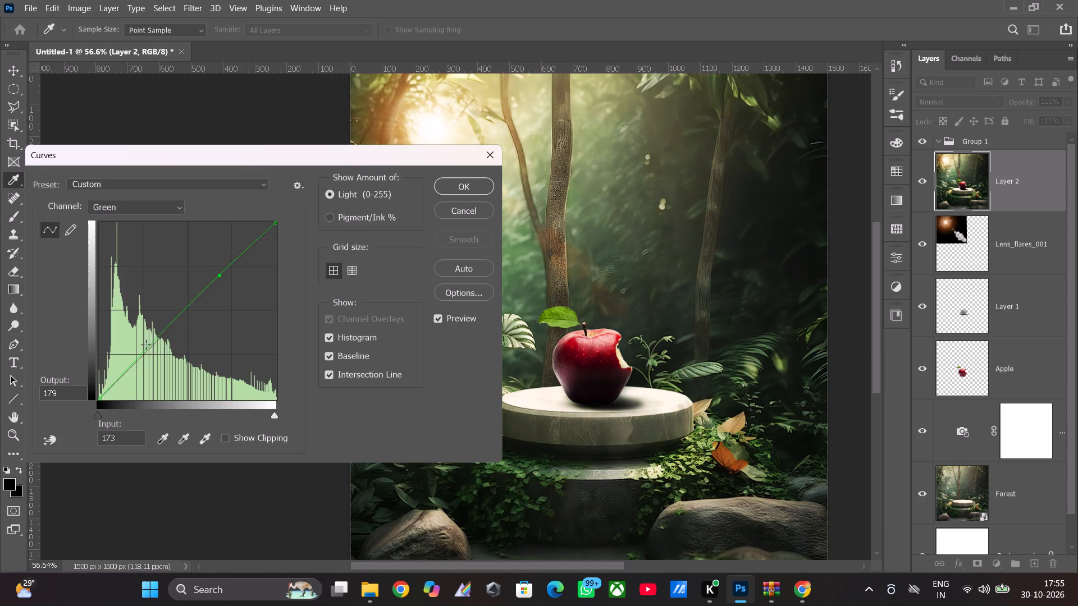
left_click_drag(136, 359, 144, 368)
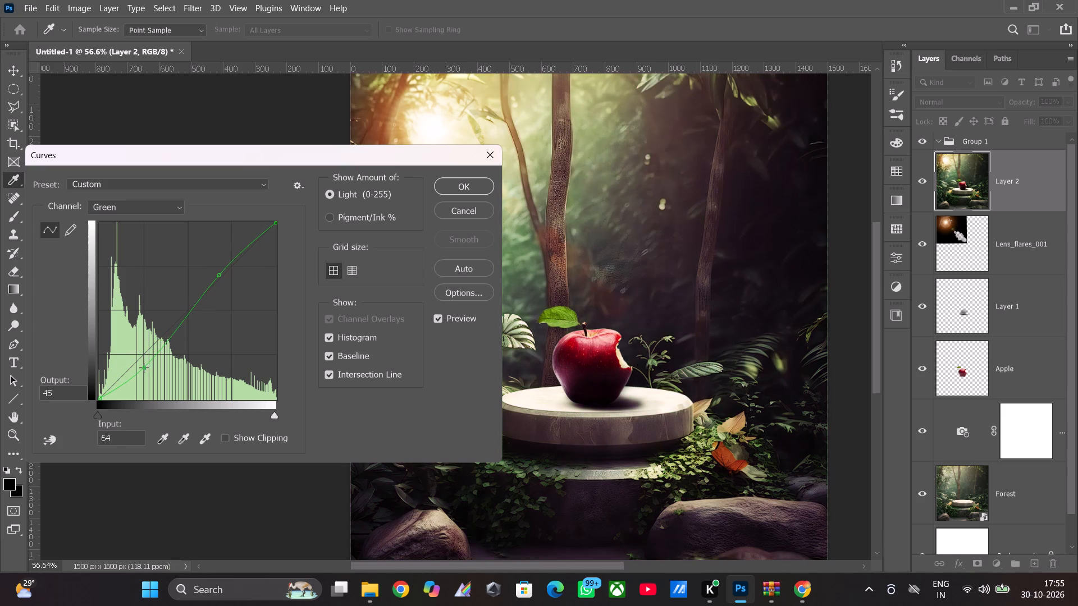
left_click_drag(144, 368, 124, 361)
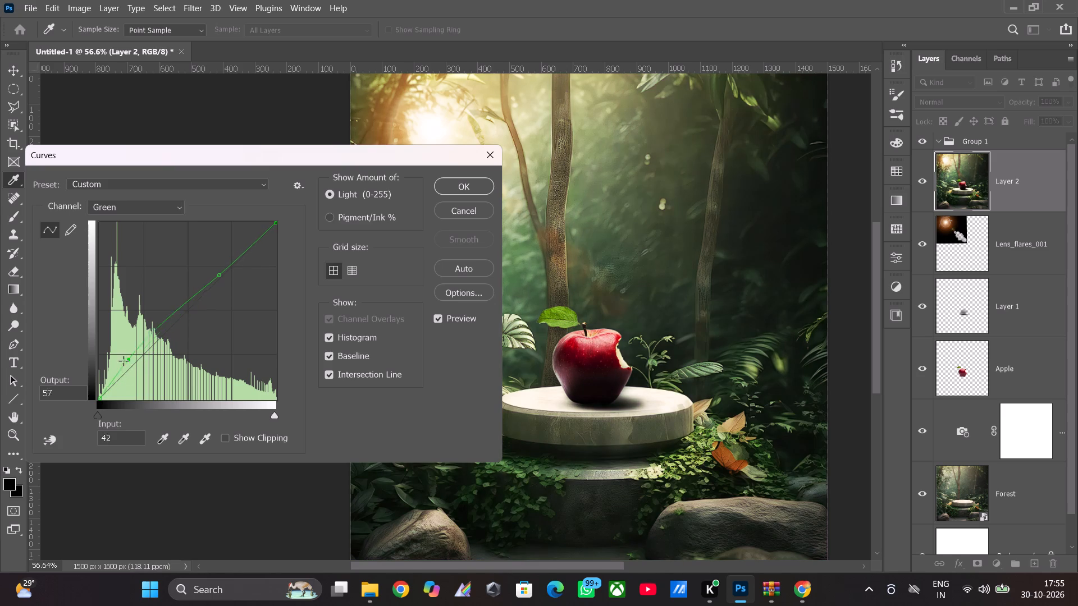
left_click_drag(124, 361, 135, 366)
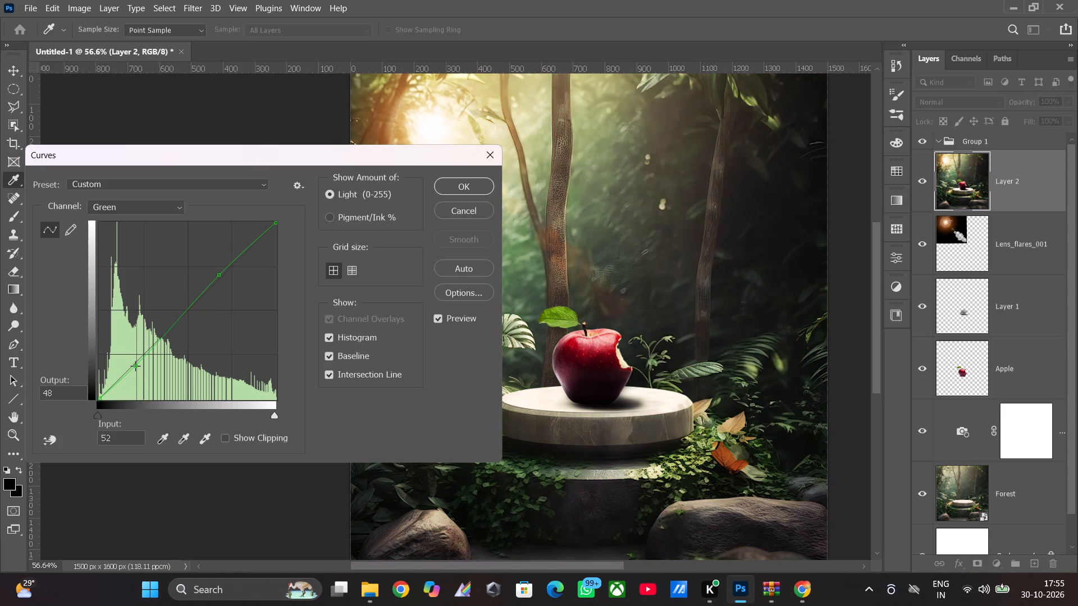
left_click_drag(135, 366, 135, 364)
left_click(462, 187)
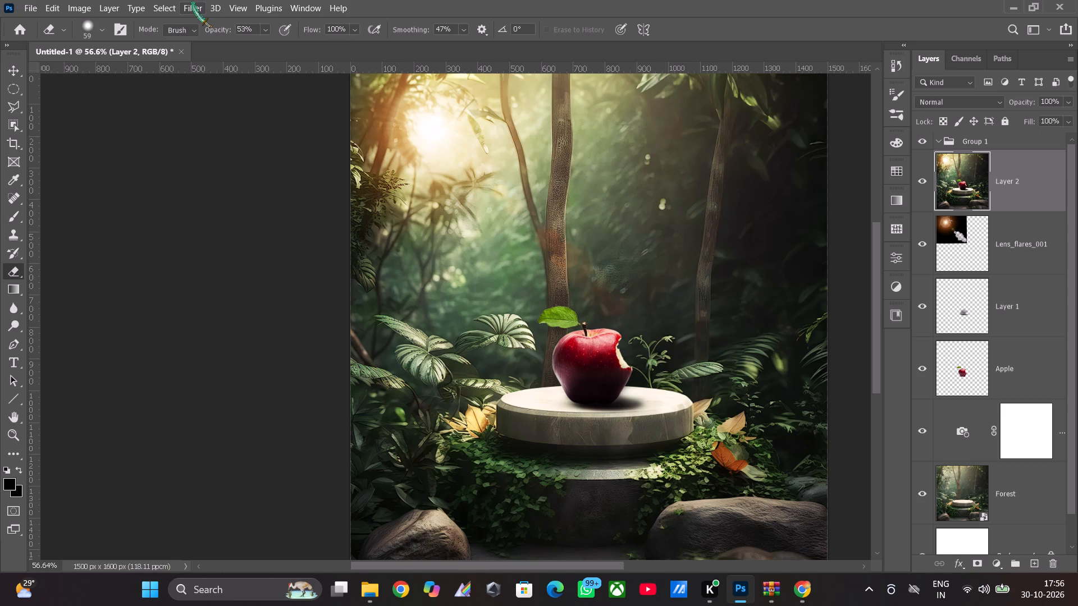
Open the list of image adjustments for the merged composition layer.
left_click(86, 9)
left_click(106, 47)
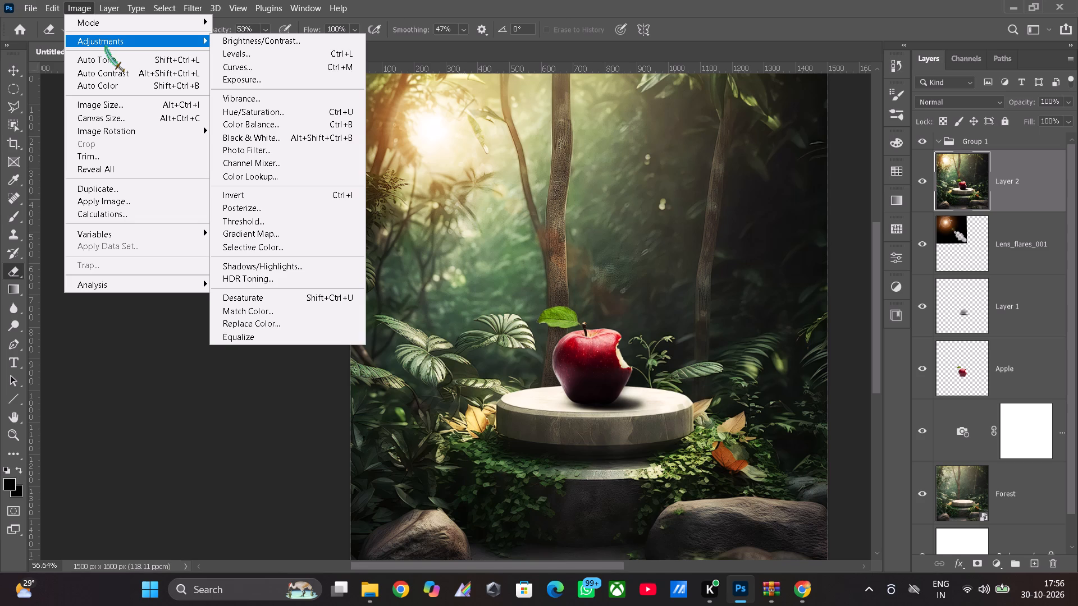
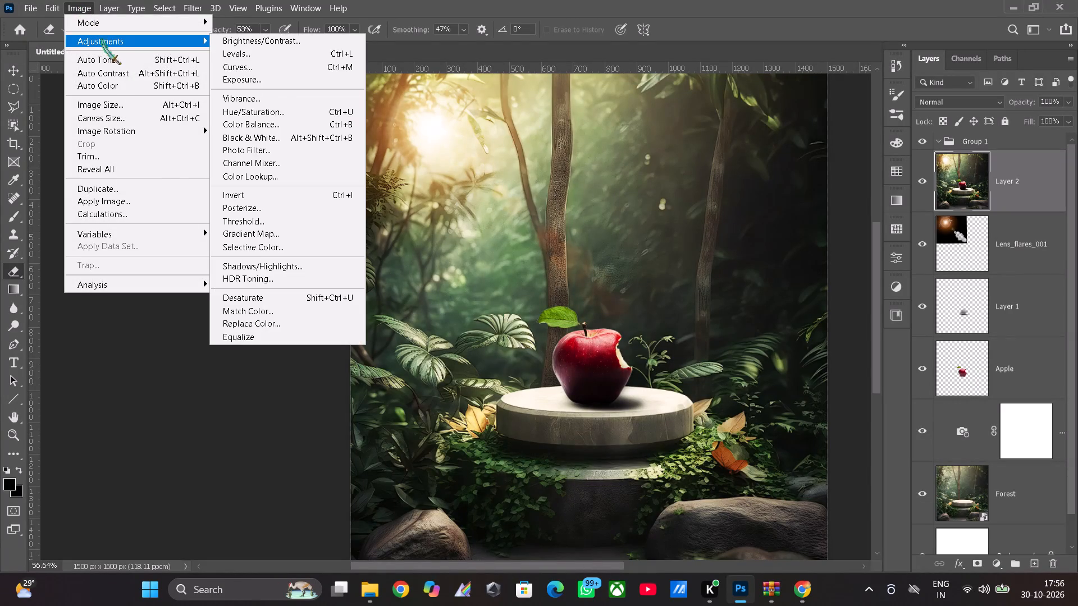
Apply a Vibrance adjustment to Layer 2 with vibrance +17 and saturation +10.
left_click(253, 99)
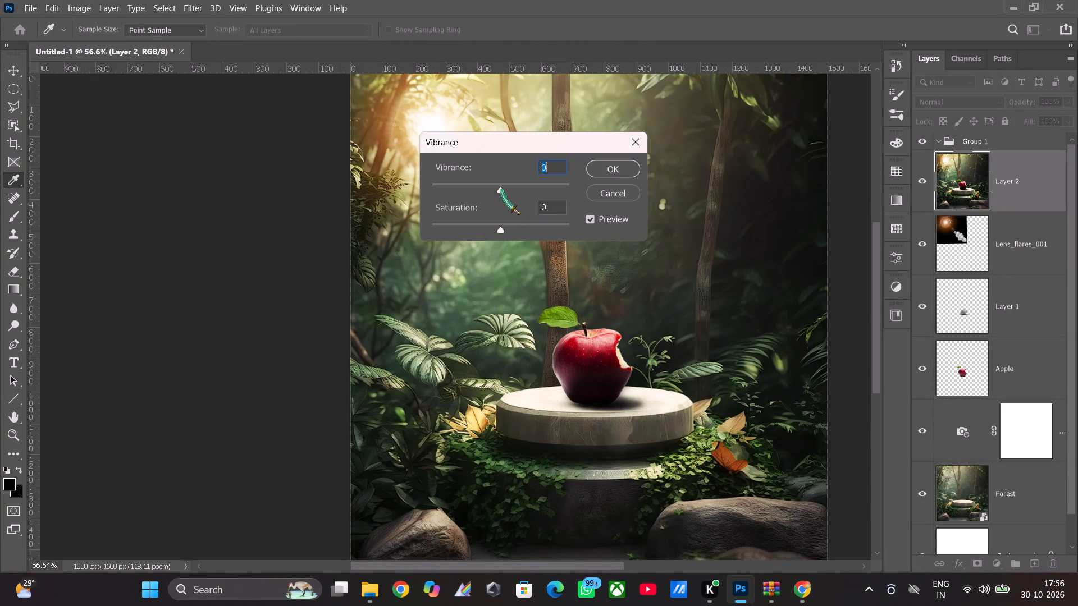
left_click_drag(501, 190, 522, 191)
left_click_drag(522, 191, 515, 194)
left_click_drag(515, 194, 515, 194)
left_click(506, 225)
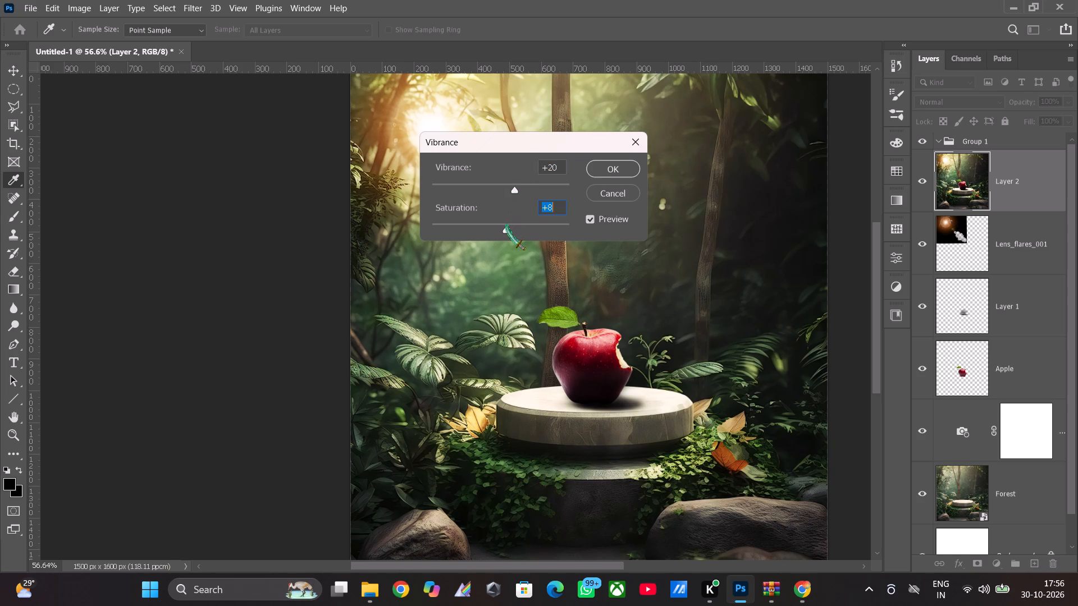
left_click(516, 226)
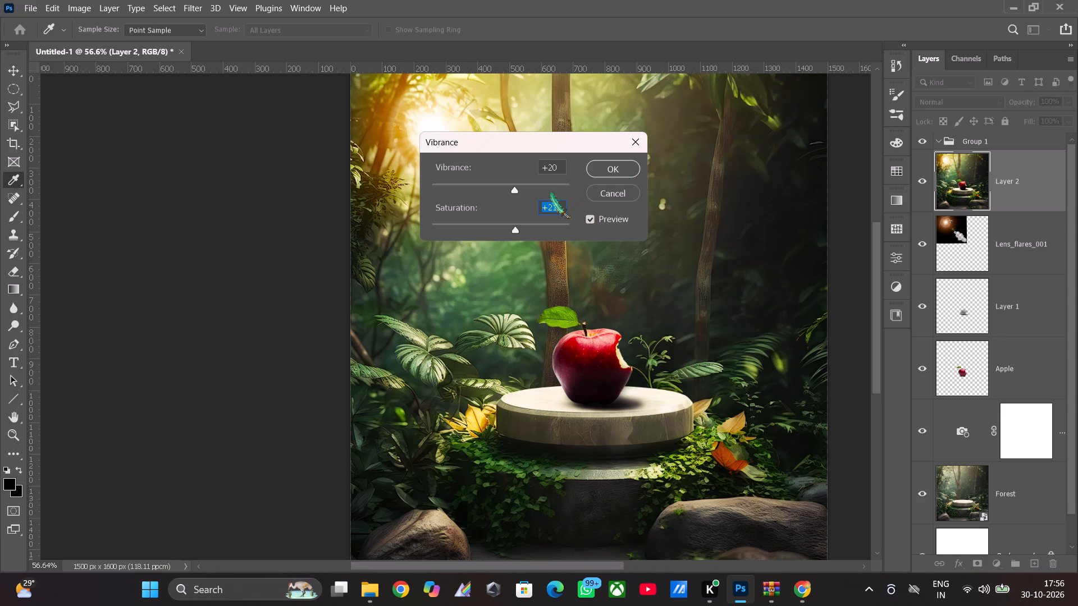
left_click(507, 221)
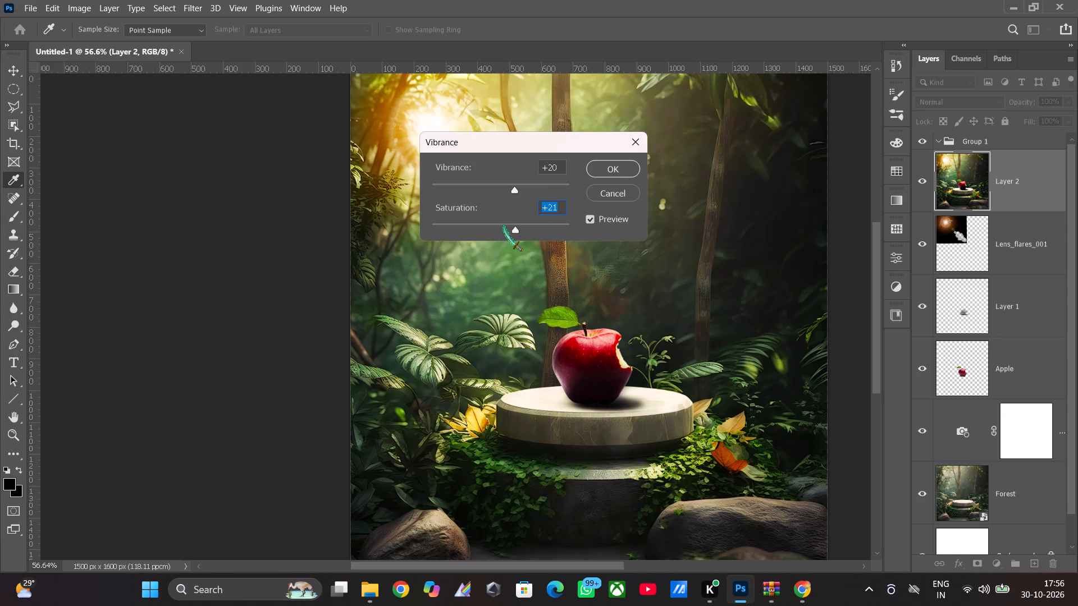
left_click(504, 226)
left_click(506, 226)
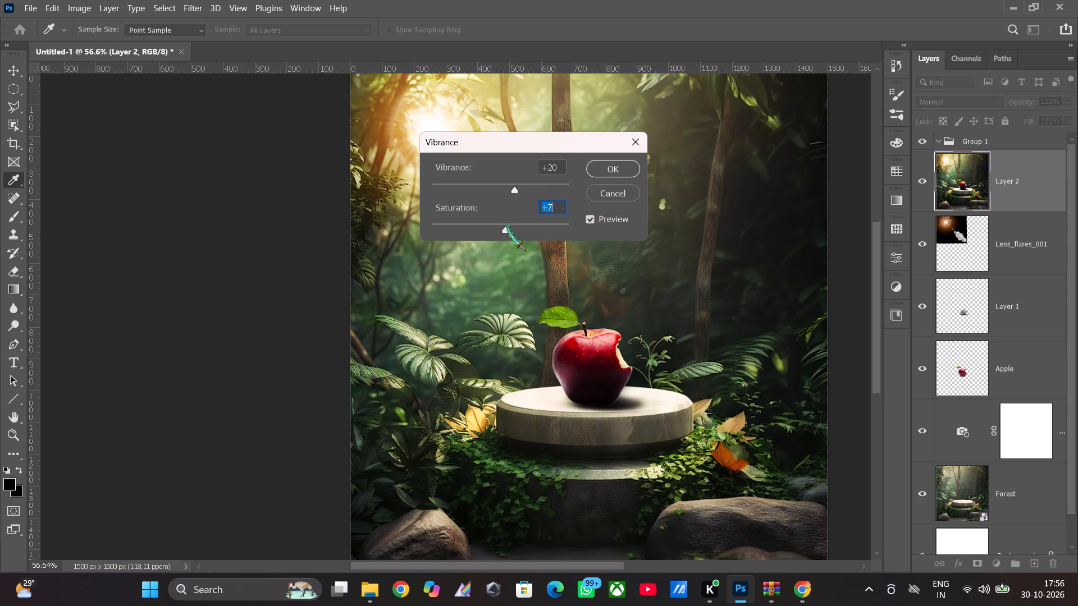
left_click(508, 226)
left_click(511, 185)
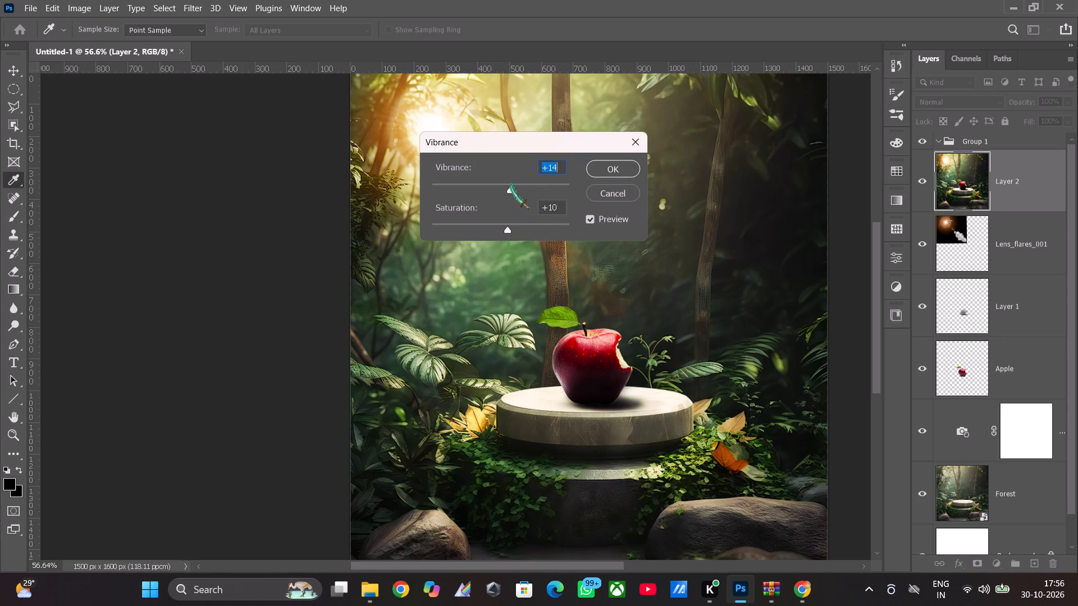
left_click(519, 186)
left_click(513, 186)
left_click(610, 165)
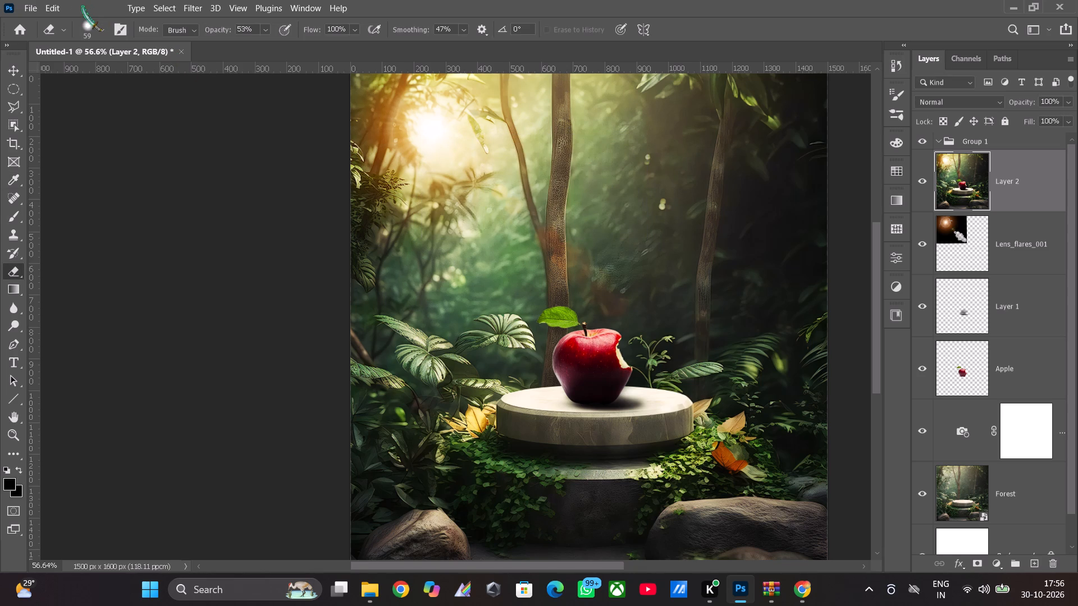
Start a Color Balance adjustment on Layer 2 and set the midtones to cyan-red +6, magenta-green +11 and yellow-blue +19.
left_click(83, 6)
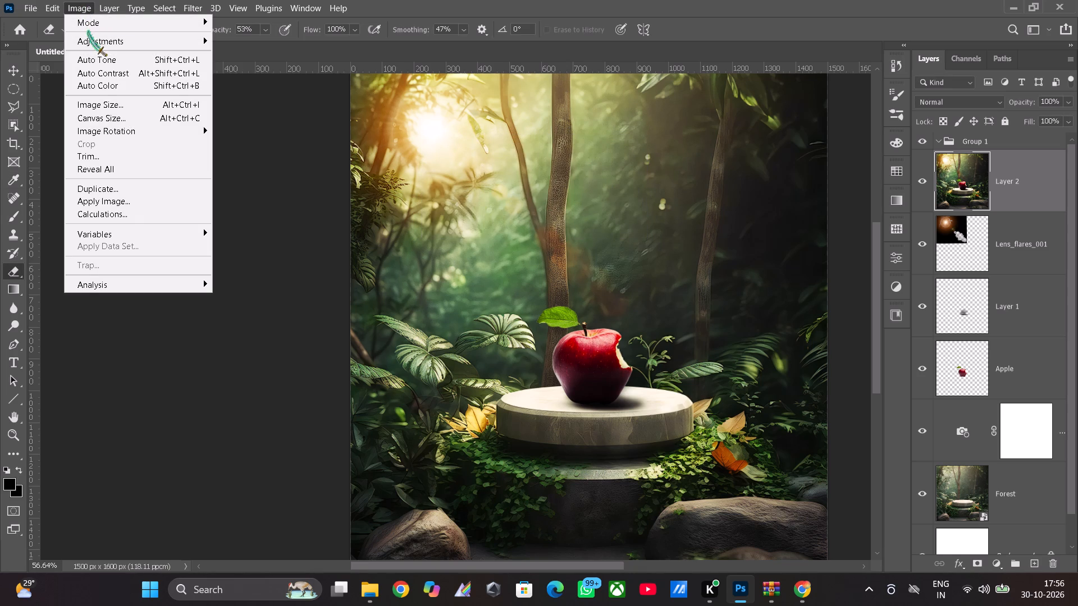
left_click(89, 43)
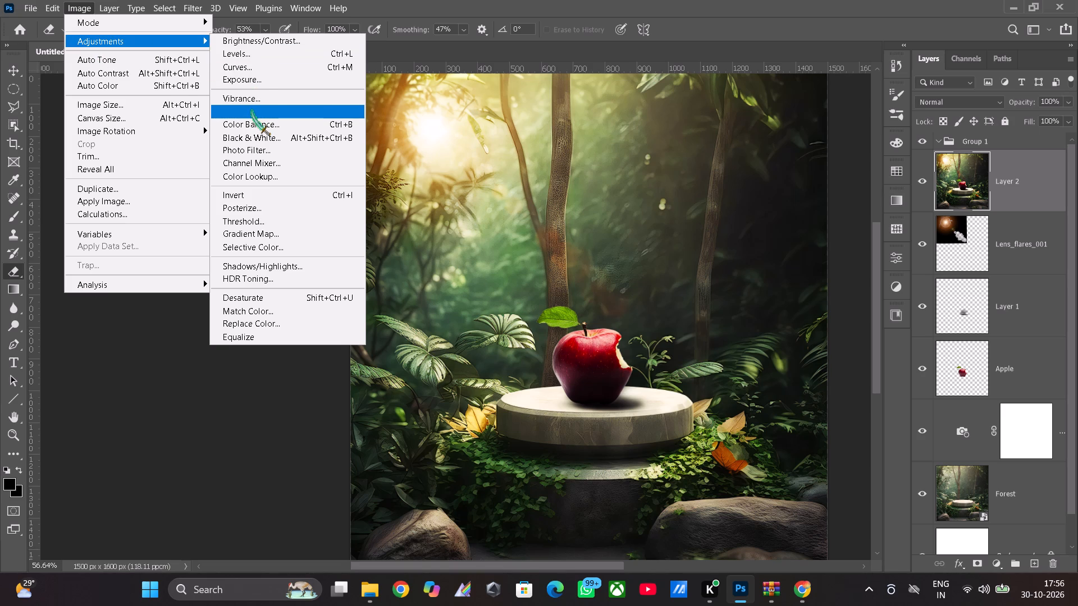
left_click(252, 123)
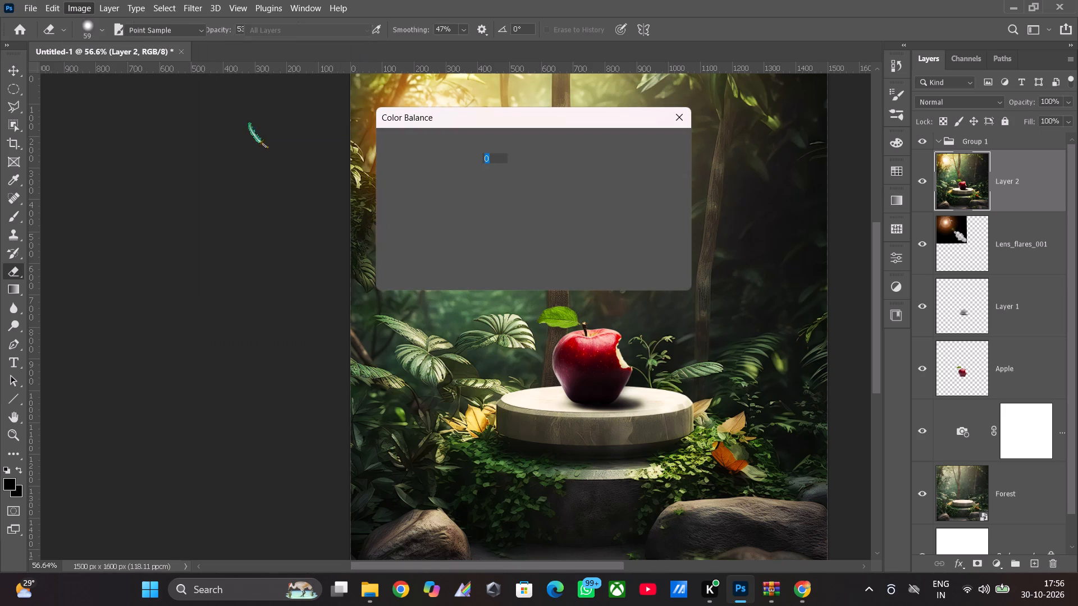
left_click_drag(505, 197, 492, 198)
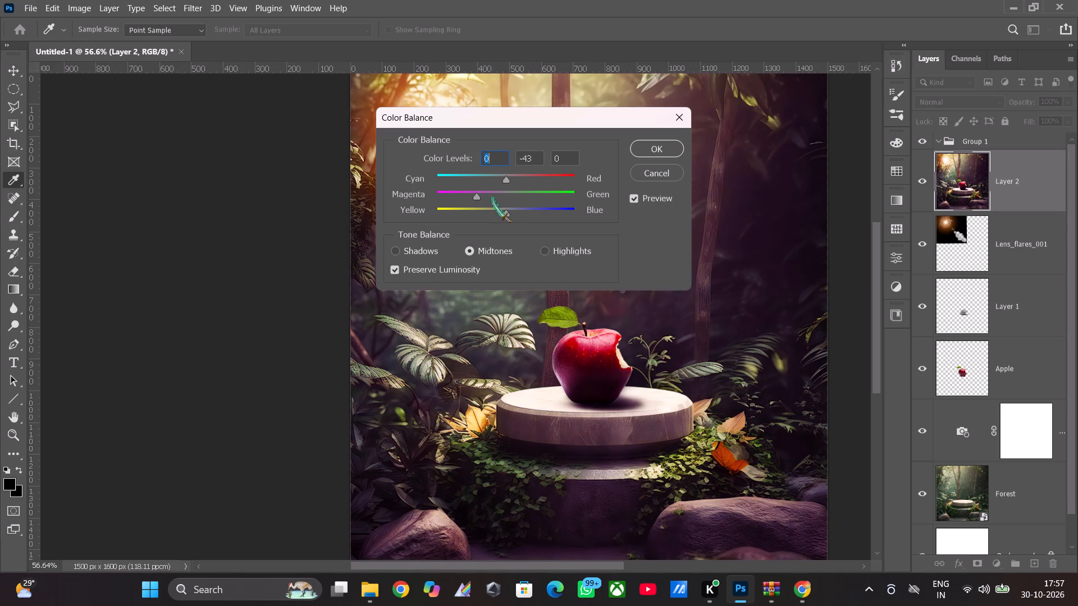
left_click_drag(492, 198, 513, 199)
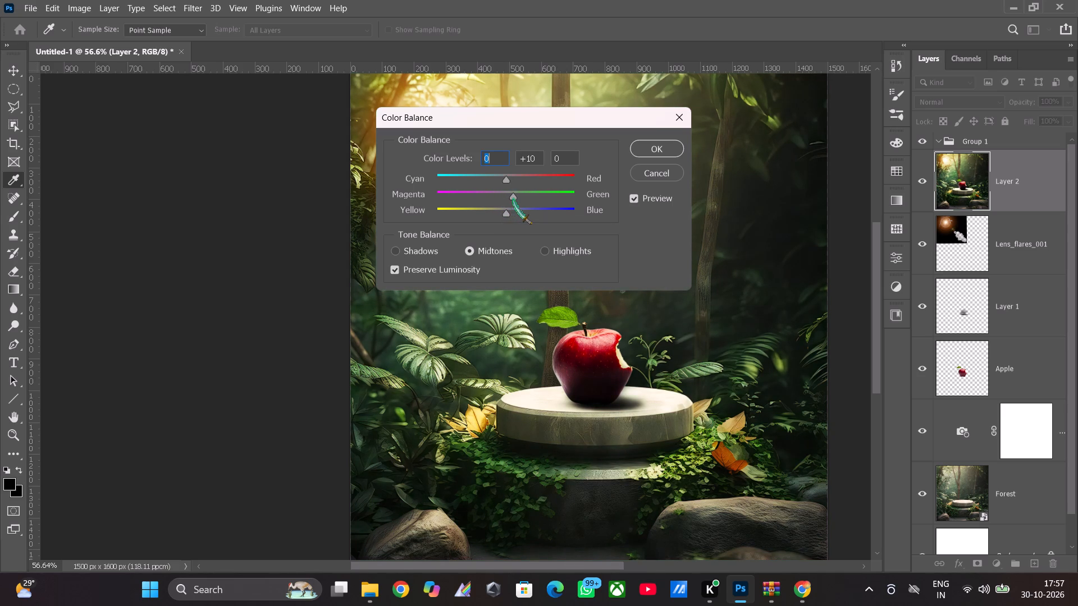
left_click_drag(513, 199, 514, 199)
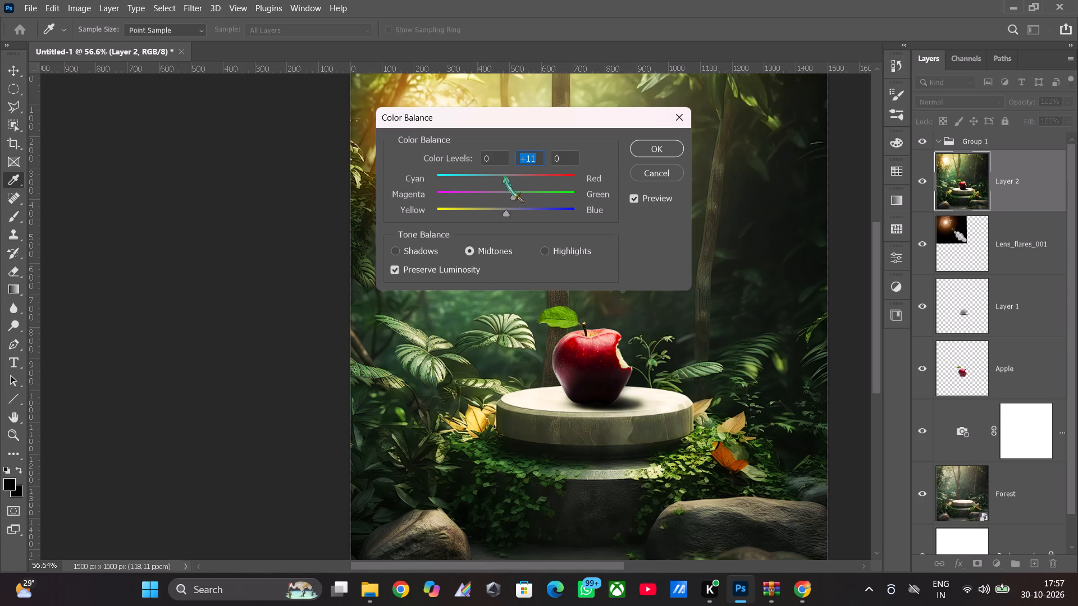
left_click(514, 177)
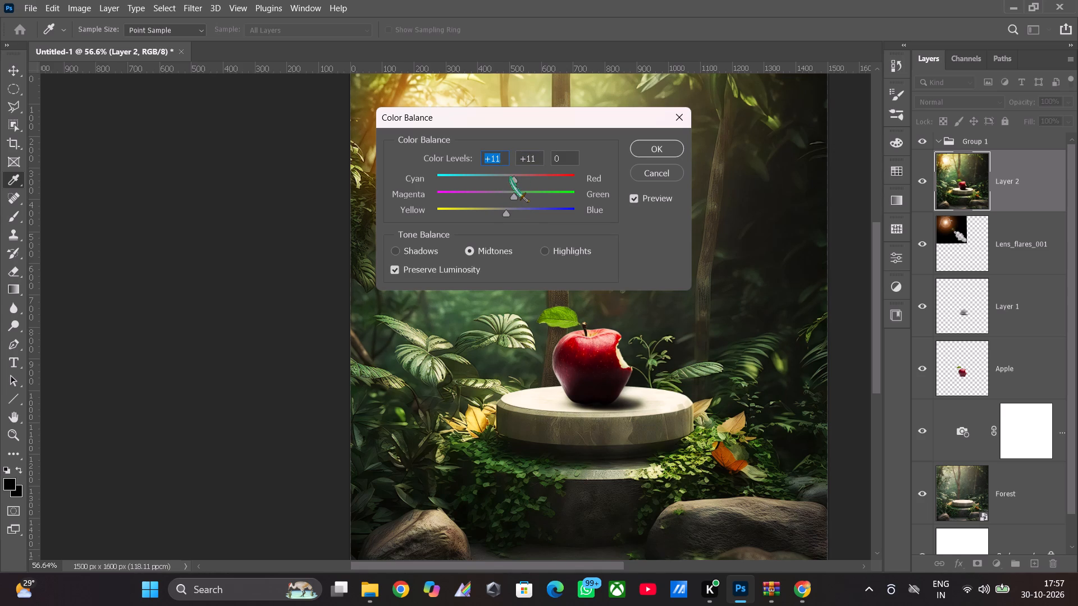
left_click(510, 177)
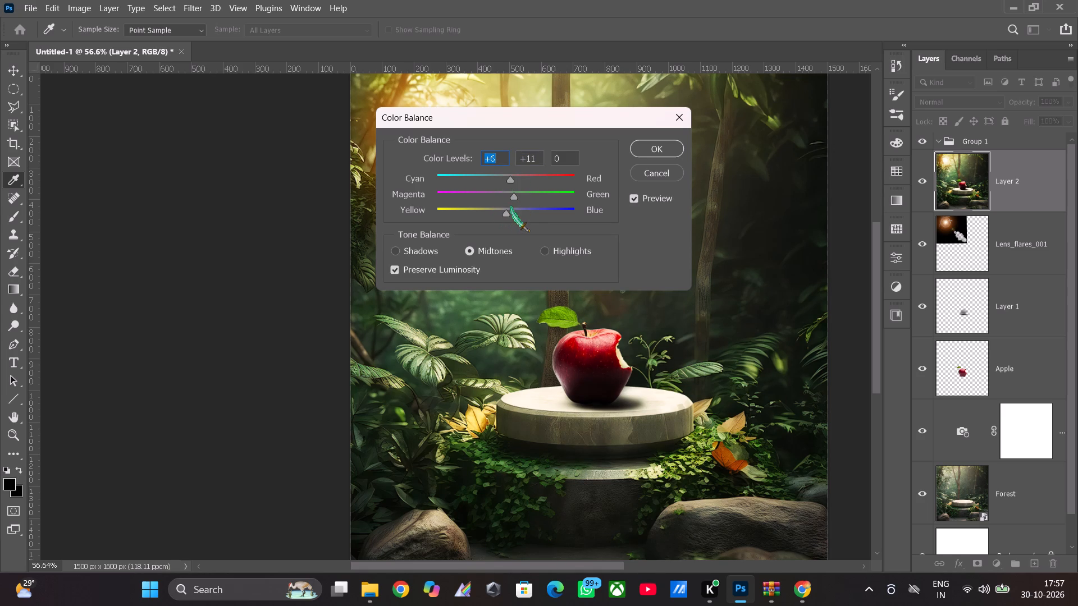
left_click(511, 207)
left_click(500, 212)
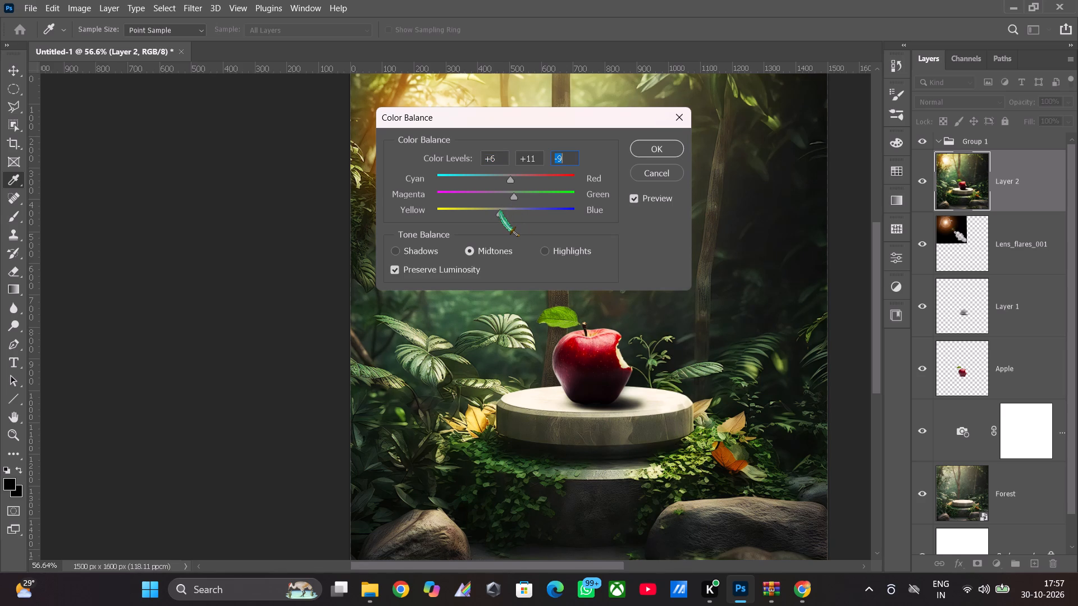
left_click_drag(500, 212, 517, 213)
left_click_drag(517, 213, 519, 215)
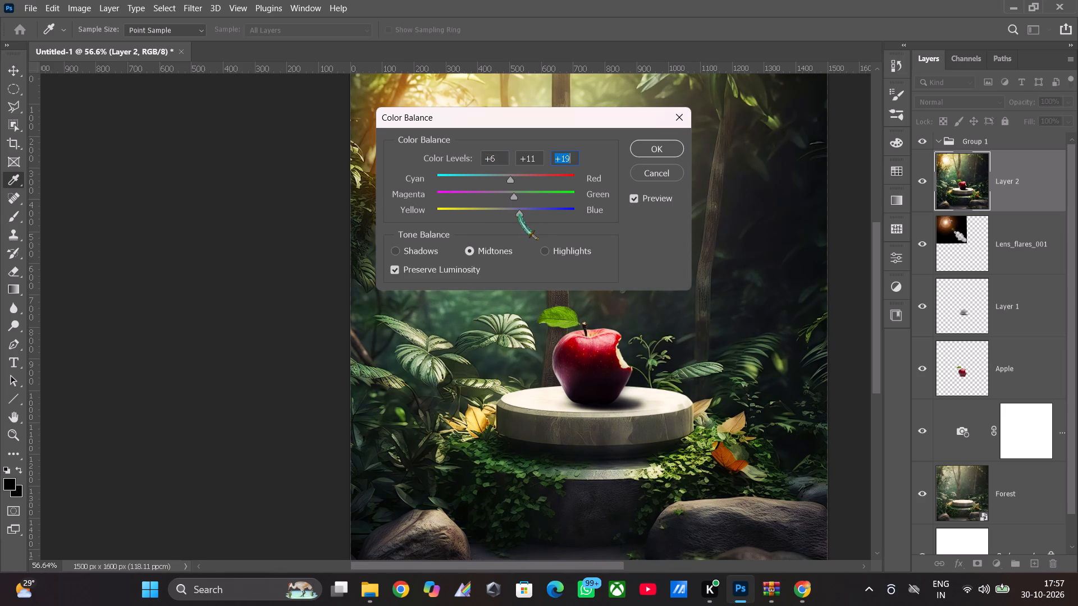
Set the Color Balance shadows to cyan-red +8, magenta-green +9 and yellow-blue -9.
left_click(398, 251)
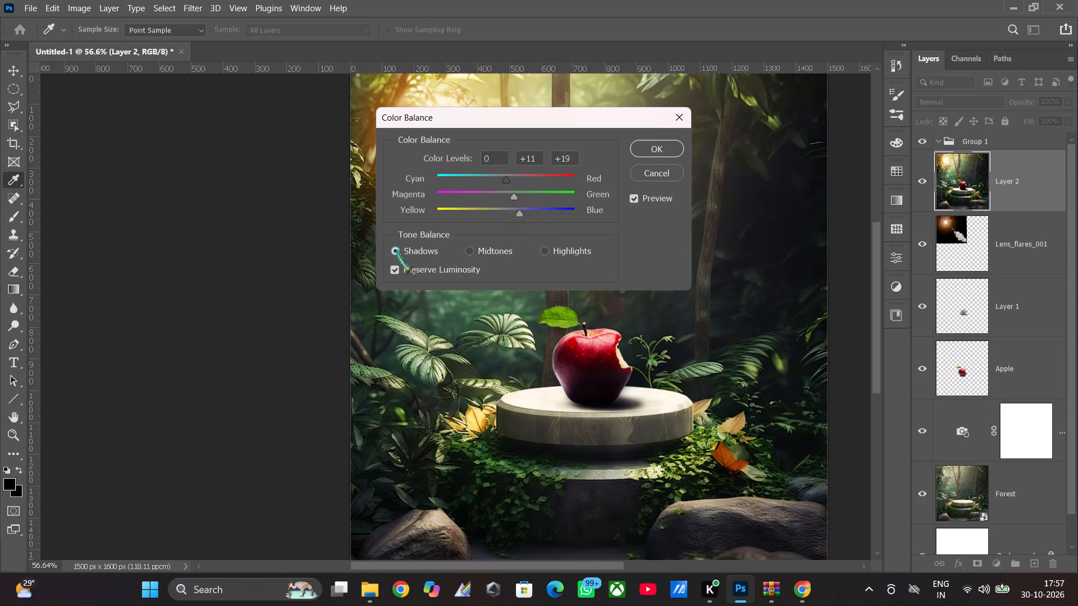
left_click(513, 193)
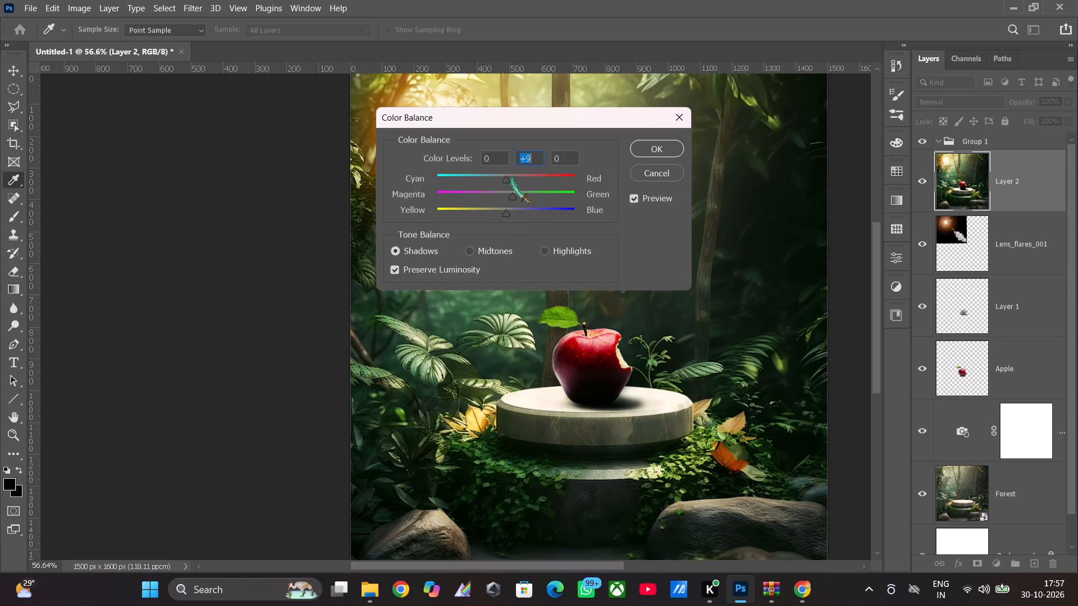
left_click(512, 178)
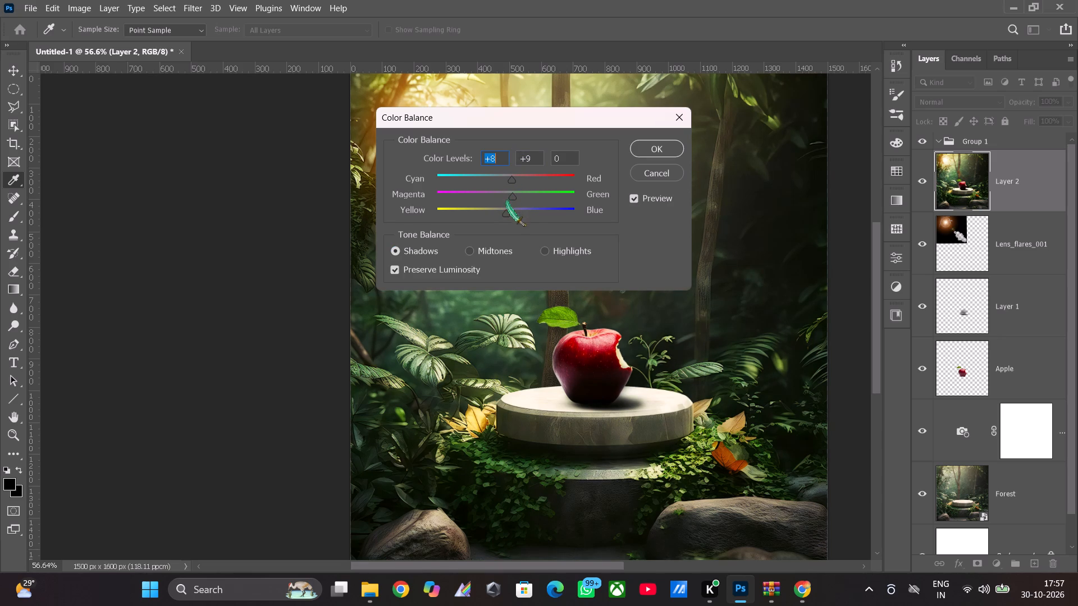
left_click(512, 209)
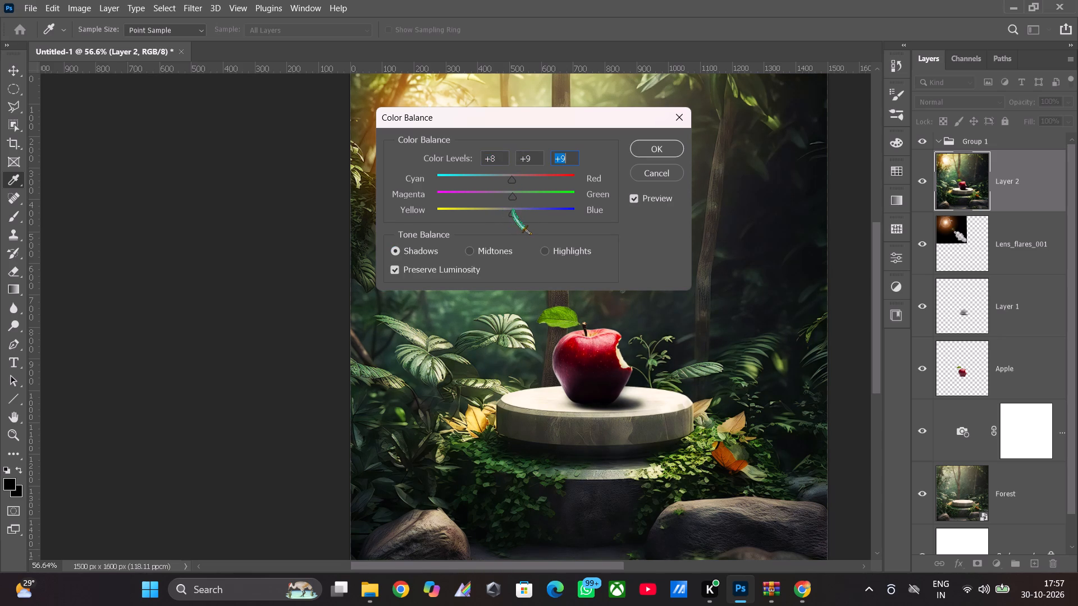
left_click(500, 212)
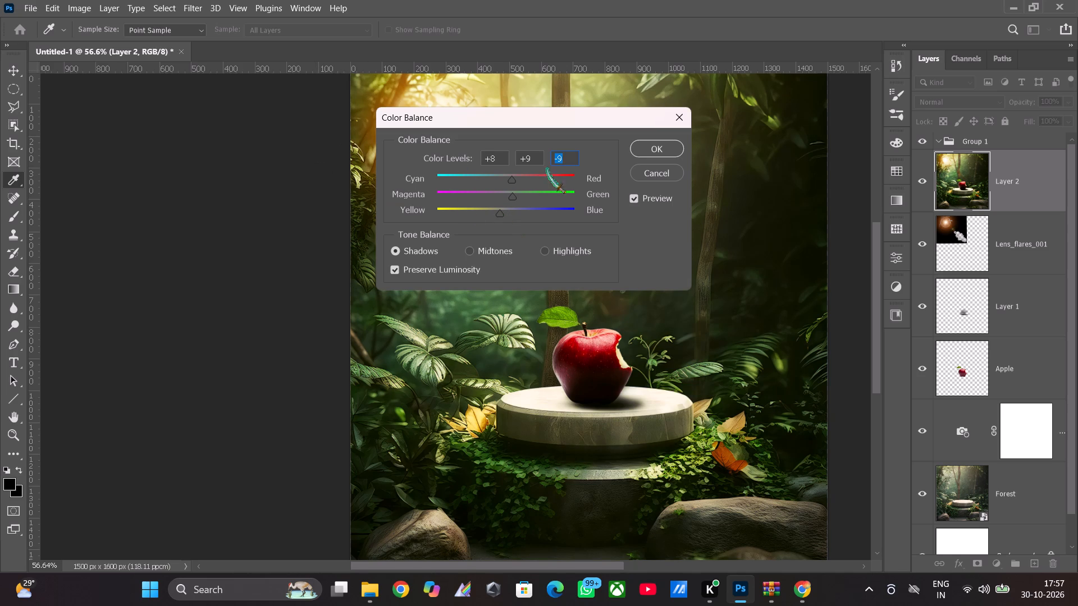
Set the Color Balance highlights to cyan-red +15, magenta-green +10 and yellow-blue +7, and apply the adjustment.
left_click(546, 246)
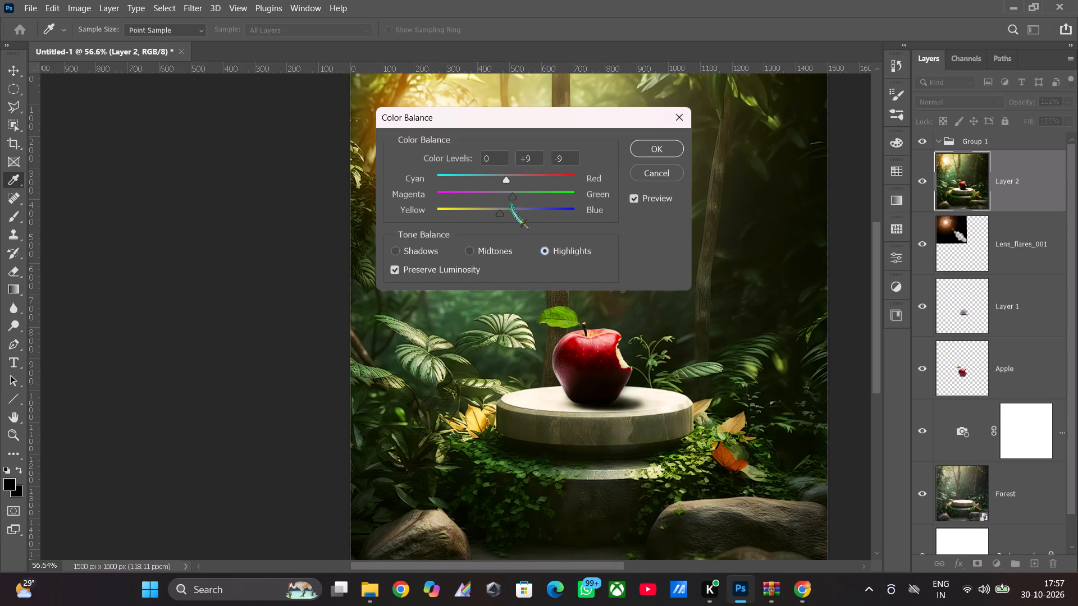
left_click(513, 195)
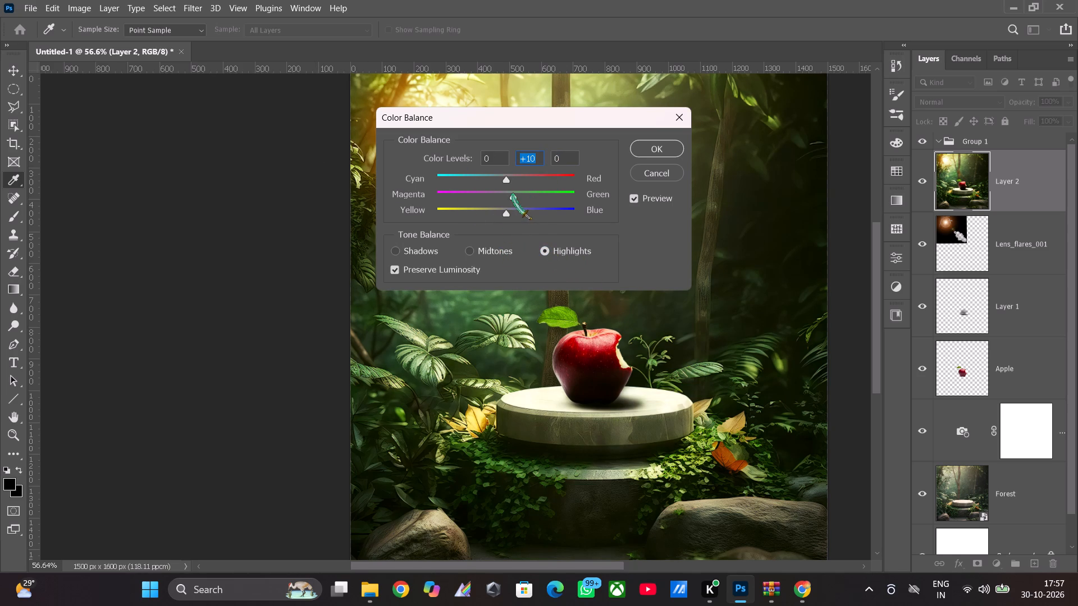
left_click(496, 175)
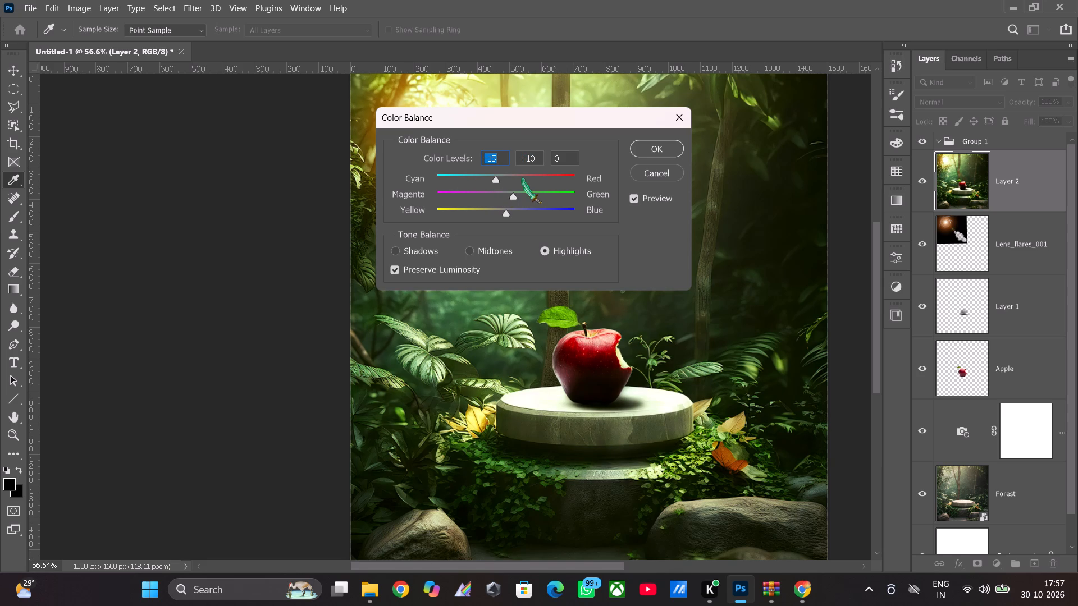
left_click(517, 177)
left_click(511, 211)
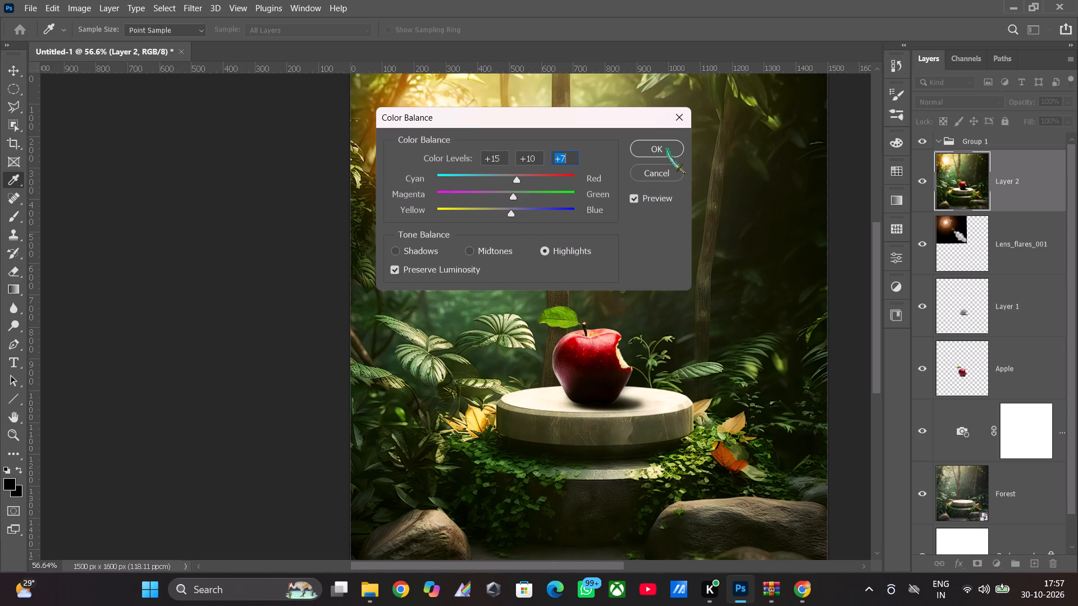
left_click(667, 148)
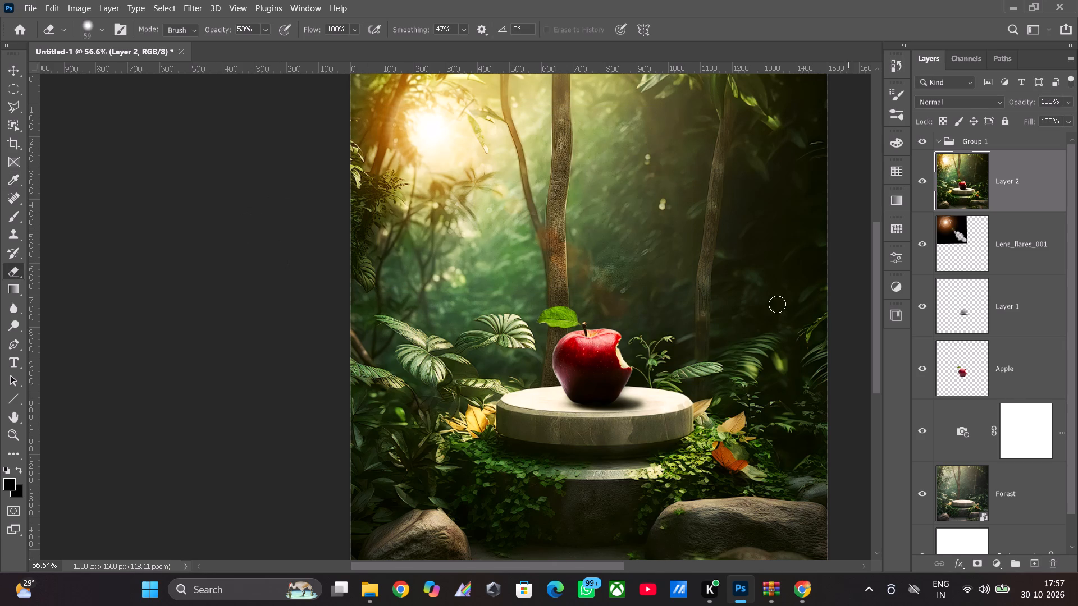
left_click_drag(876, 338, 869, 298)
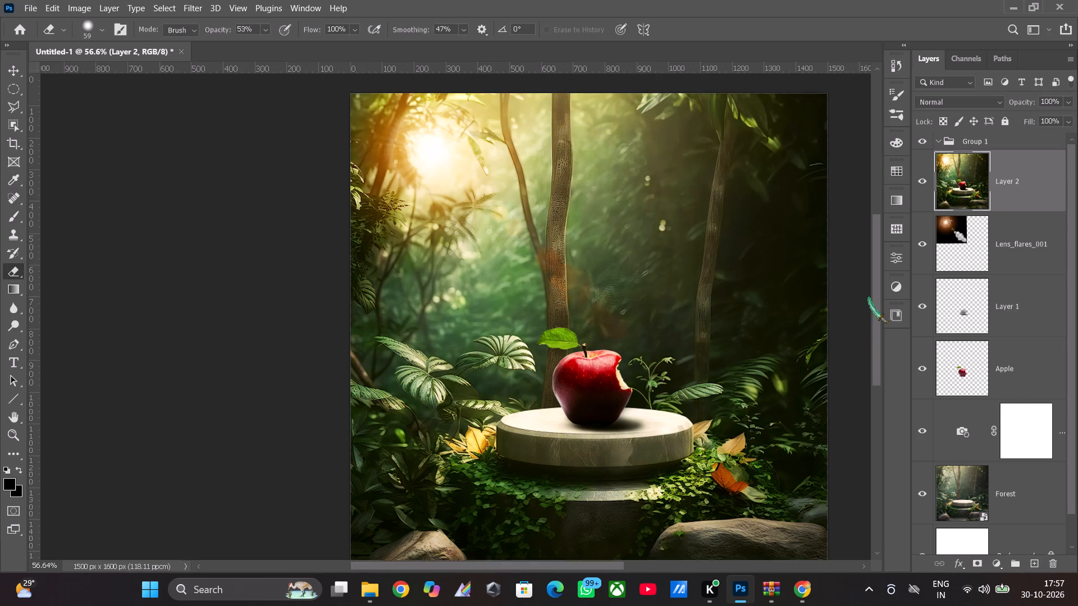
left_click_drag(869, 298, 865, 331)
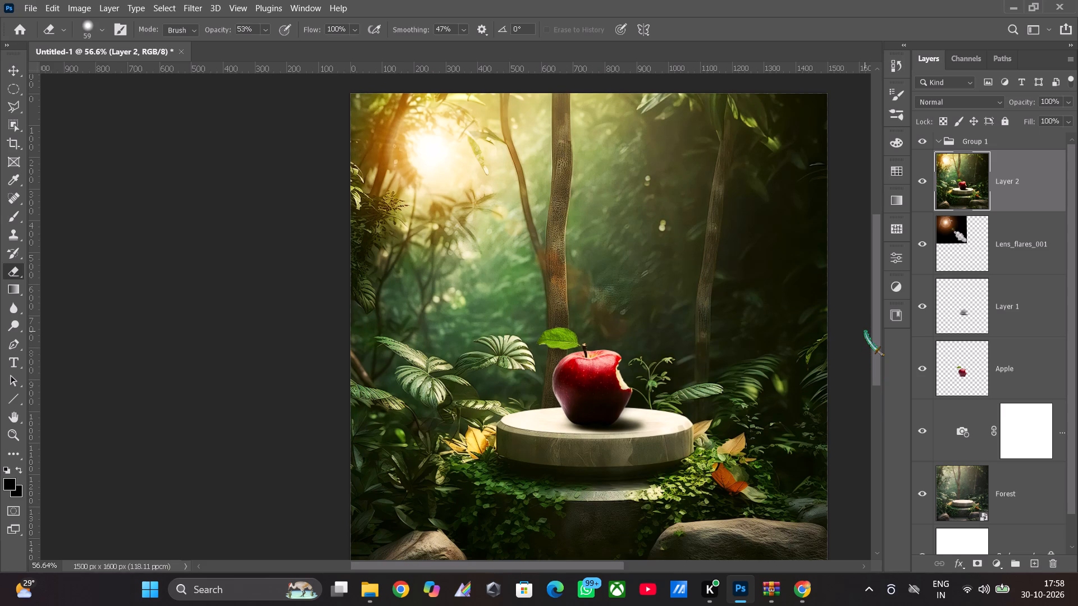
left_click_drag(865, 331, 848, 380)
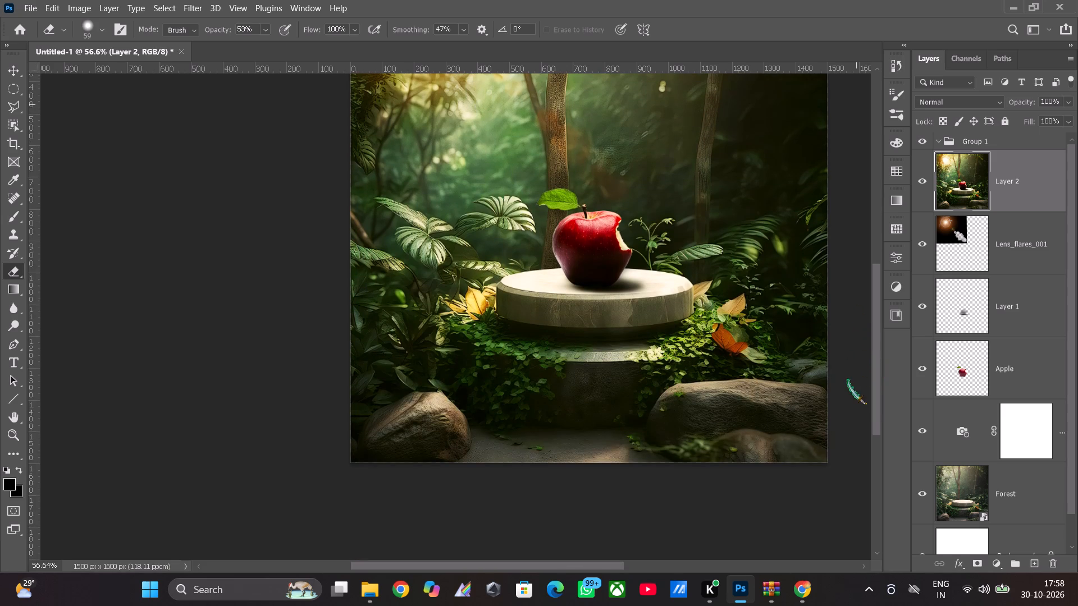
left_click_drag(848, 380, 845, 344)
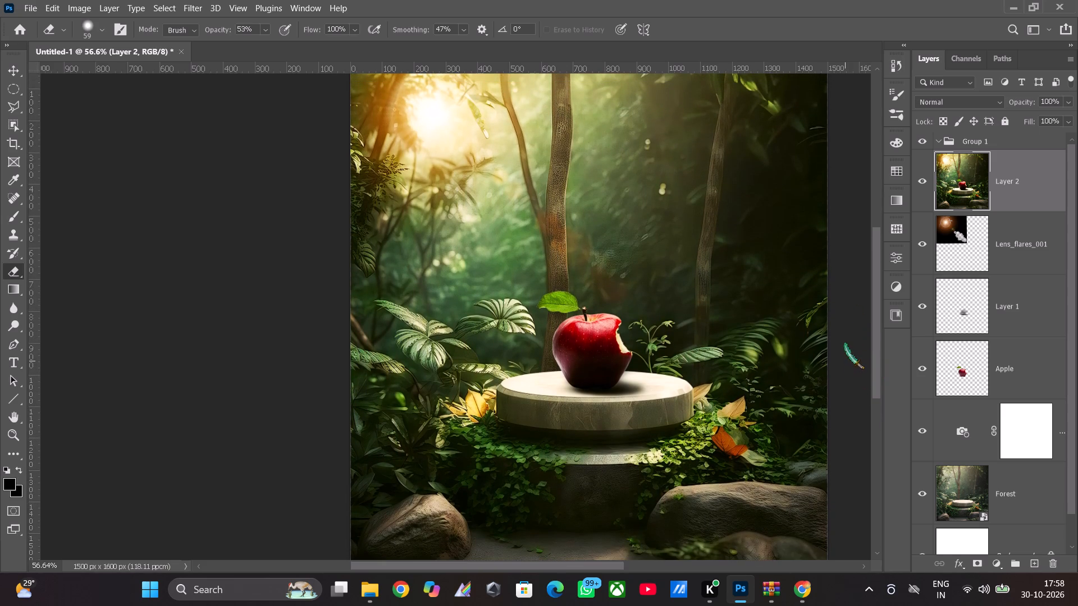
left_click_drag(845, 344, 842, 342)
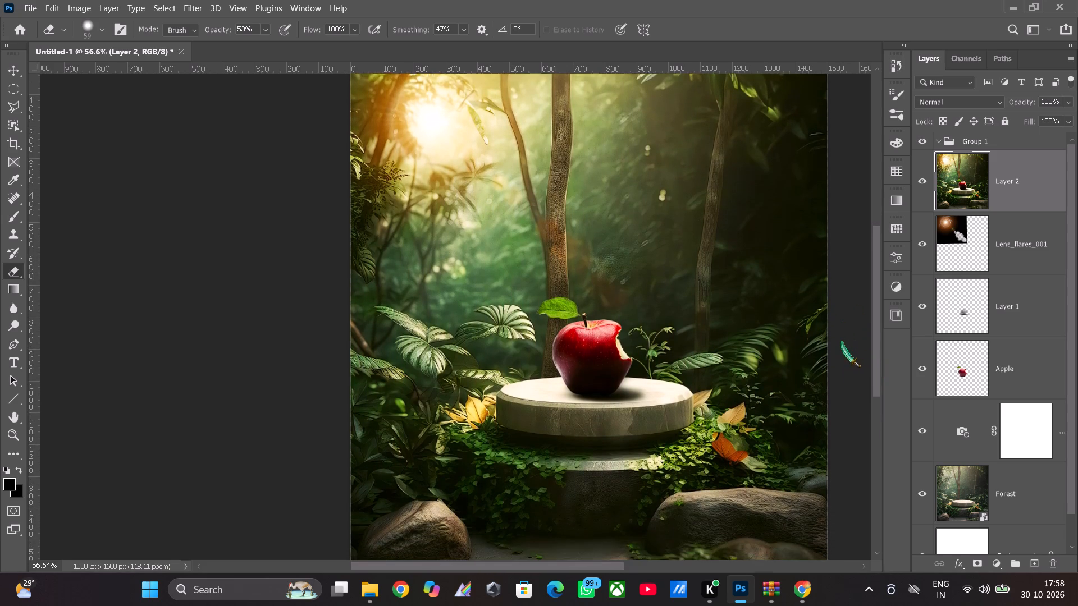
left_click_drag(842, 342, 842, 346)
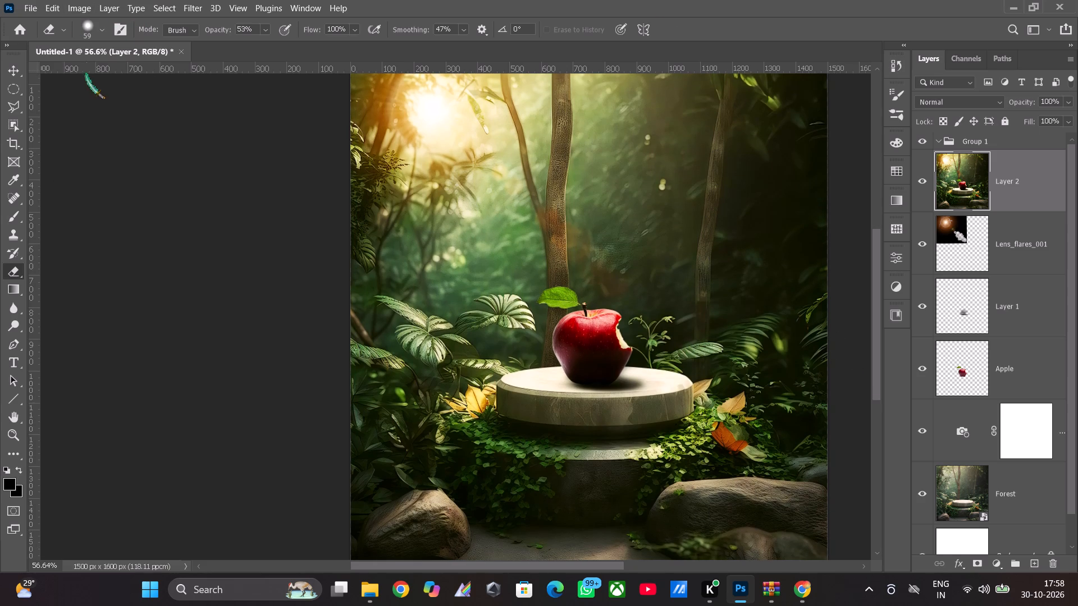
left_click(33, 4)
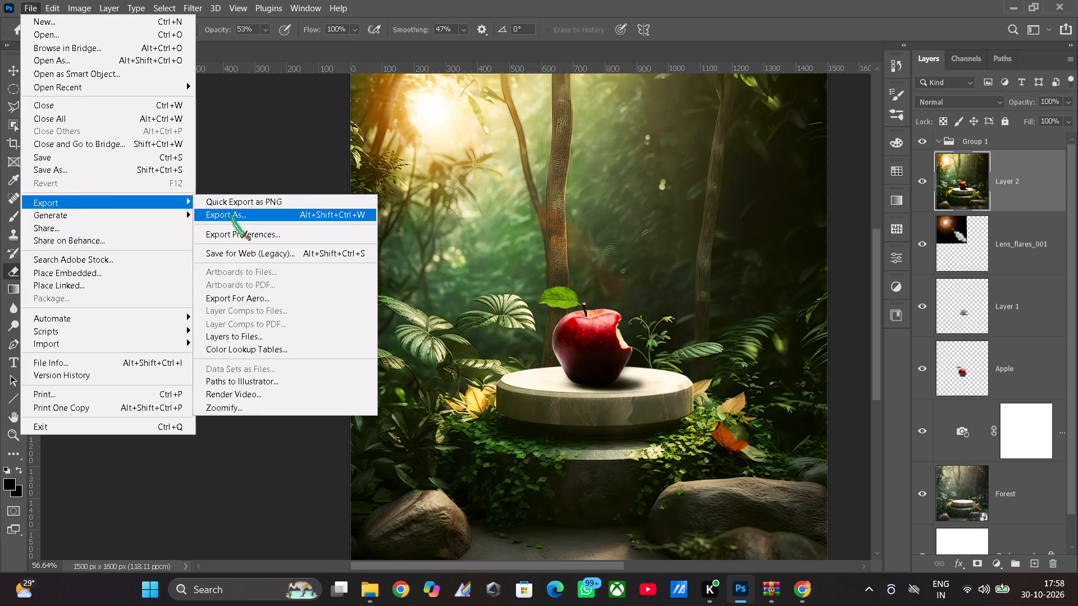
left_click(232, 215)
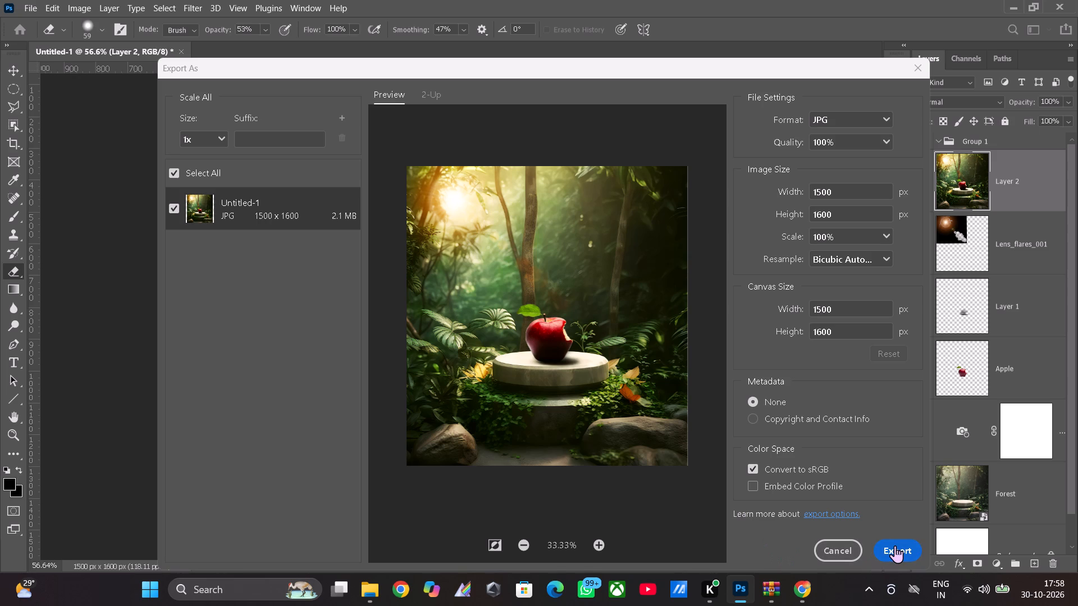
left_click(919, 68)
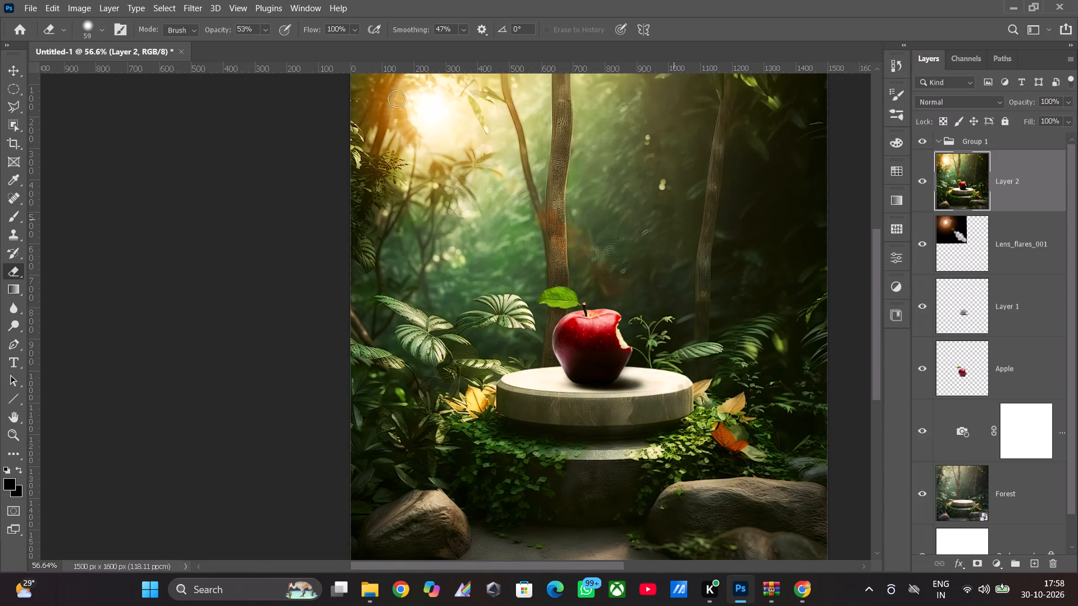
Export the composite as a 1500 x 1600 px JPG at 100% quality to the Downloads folder, named forest apple.
left_click(25, 4)
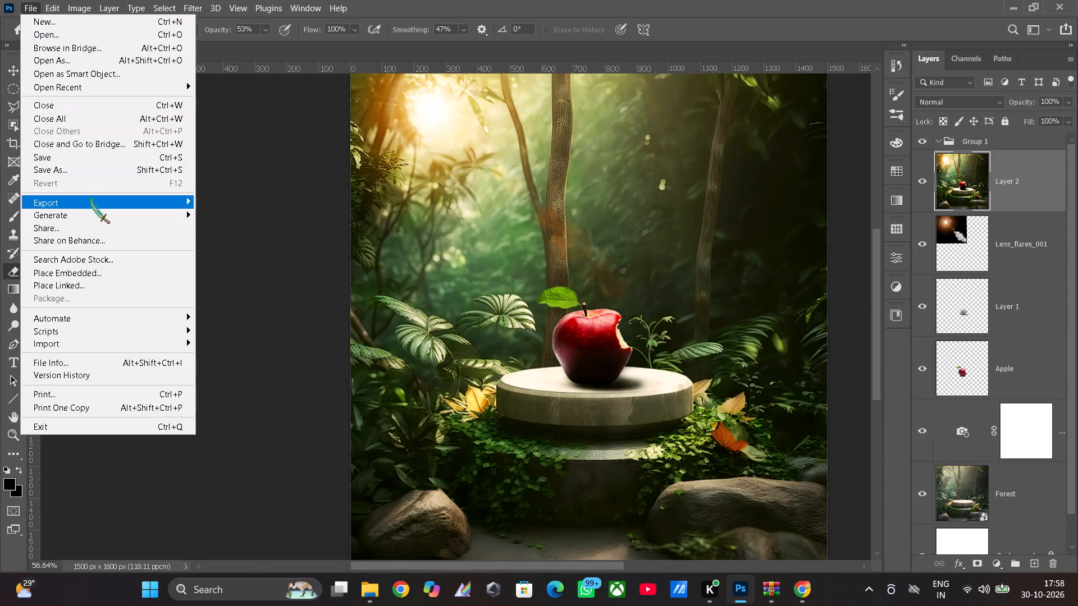
left_click(91, 200)
left_click(266, 209)
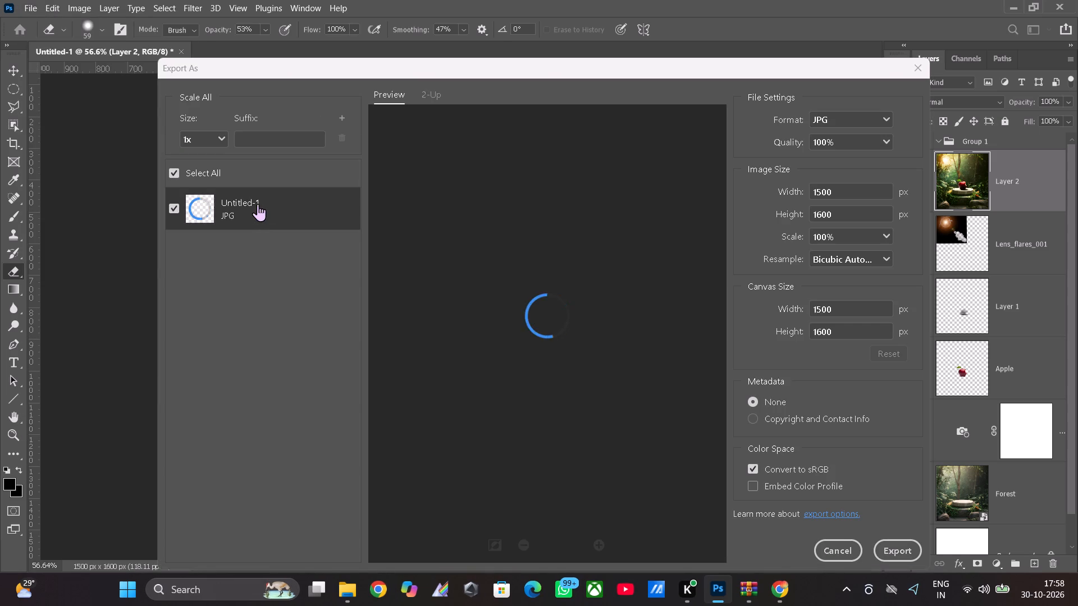
left_click(900, 550)
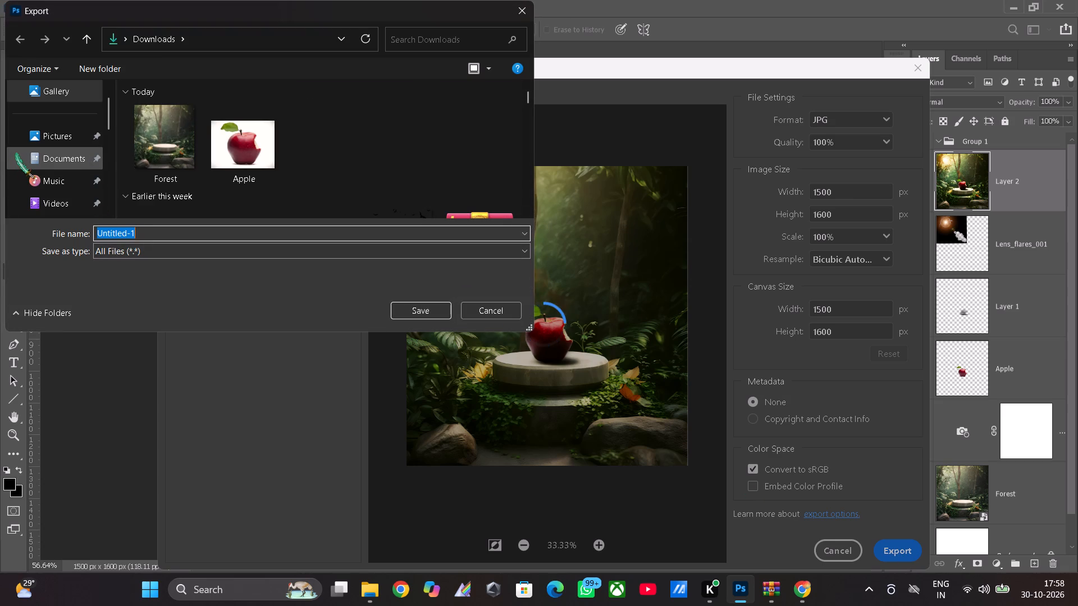
scroll(16, 154, "down", 1)
left_click(65, 128)
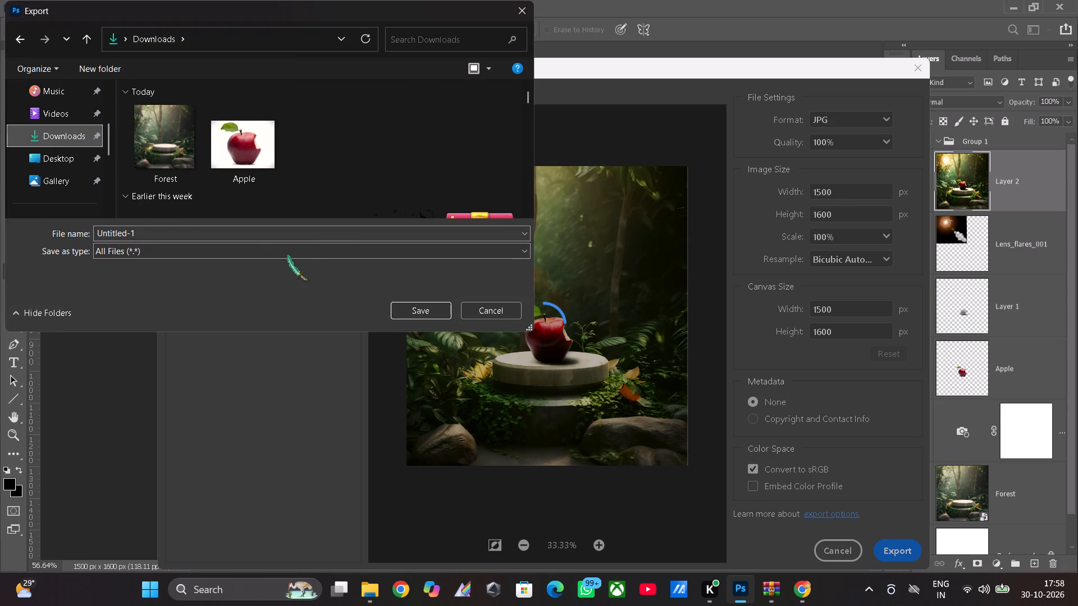
left_click(195, 235)
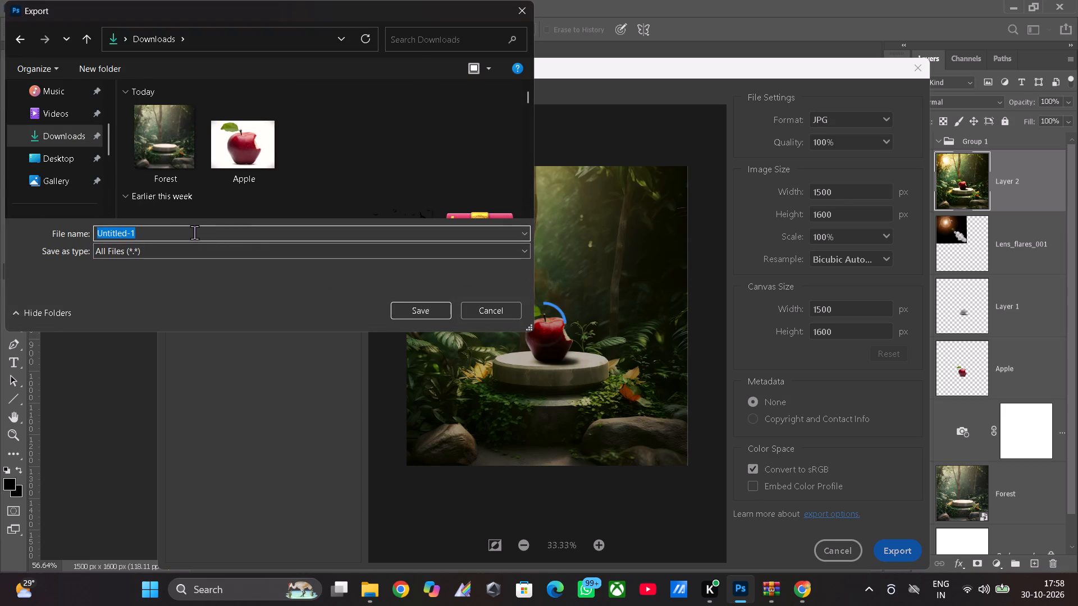
key("BackSpace")
key("BackSpace")
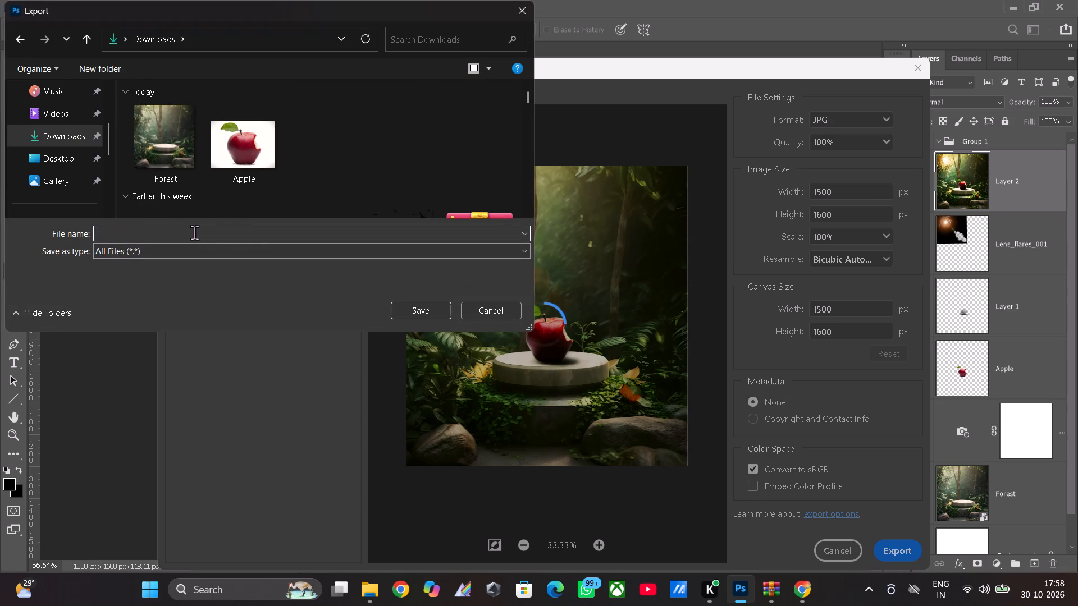
key("f")
key("o")
key("r")
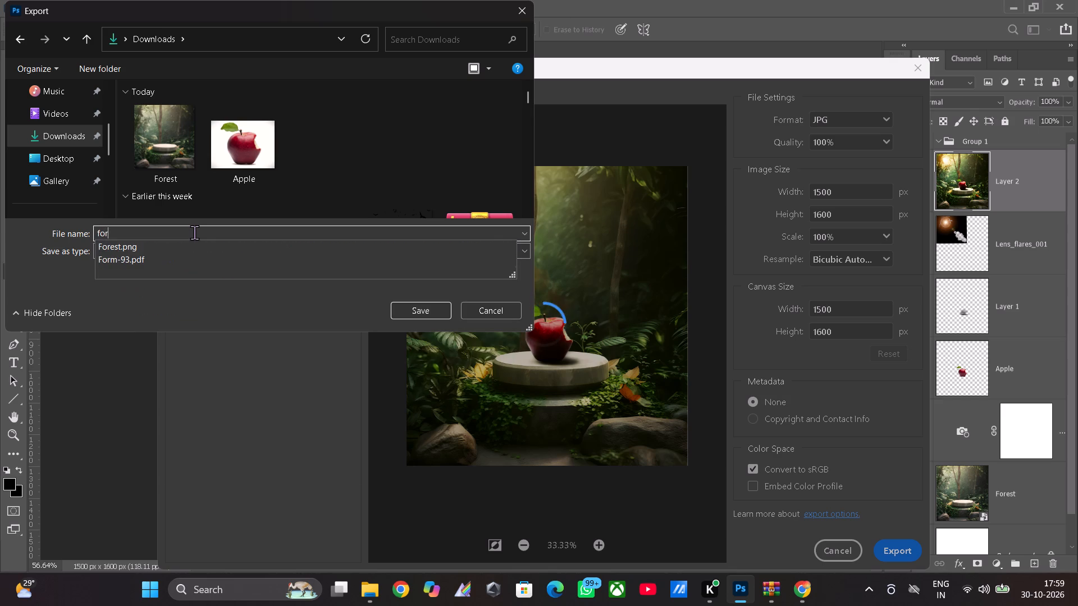
key("e")
type("st")
key("space")
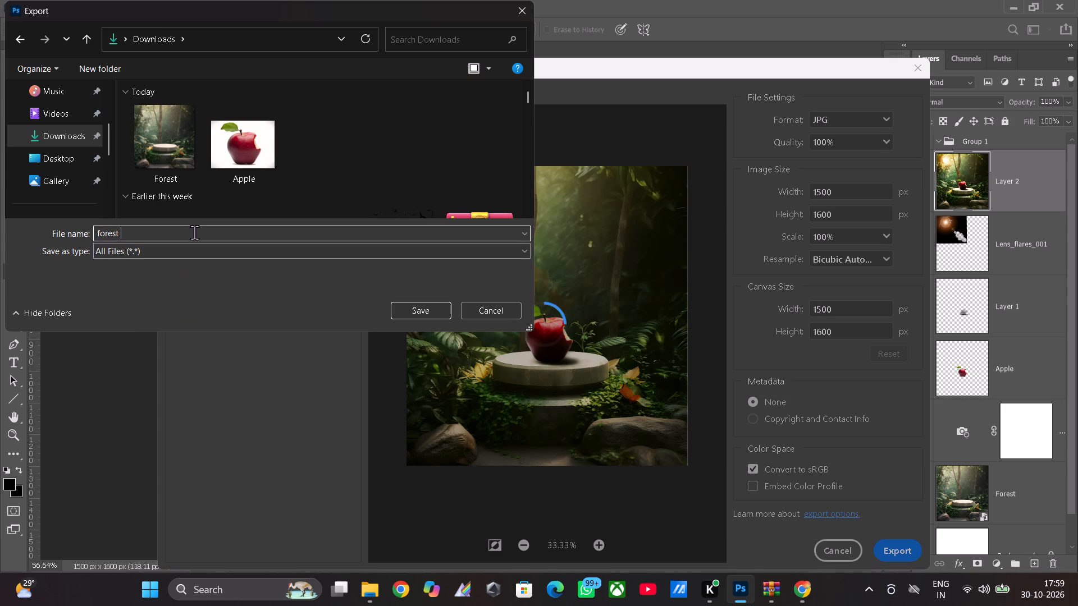
type("apple")
left_click(415, 314)
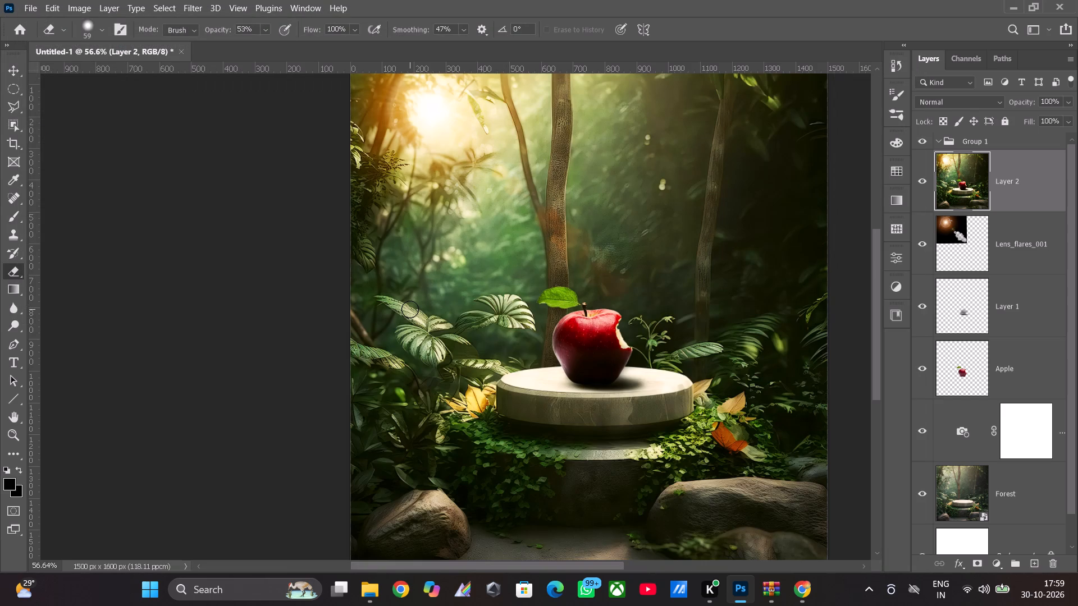
Save the layered document in Photoshop format to the Downloads folder as forest apple, with Maximize Compatibility on.
left_click(31, 4)
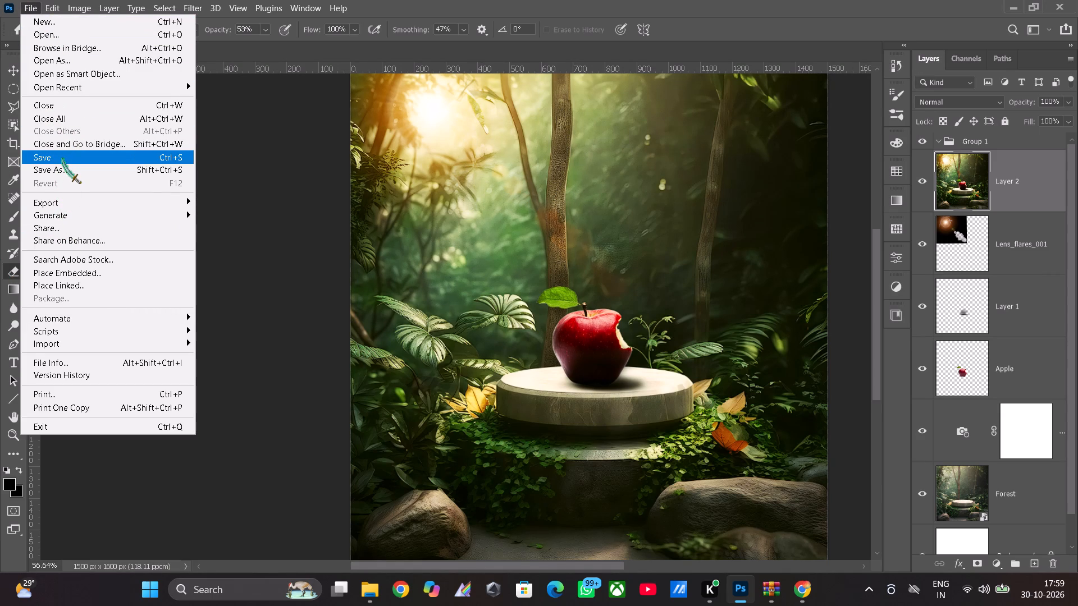
left_click(62, 160)
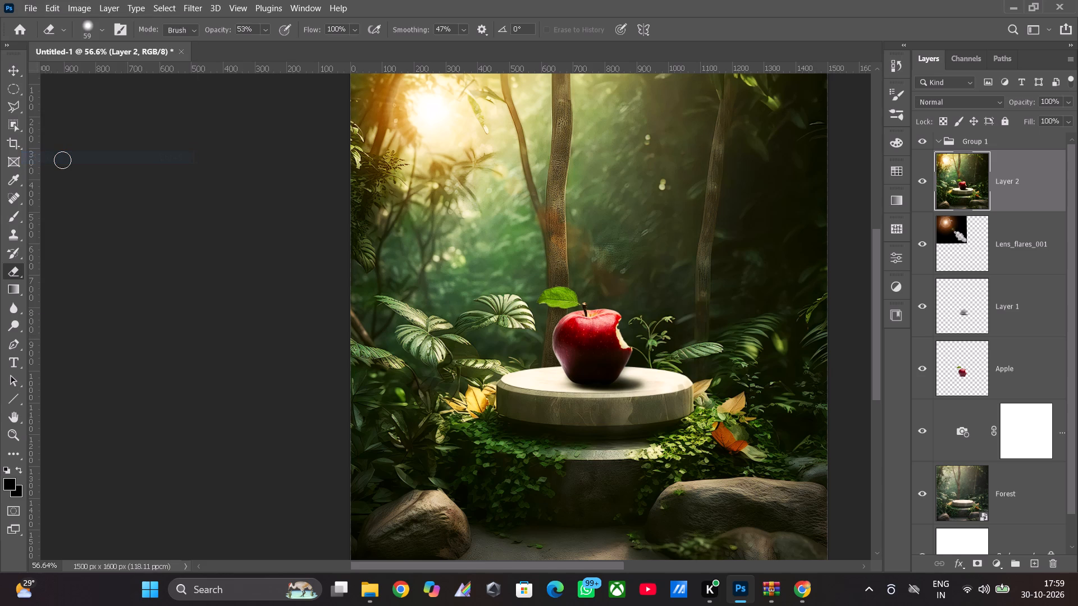
left_click(591, 399)
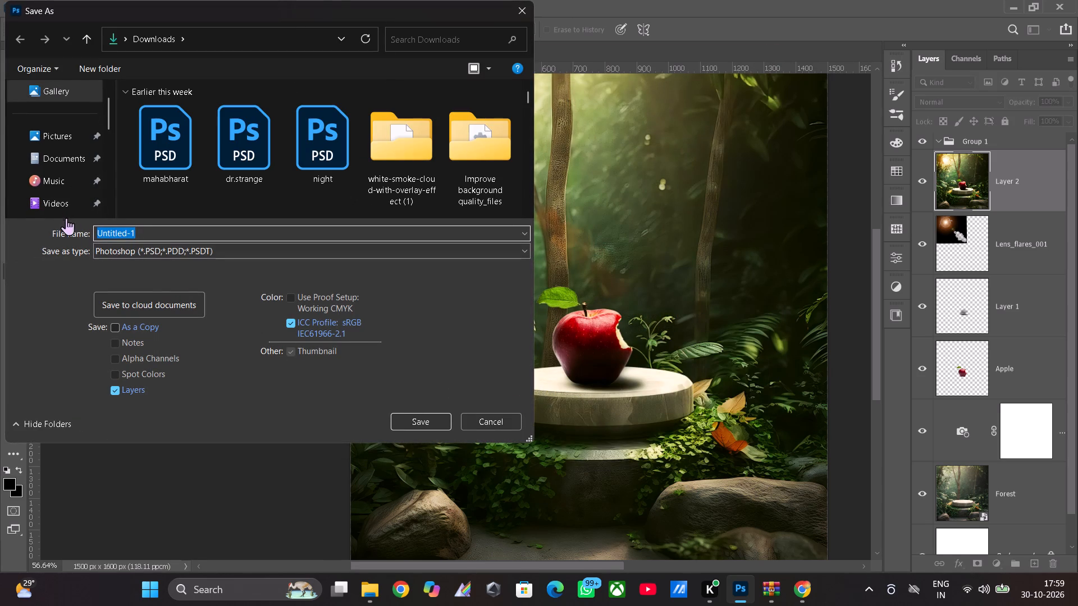
scroll(60, 198, "down", 1)
left_click(62, 137)
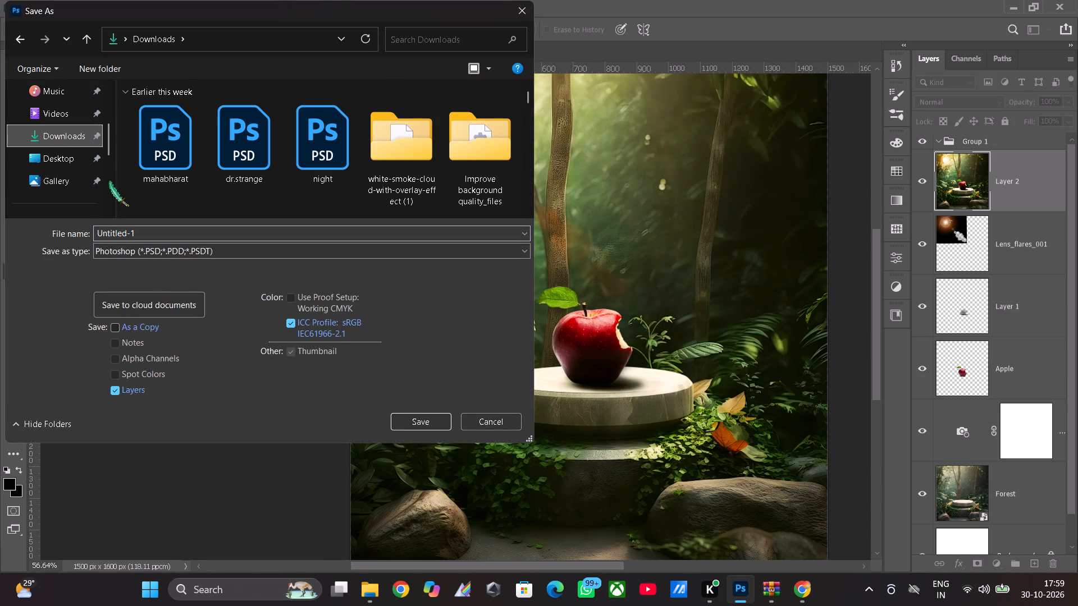
left_click(409, 423)
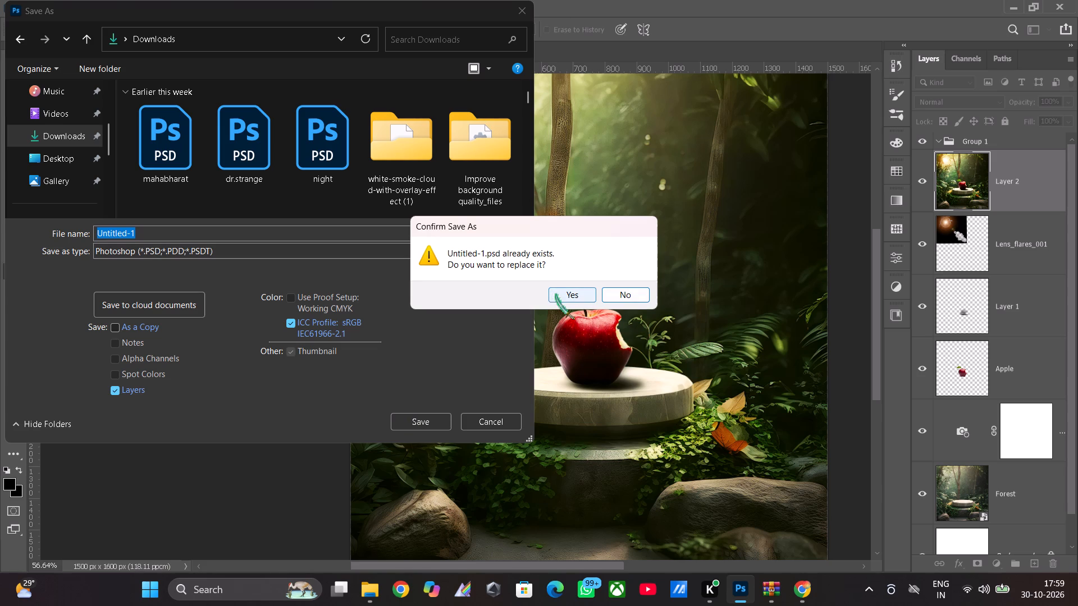
key("BackSpace")
key("BackSpace")
key("BackSpace")
left_click(630, 292)
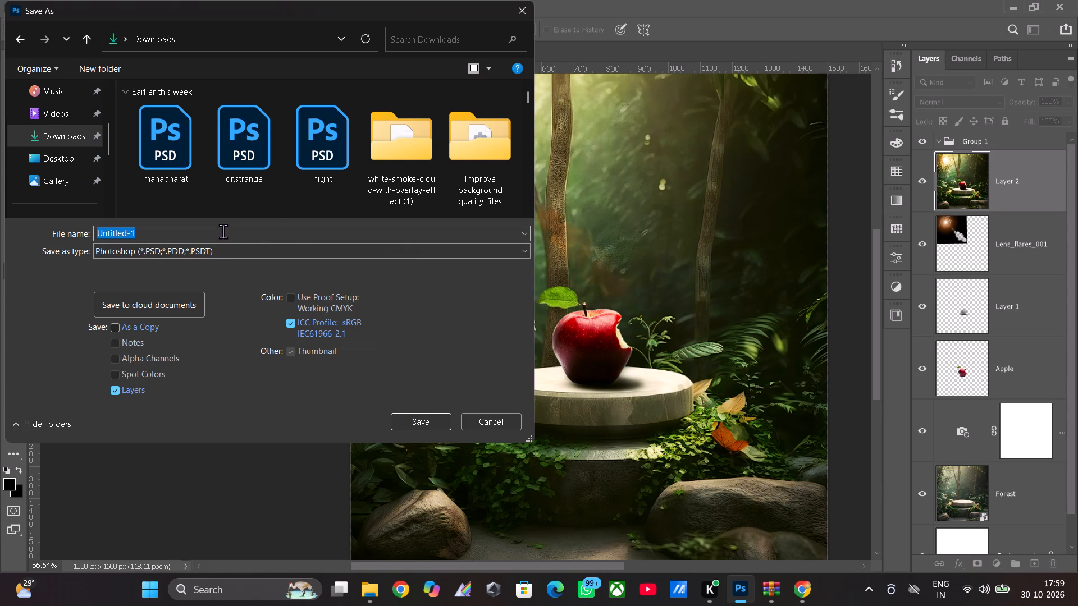
key("BackSpace")
key("BackSpace")
key("BackSpace")
key("BackSpace")
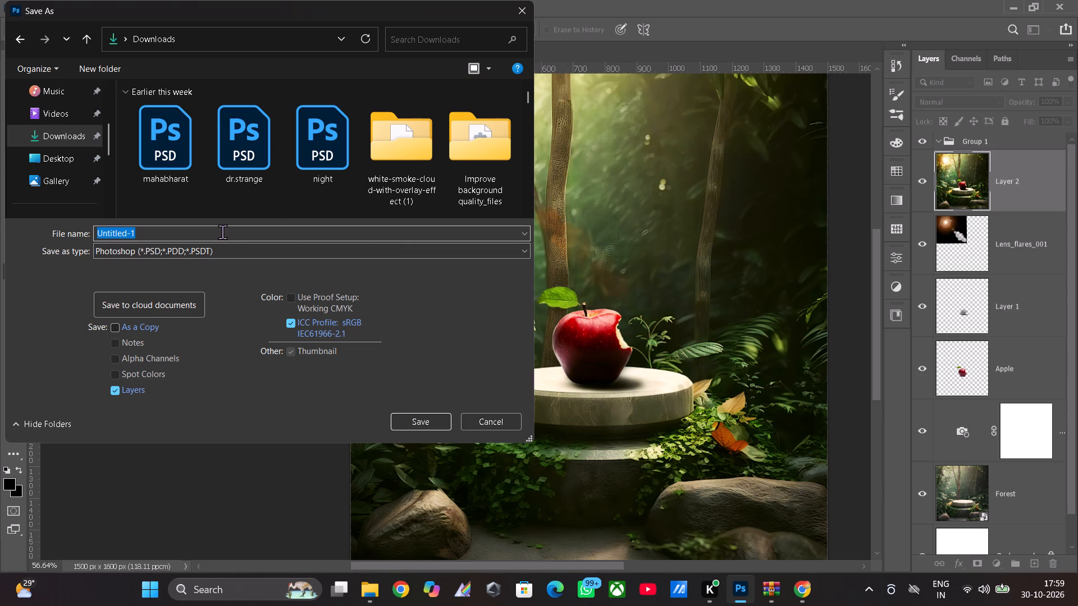
left_click(222, 229)
key("BackSpace")
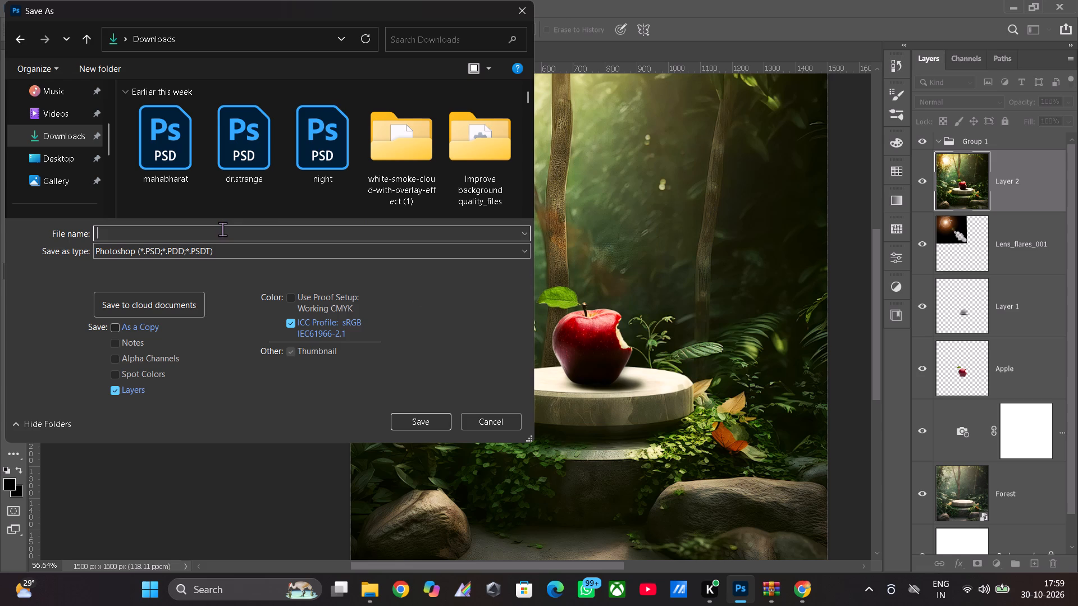
type("forest apple")
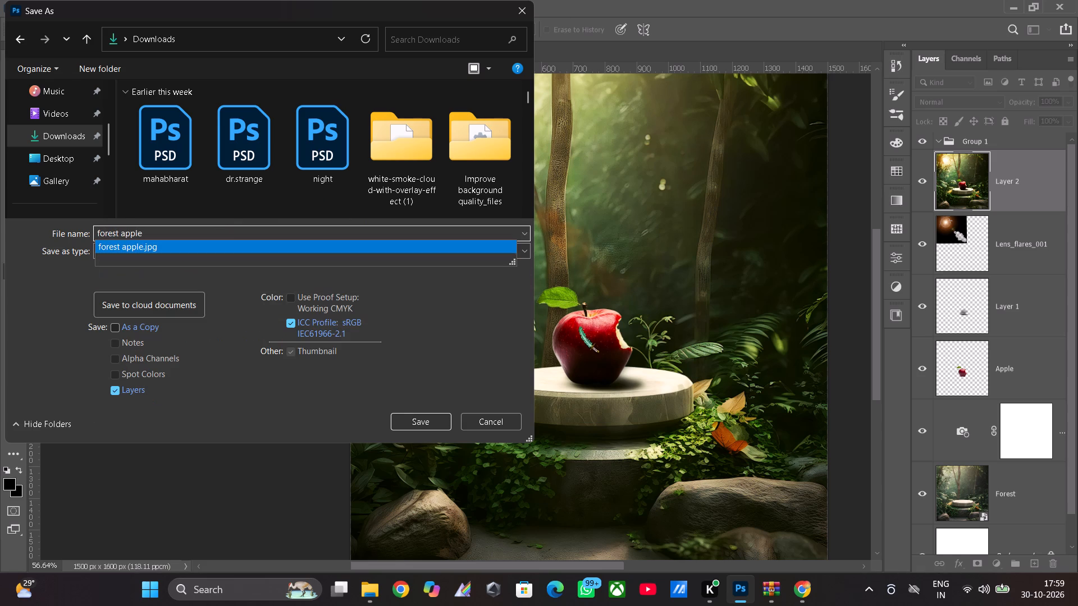
left_click(392, 420)
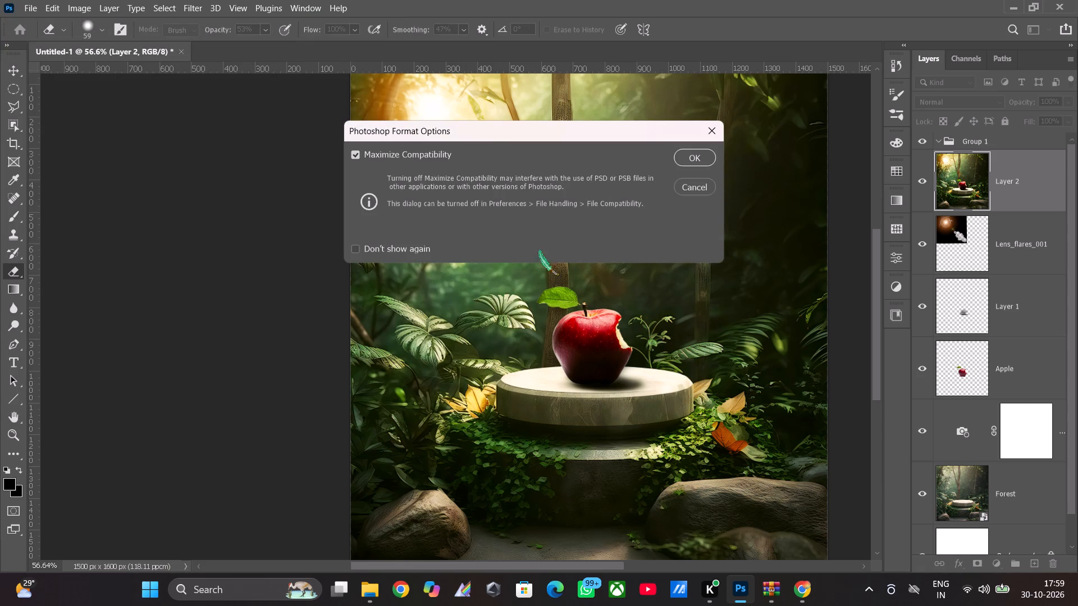
left_click(697, 159)
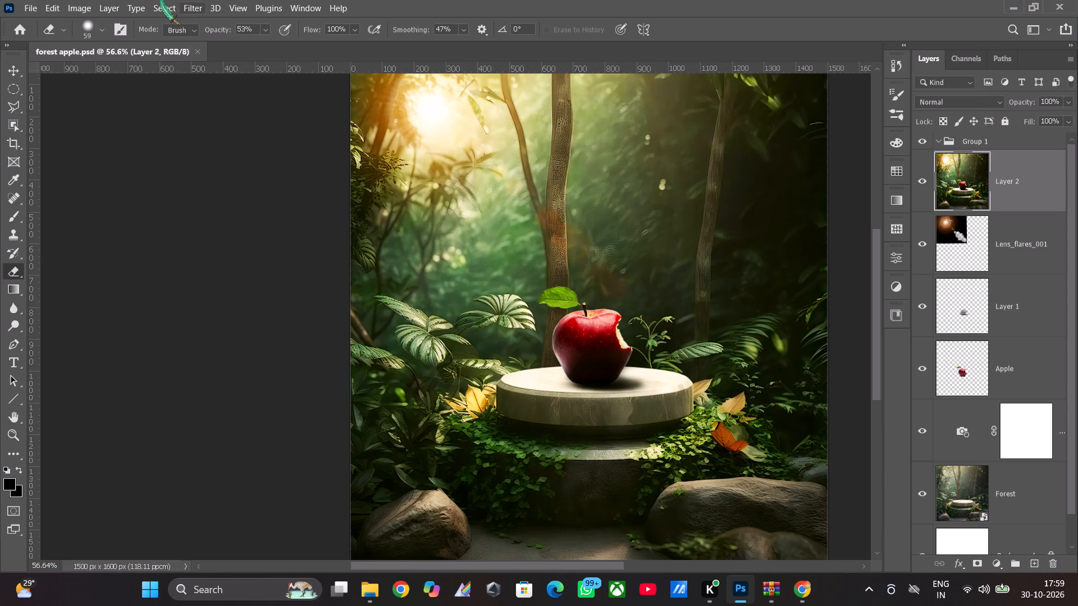
Export the saved forest apple document again as a 1500 x 1600 px JPG at 100% quality.
left_click(35, 1)
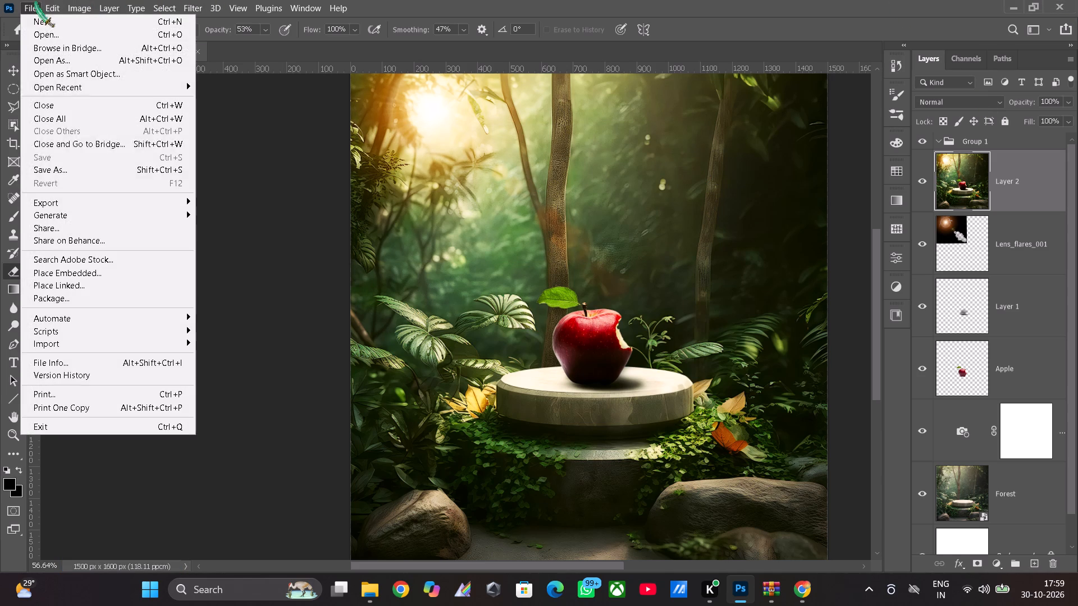
left_click(57, 204)
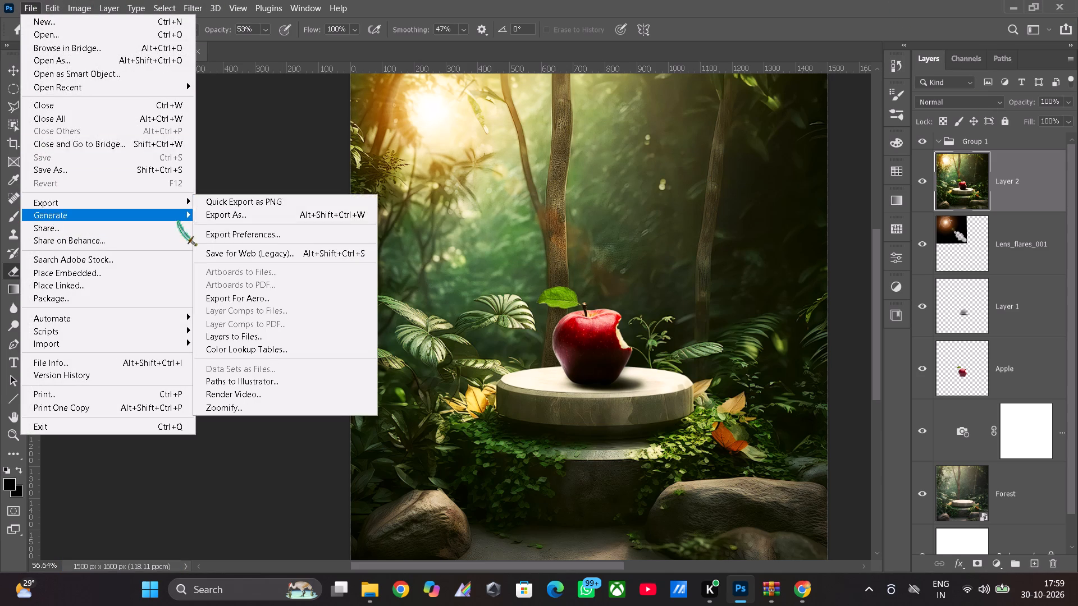
left_click(267, 212)
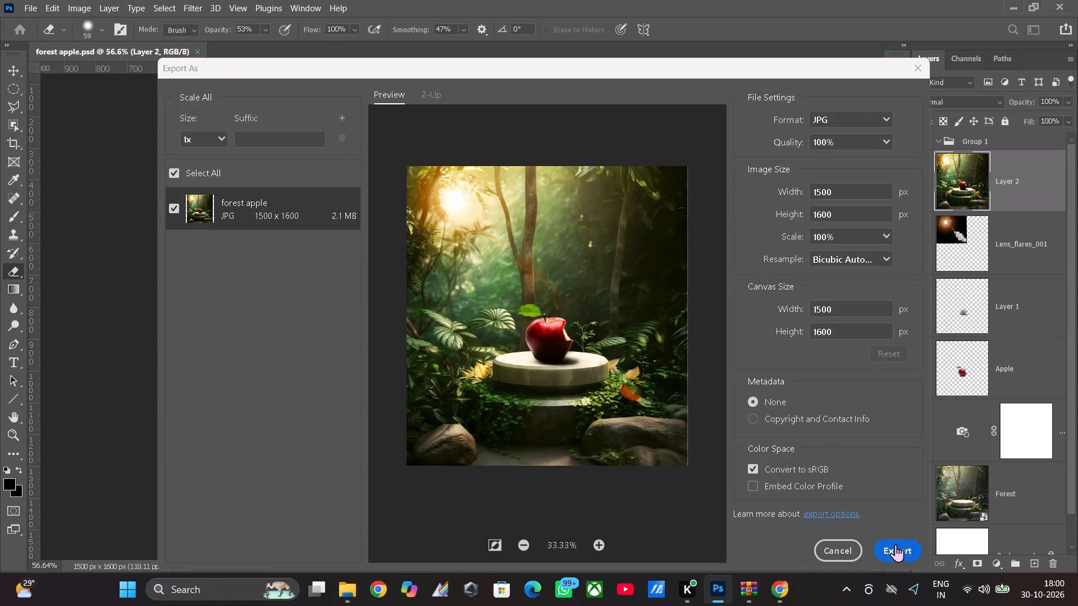
left_click(896, 547)
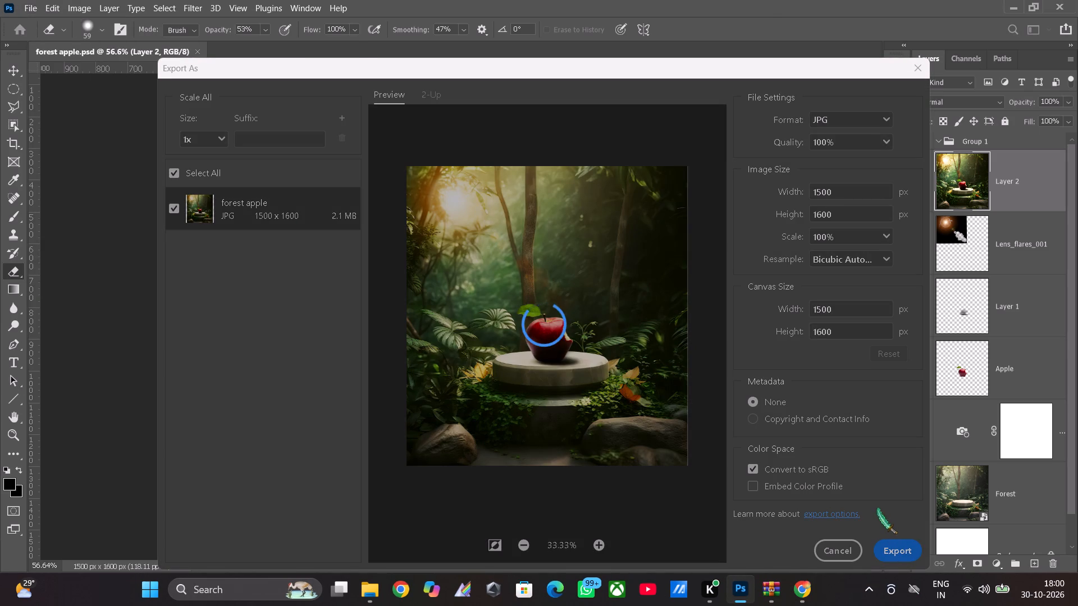
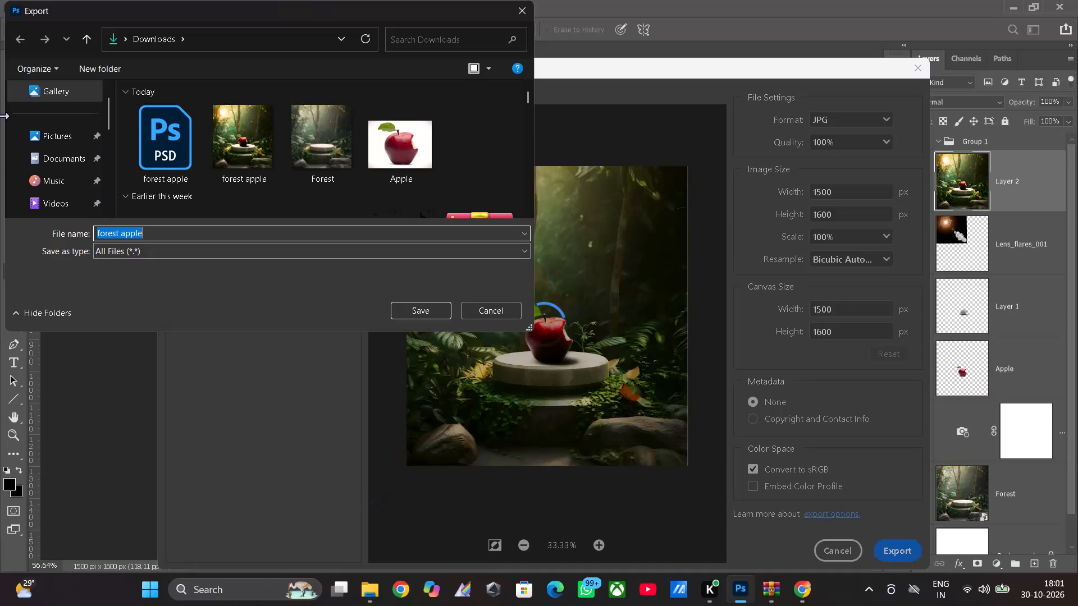
Save the JPG export to the Downloads folder under the new name 121, keeping the existing forest apple JPG.
scroll(67, 178, "down", 1)
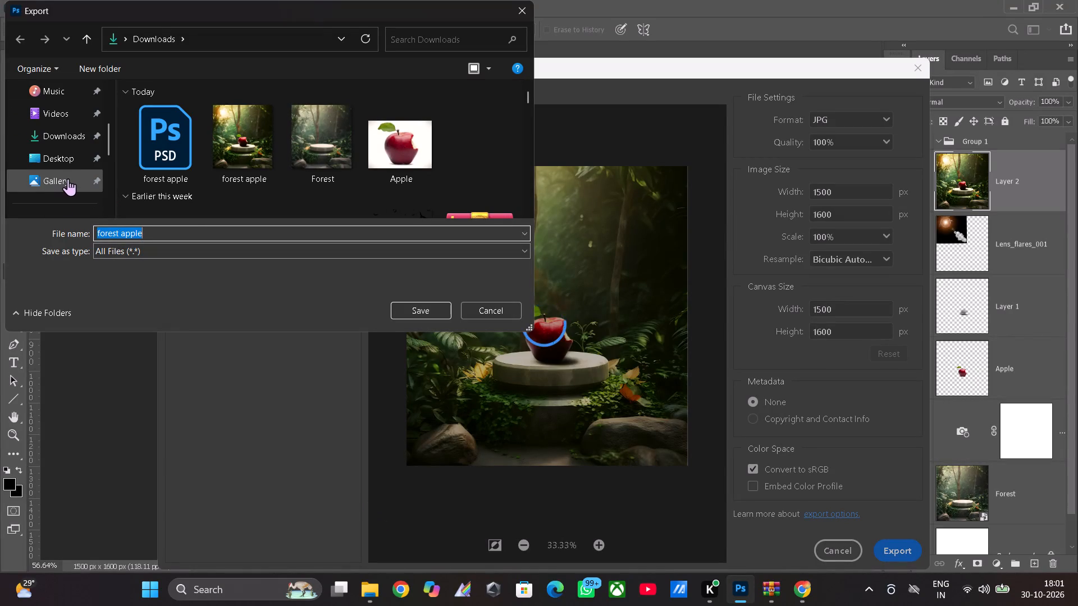
left_click(77, 138)
left_click(420, 315)
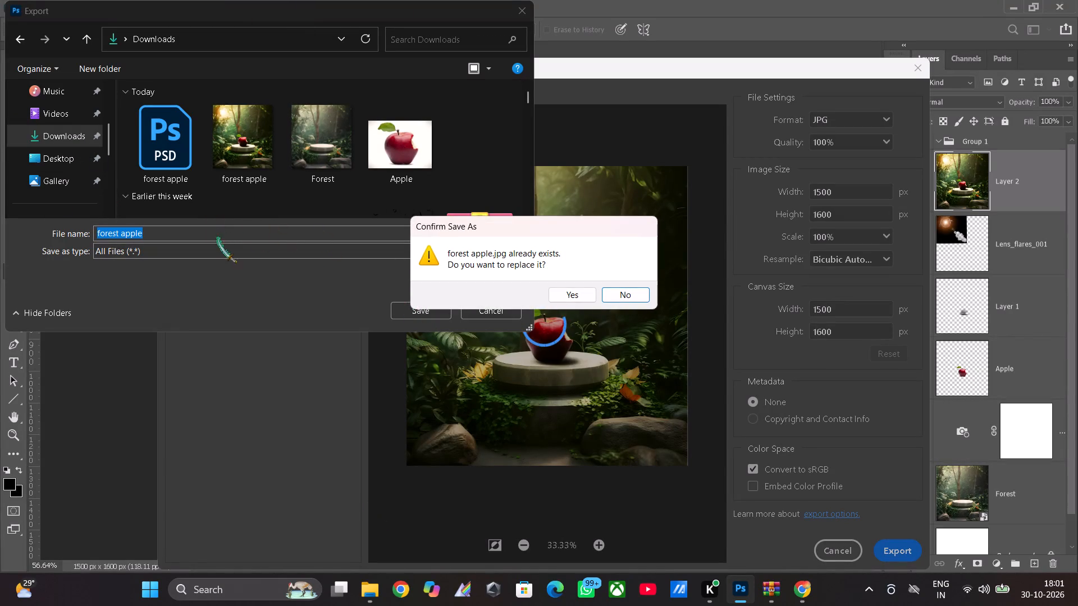
left_click(643, 295)
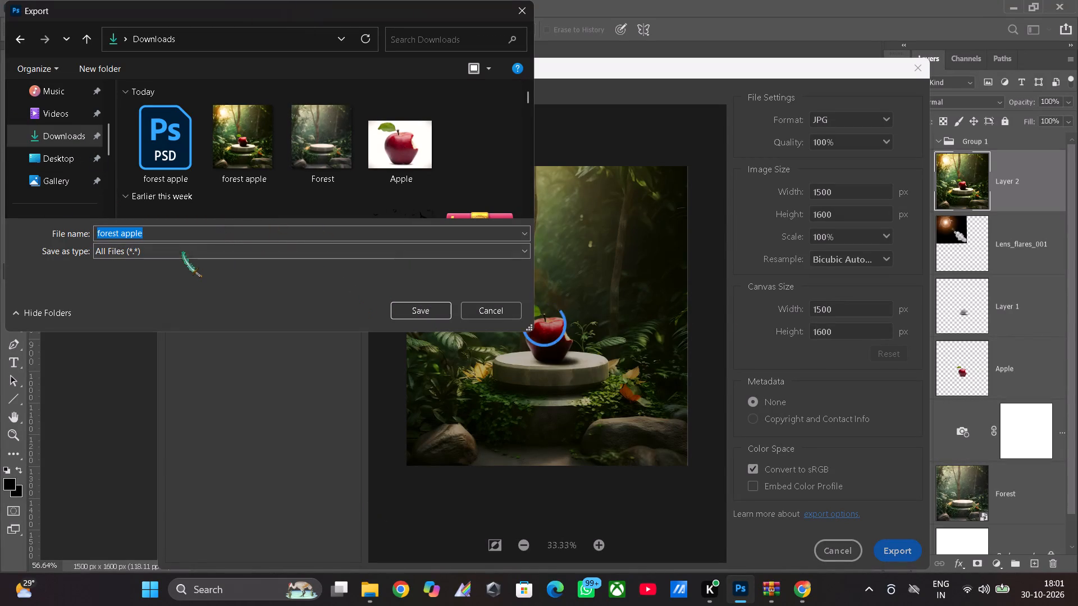
left_click(181, 235)
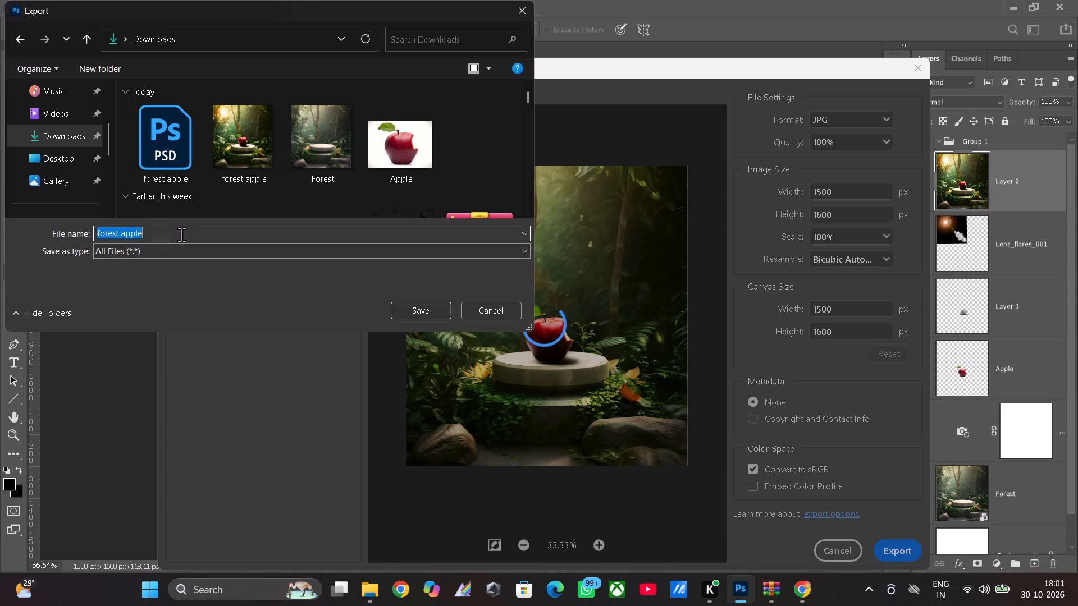
key("space")
type("121")
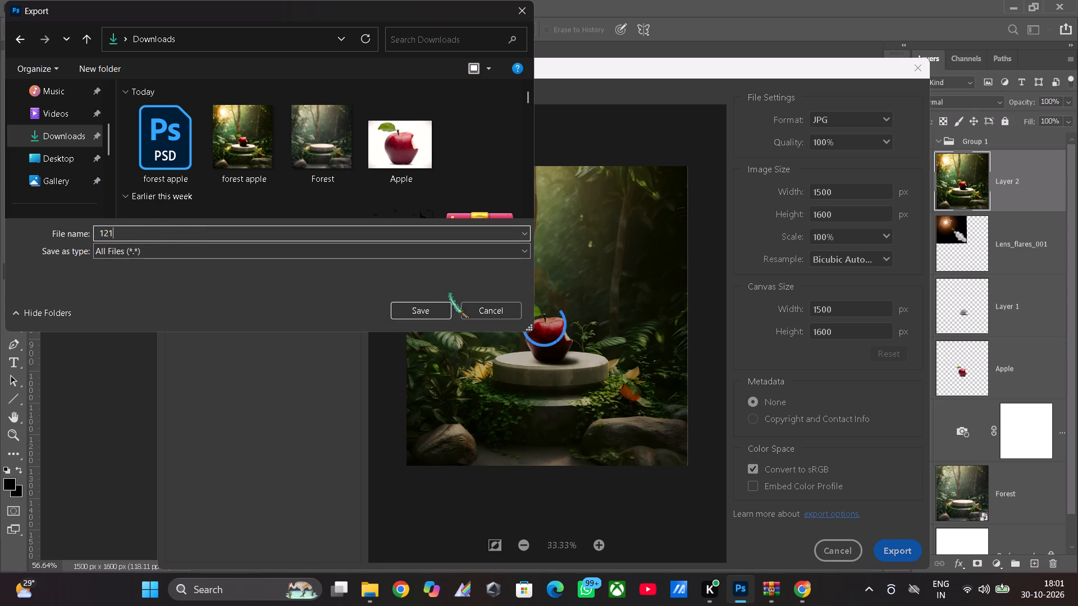
left_click(436, 304)
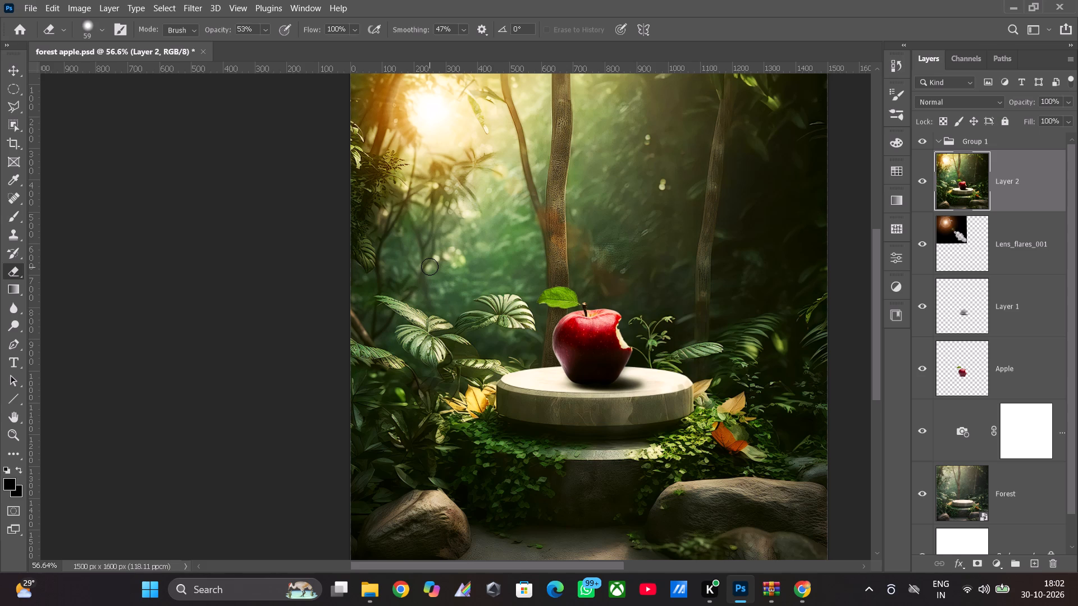
Quit Photoshop, saving the changes to forest apple.psd.
left_click(1071, 0)
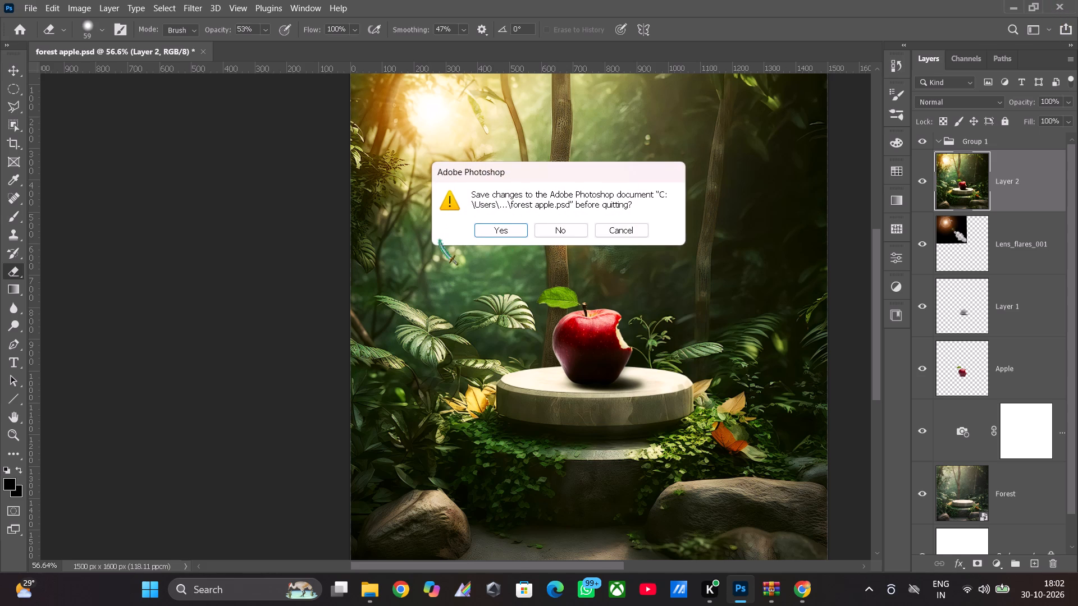
left_click(503, 236)
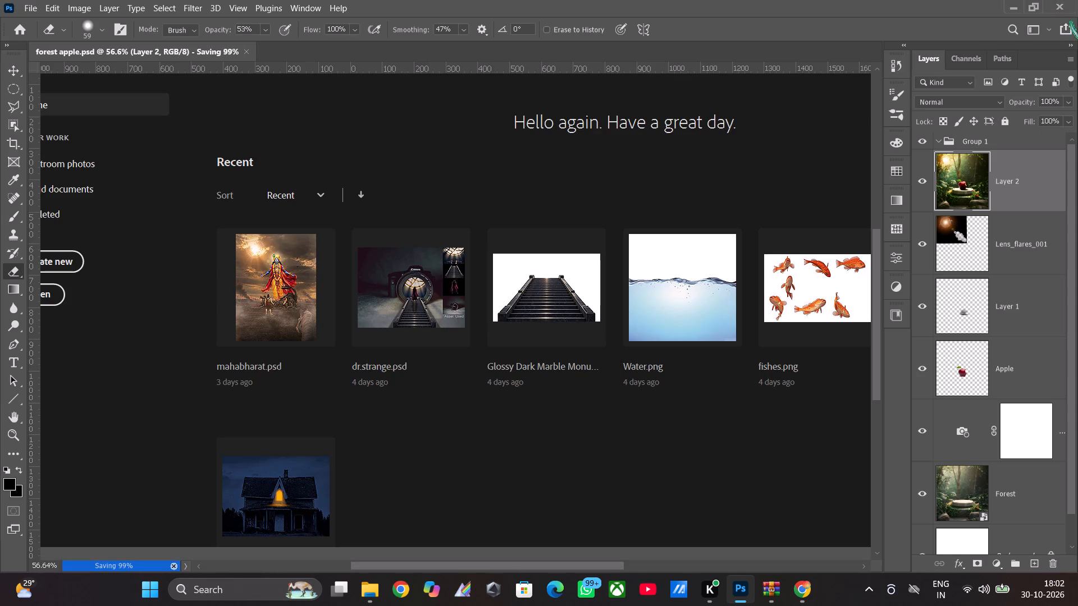
Close the open Chrome windows, including the one with the Adobe Stock sun rays search.
left_click(1071, 20)
left_click(1050, 2)
left_click(1076, 10)
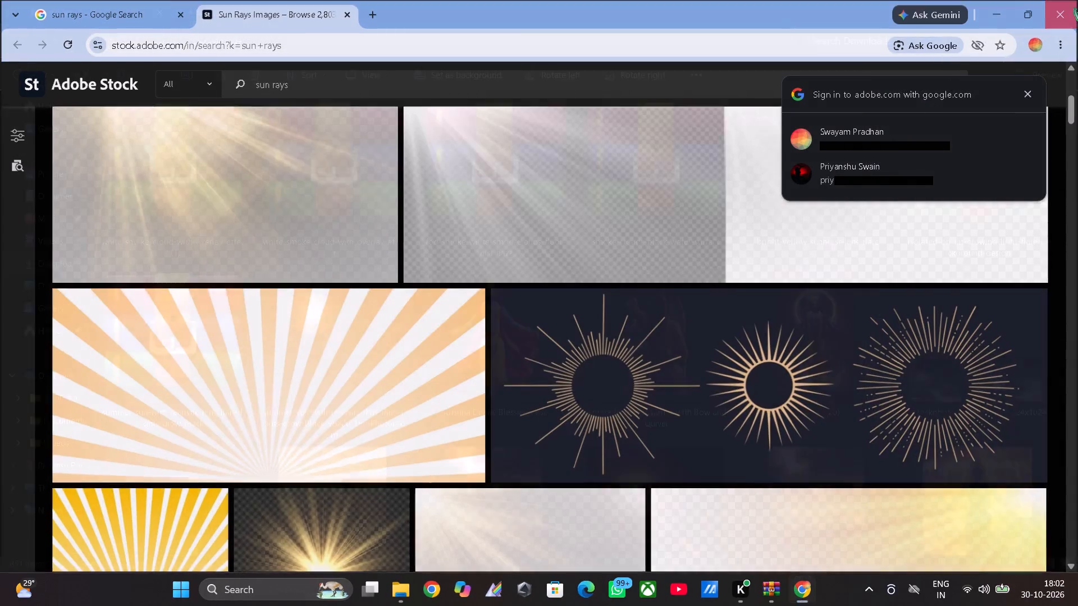
left_click(1074, 9)
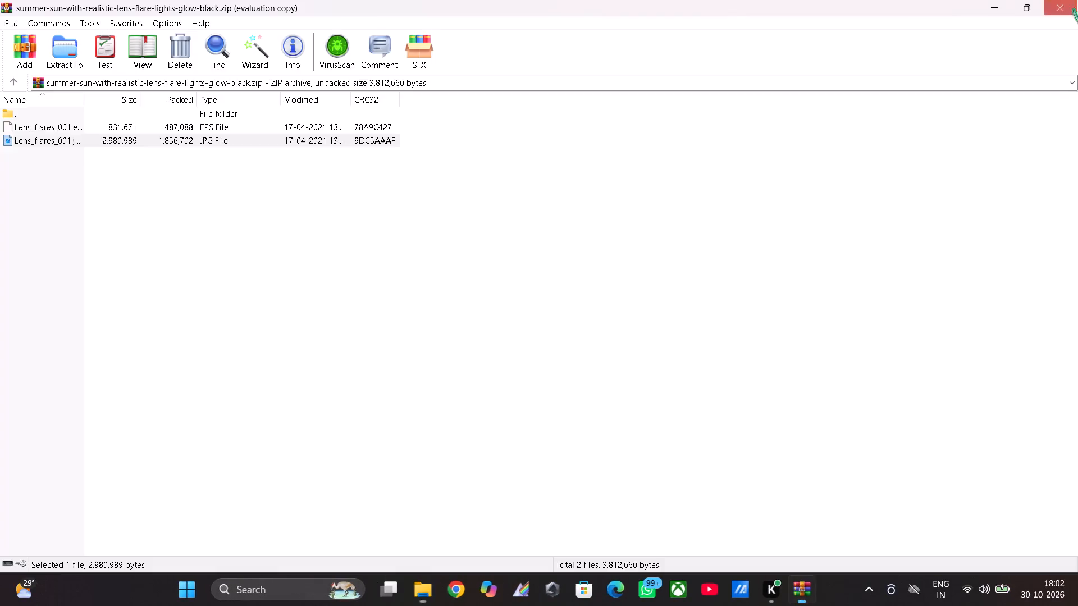